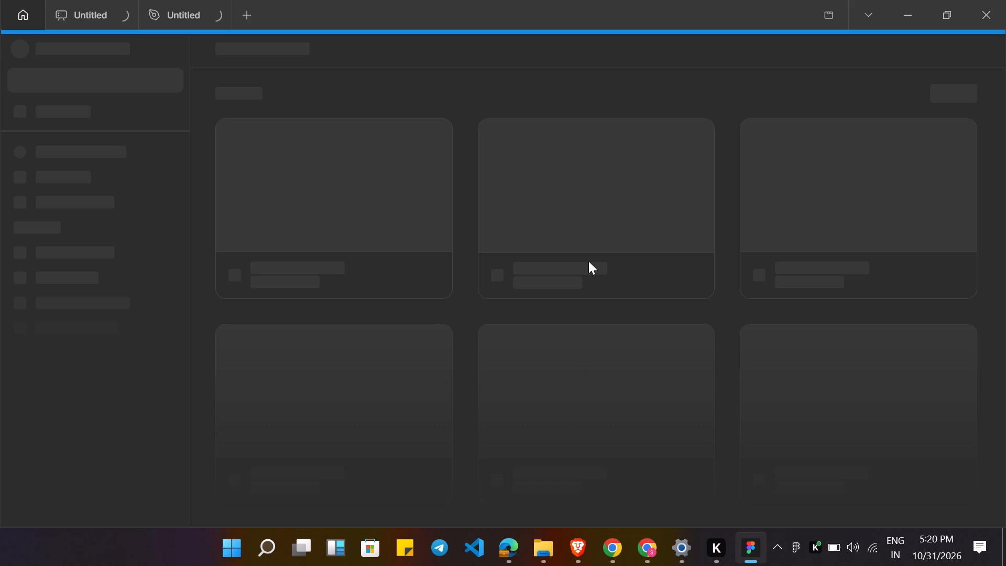
Look through the recently viewed Figma files, including the QuickBite CA2, CA-1 and ETP projects.
scroll(588, 261, down, 1)
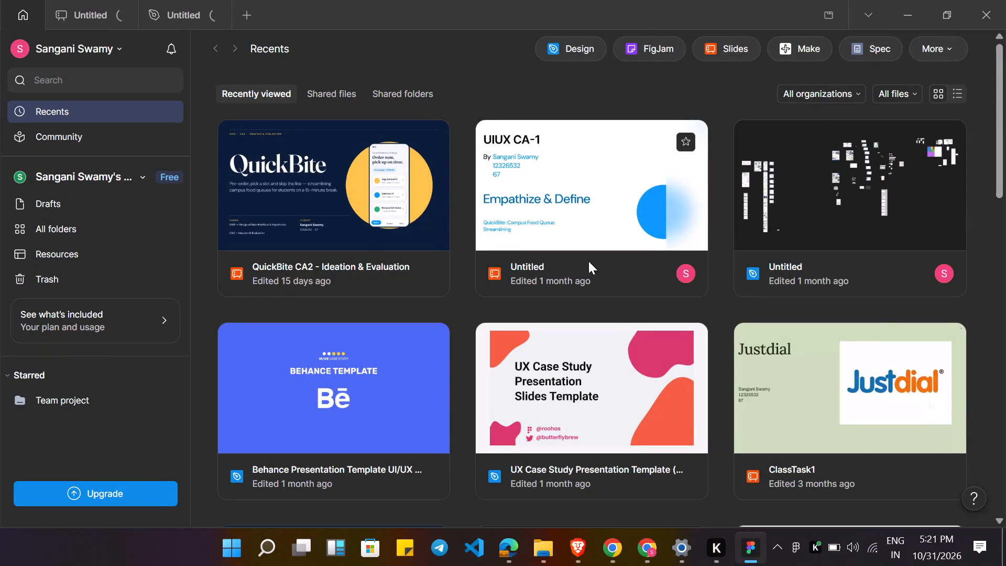
scroll(504, 318, down, 1)
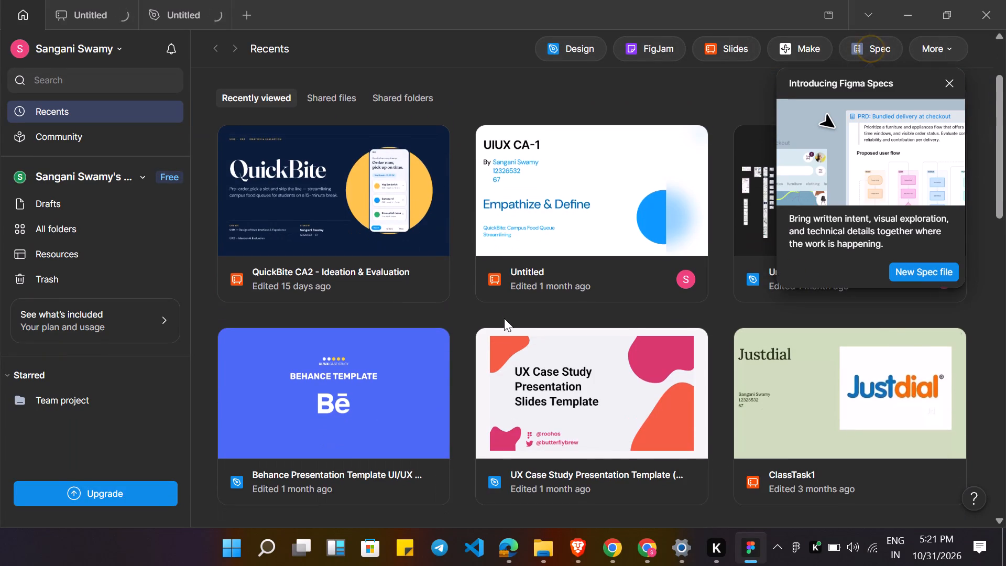
scroll(504, 318, down, 3)
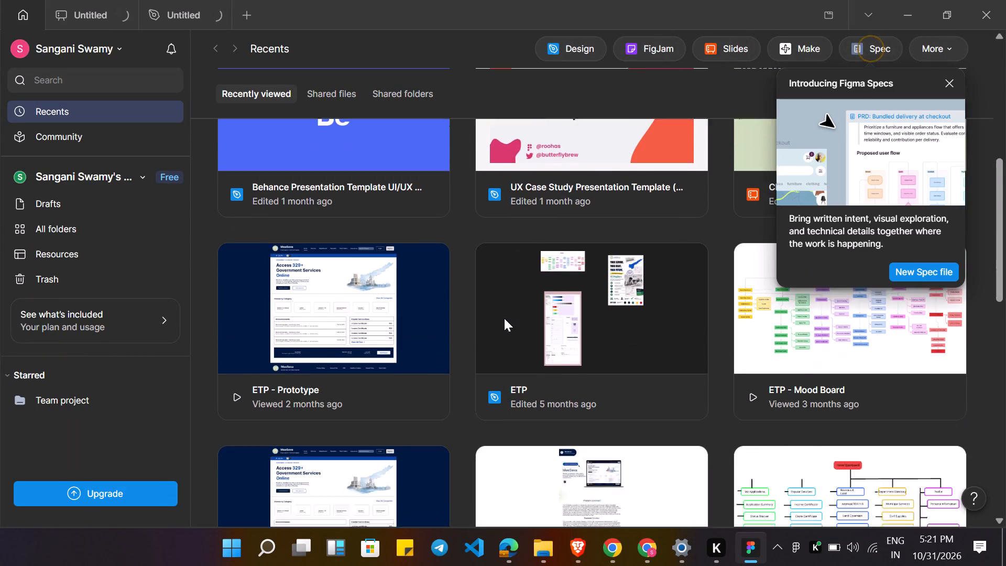
scroll(504, 318, down, 4)
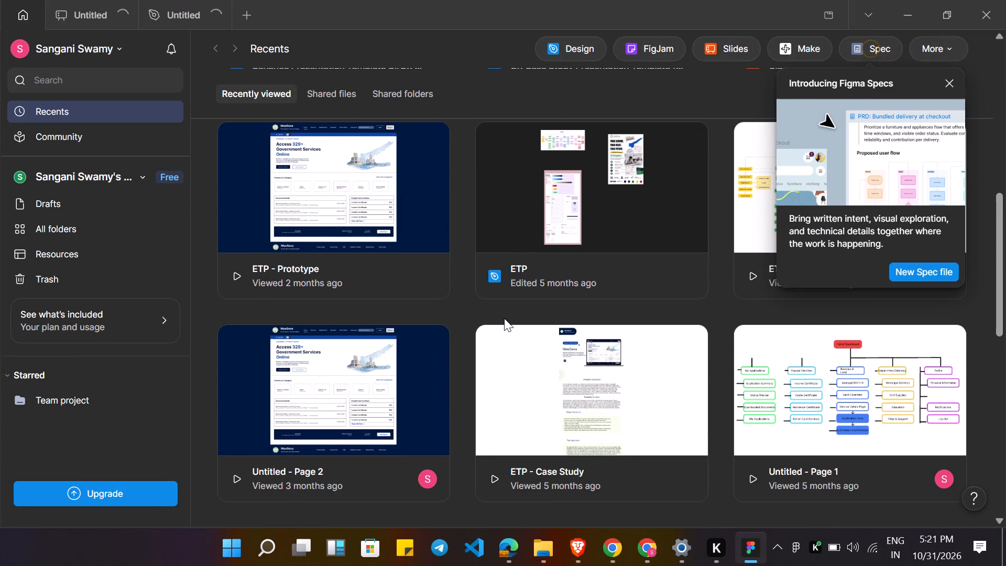
scroll(504, 318, down, 9)
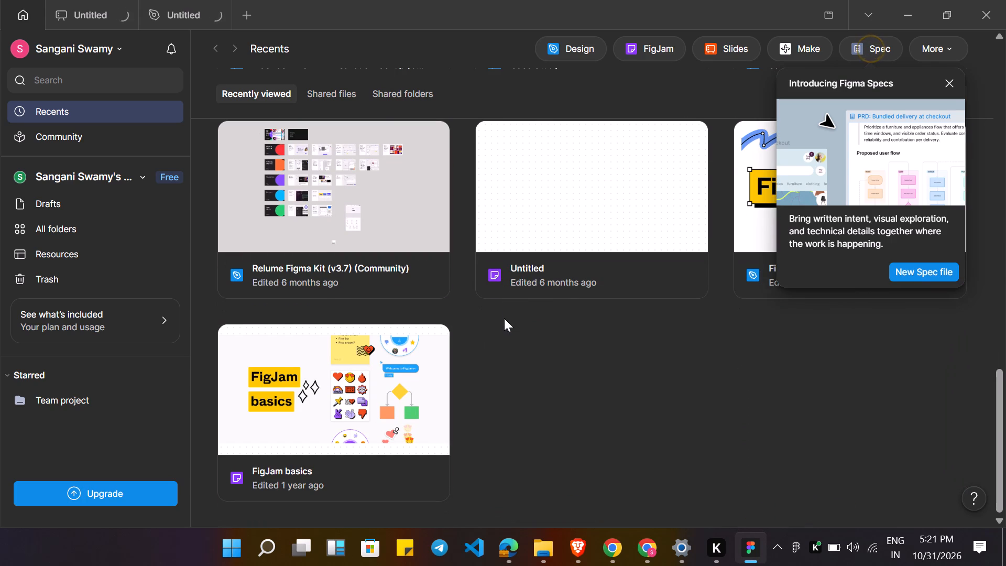
scroll(504, 318, up, 11)
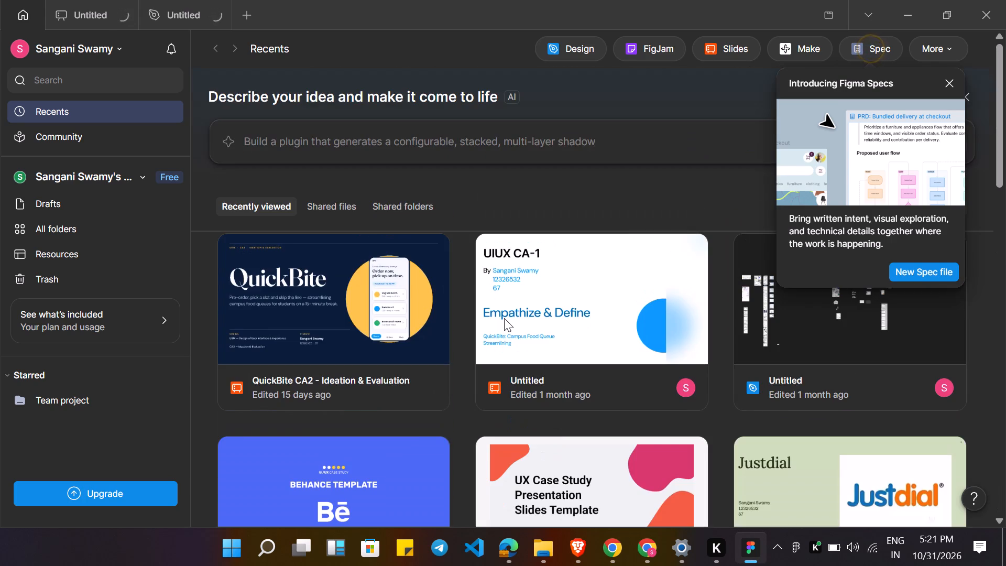
scroll(504, 318, down, 4)
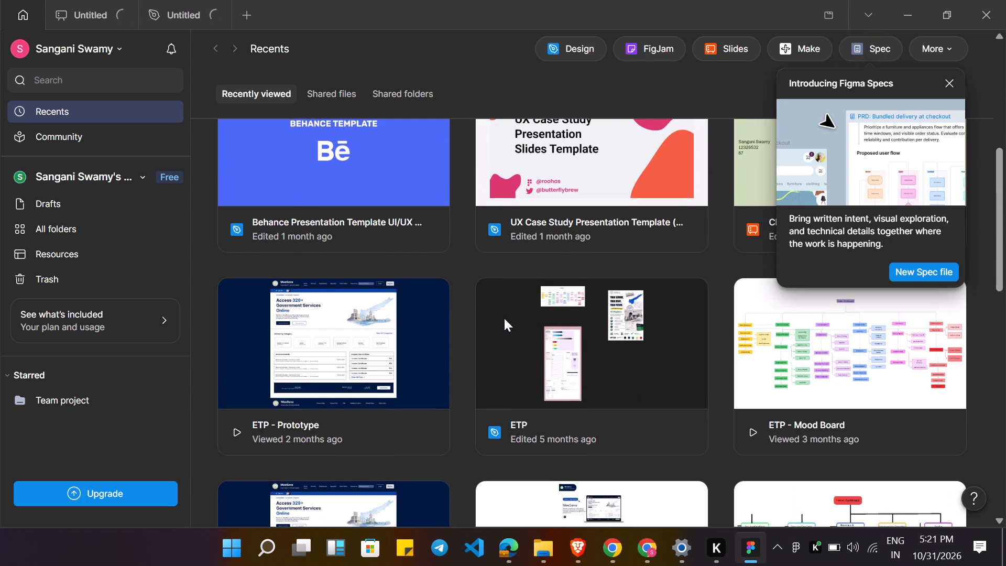
scroll(504, 318, up, 6)
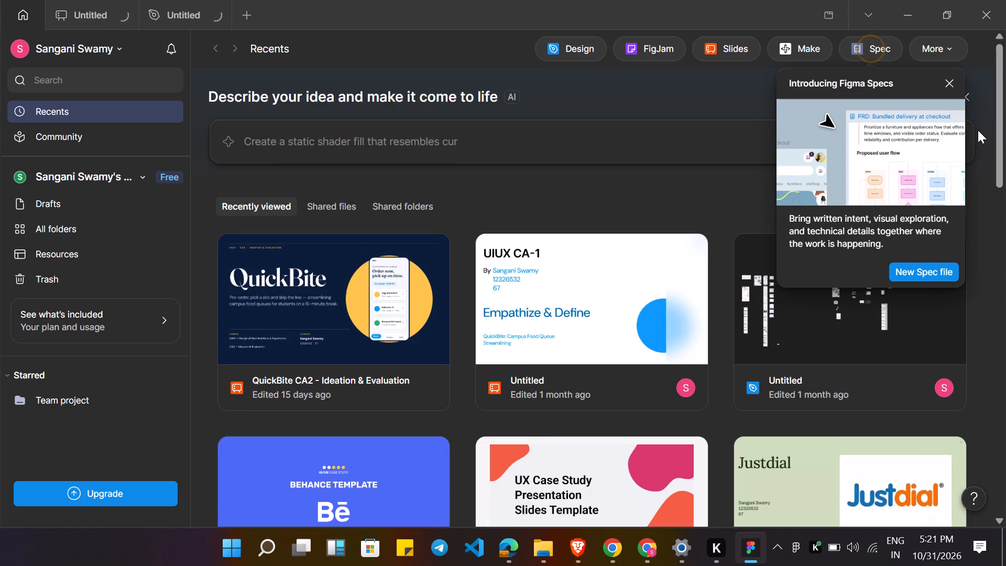
Dismiss the Introducing Figma Specs announcement.
click(955, 88)
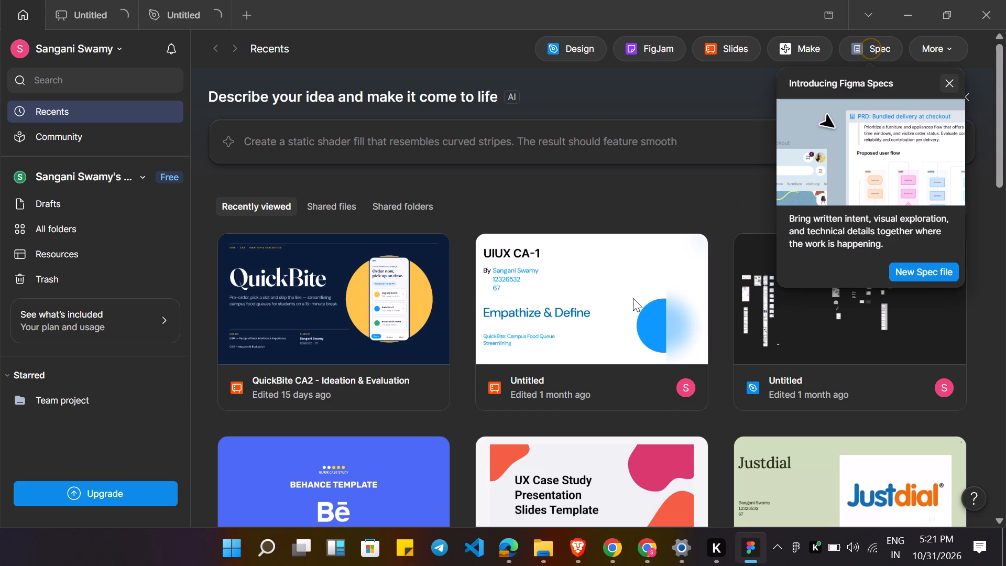
Look through the recent Figma files again, examining the ETP, sitemap, case study and FigJam thumbnails.
scroll(642, 225, down, 3)
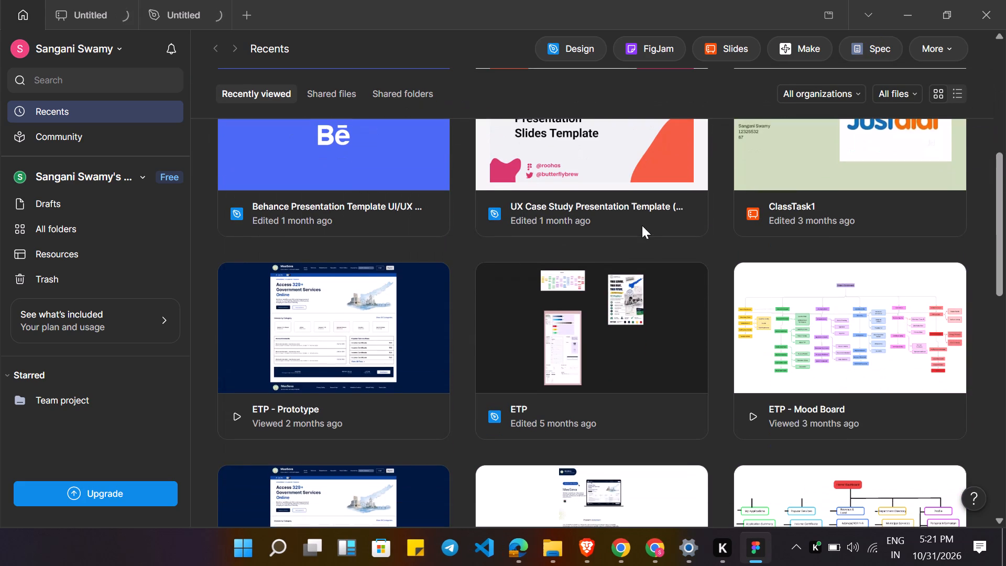
scroll(572, 399, down, 3)
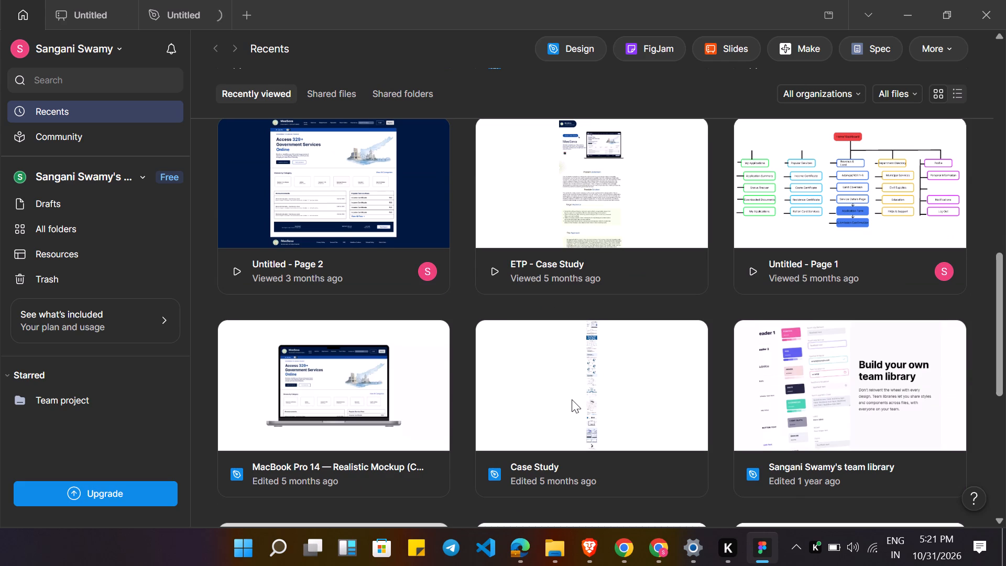
scroll(572, 399, down, 3)
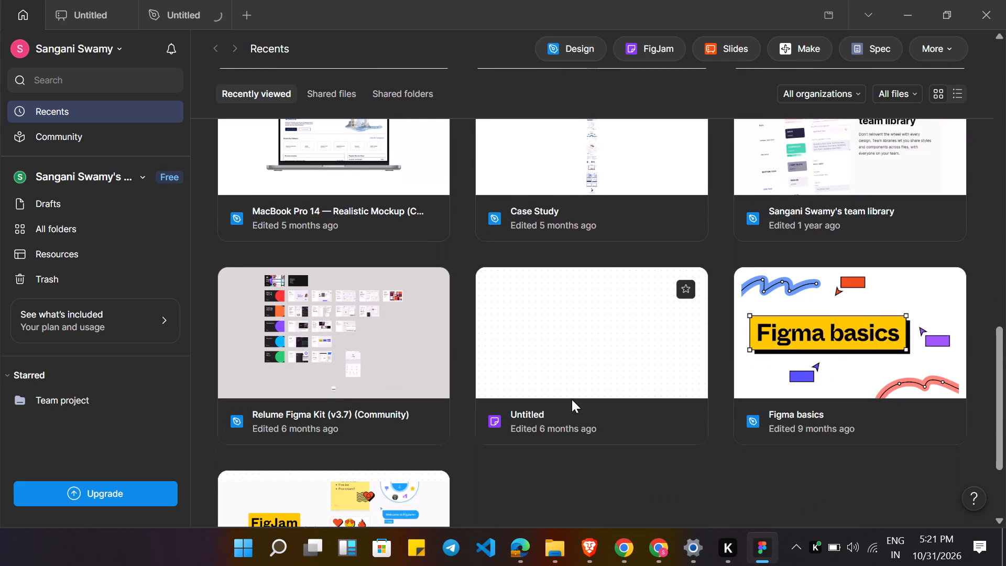
scroll(572, 399, down, 2)
scroll(572, 399, up, 10)
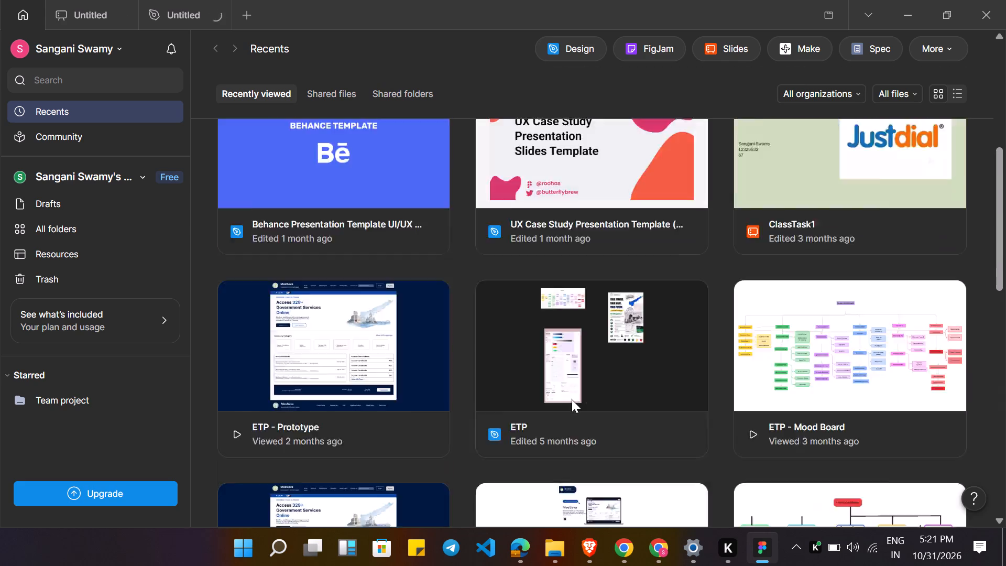
scroll(572, 399, down, 5)
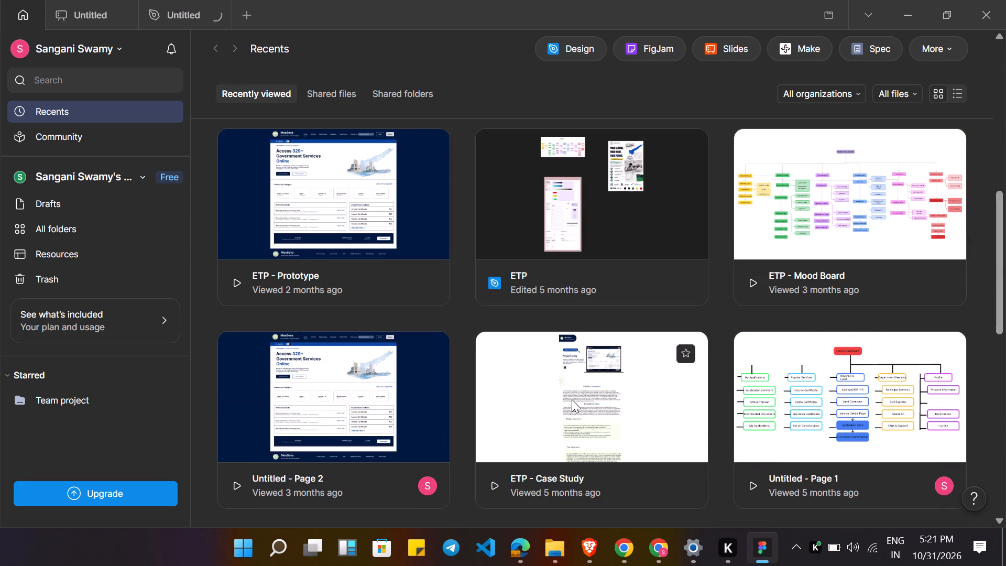
scroll(572, 399, down, 4)
scroll(572, 399, up, 15)
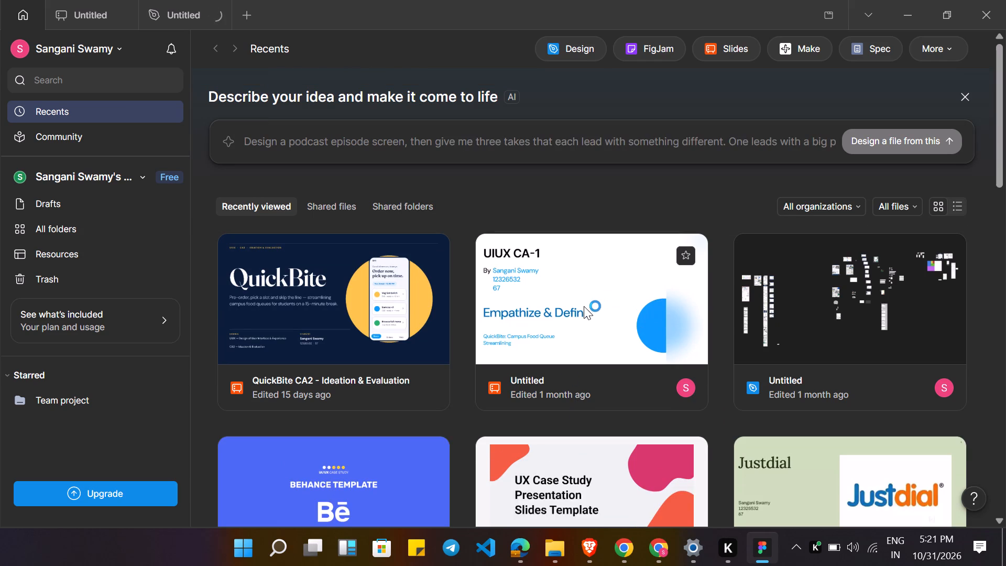
Open the recent untitled design file with scattered frames and check the UIUX CA-1 slide deck.
double_click(799, 305)
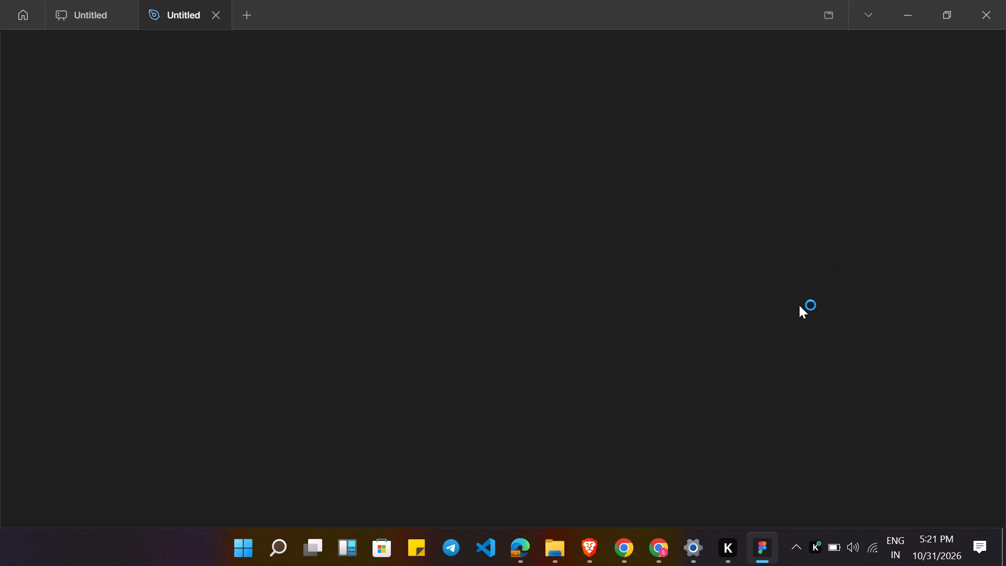
click(111, 2)
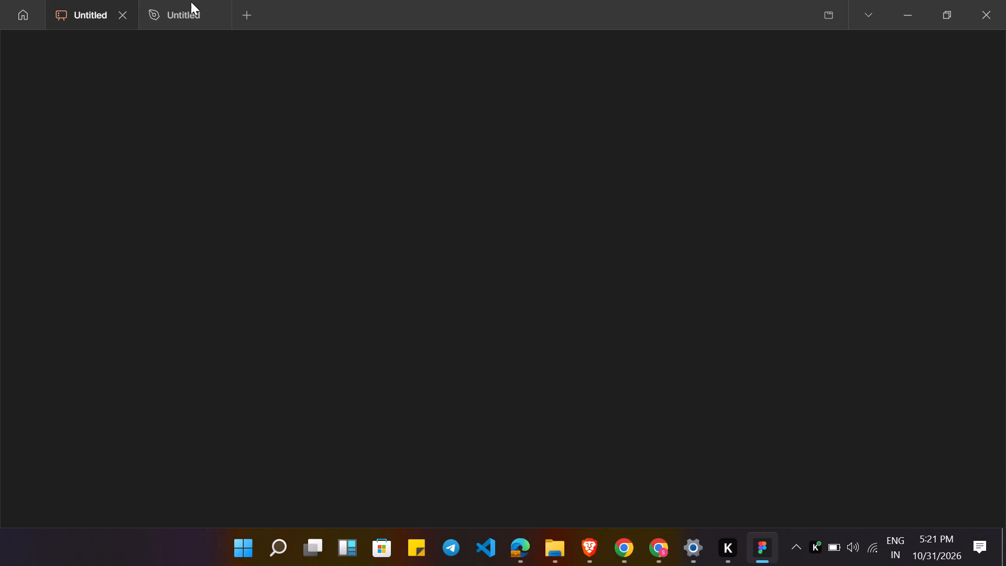
click(236, 0)
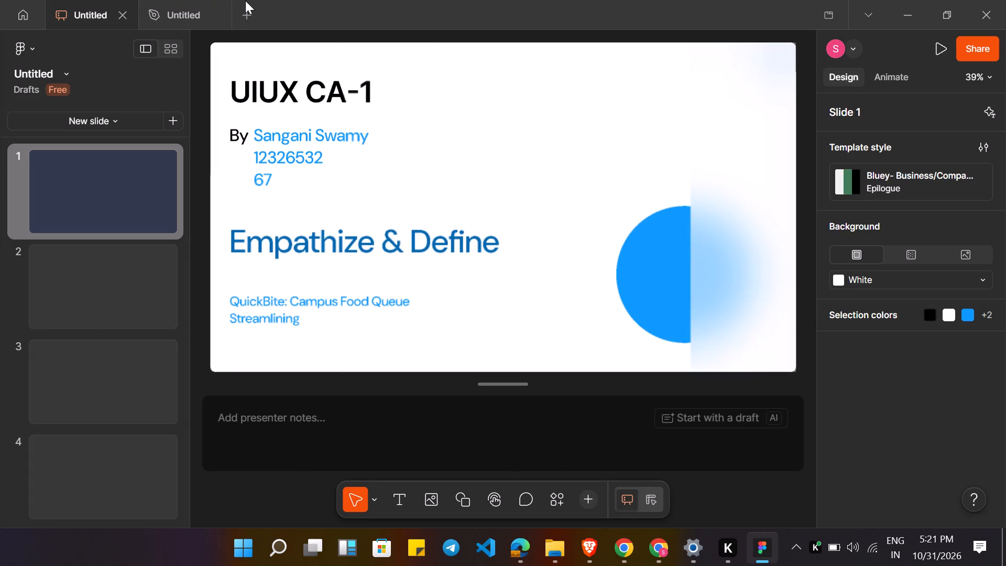
click(246, 7)
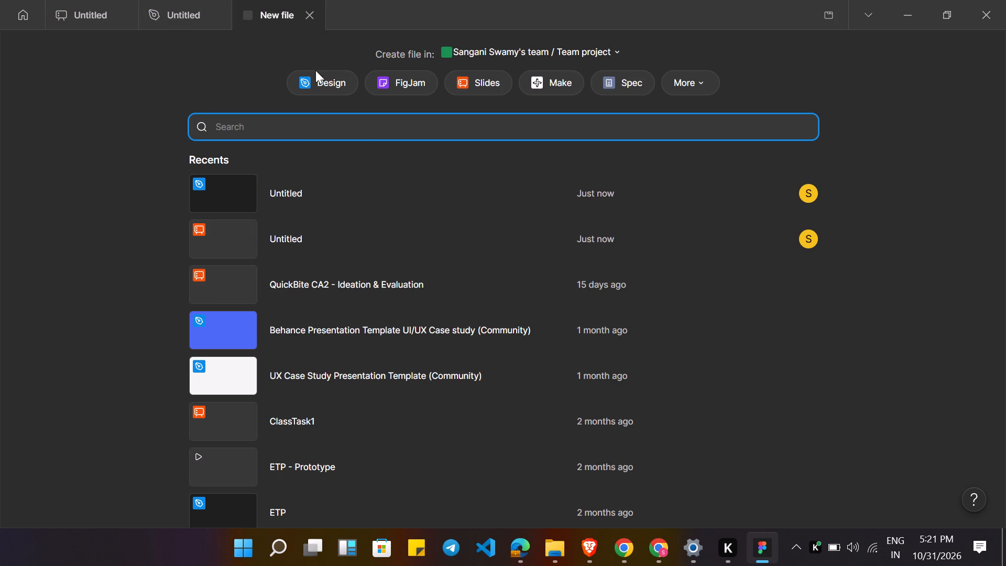
click(307, 15)
scroll(333, 251, down, 1)
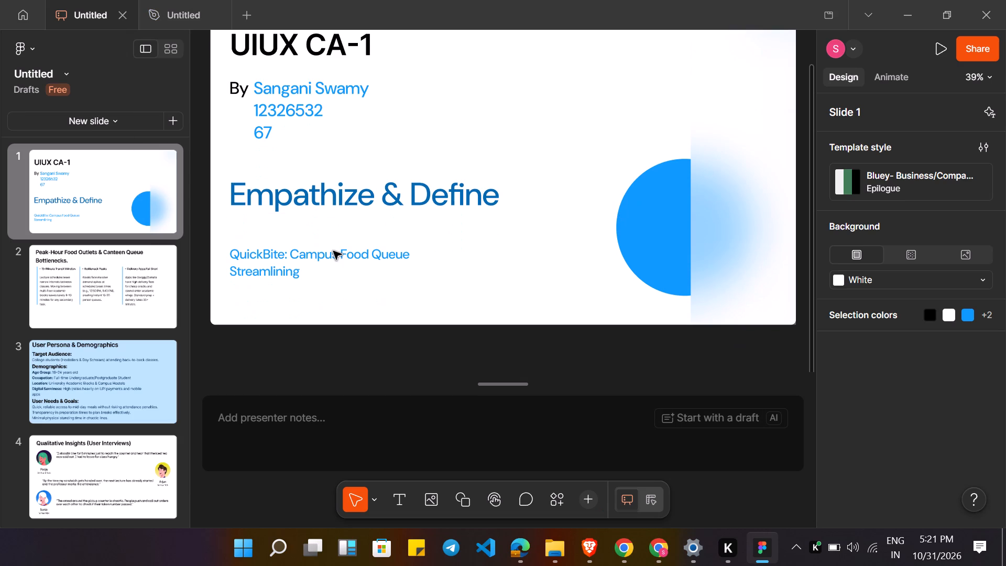
scroll(333, 251, down, 1)
click(102, 194)
Look through the suggested, starred and all folders as possible destinations for moving the UIUX CA-1 deck.
click(66, 68)
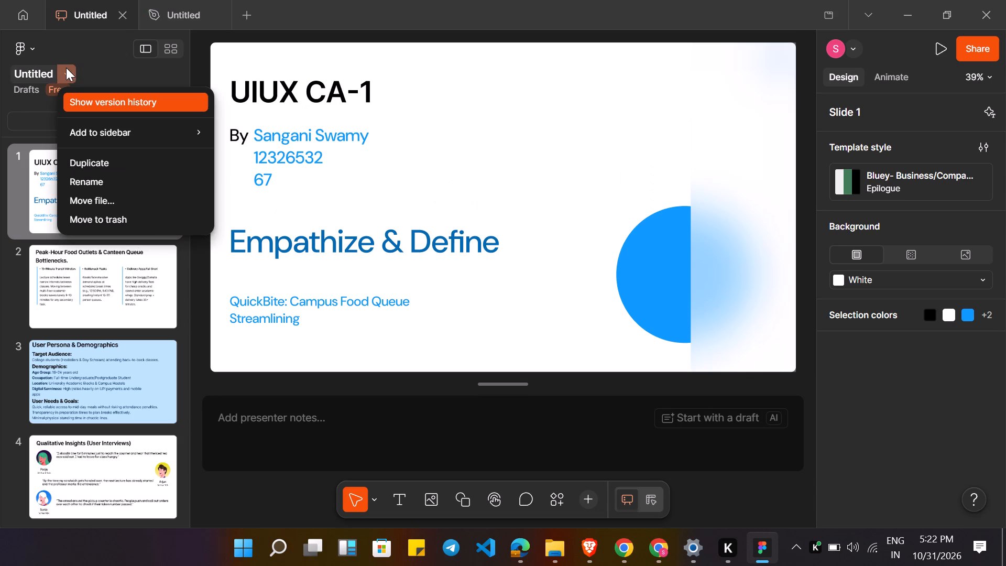
click(92, 202)
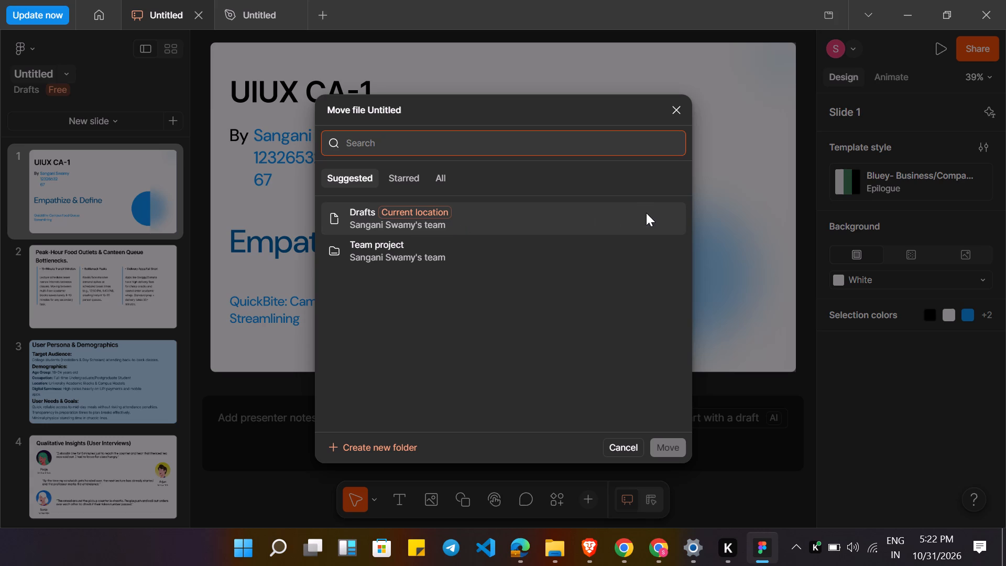
click(416, 178)
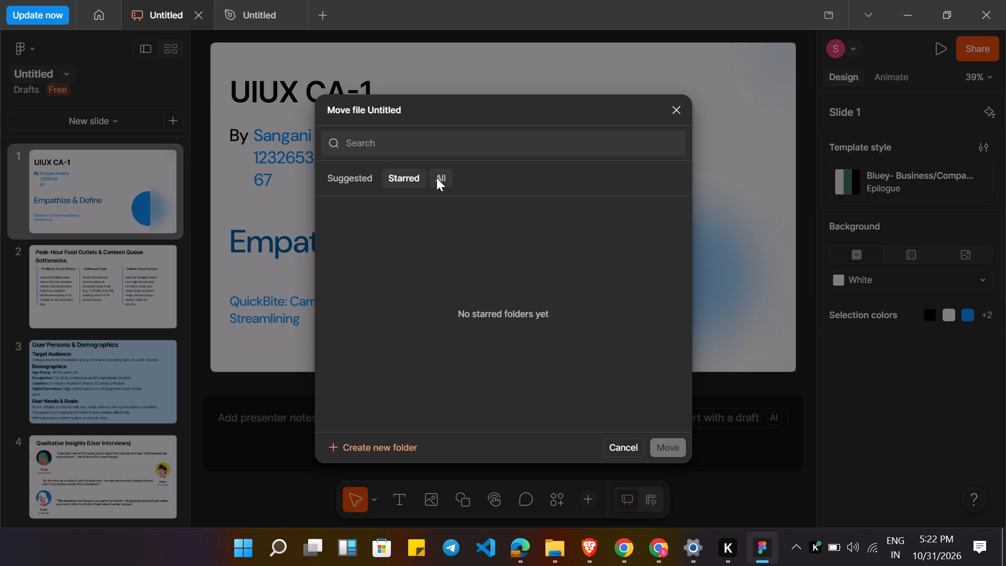
click(436, 178)
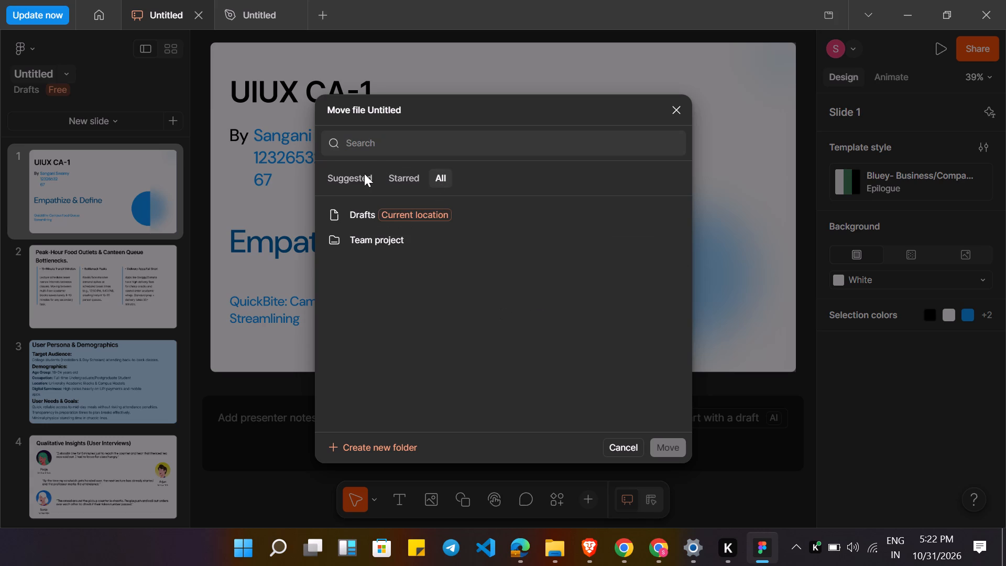
click(360, 173)
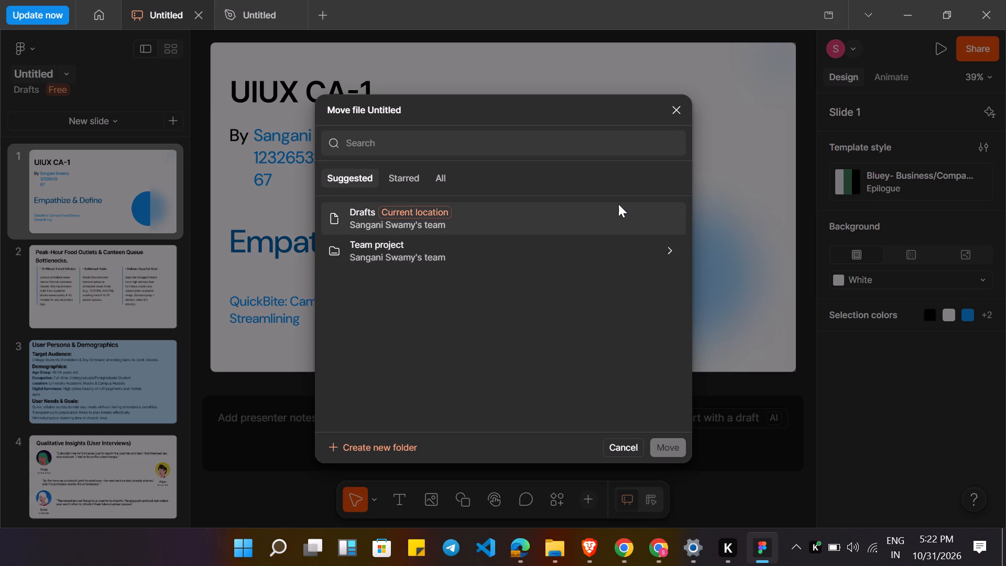
click(674, 108)
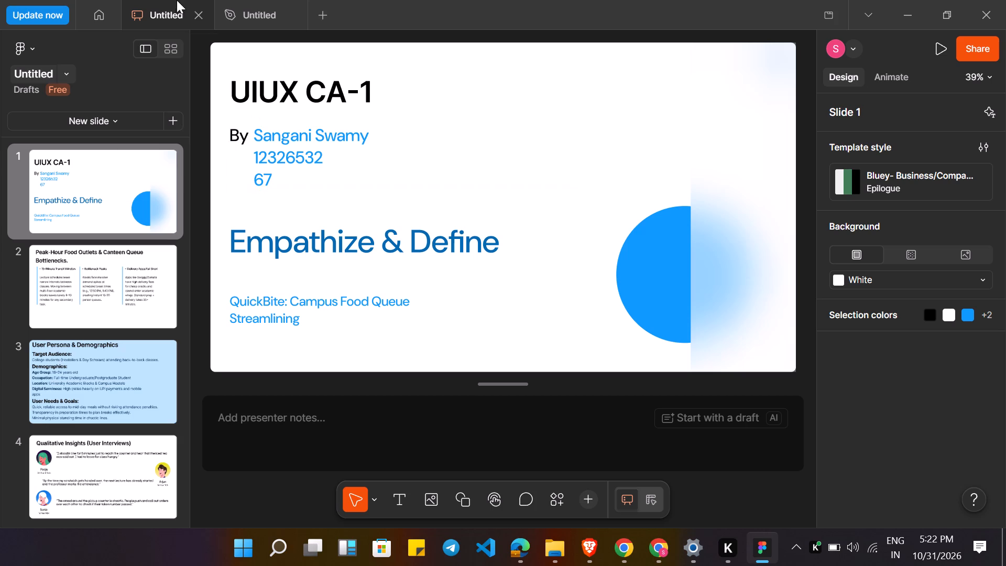
Check the untitled design file, and look through the team's folders and the files in Team project.
click(254, 0)
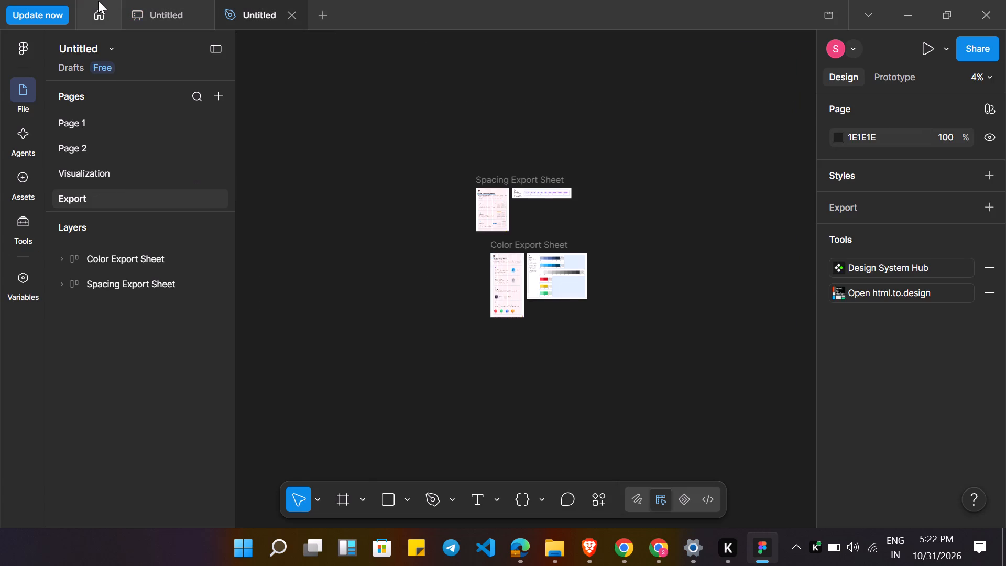
click(98, 1)
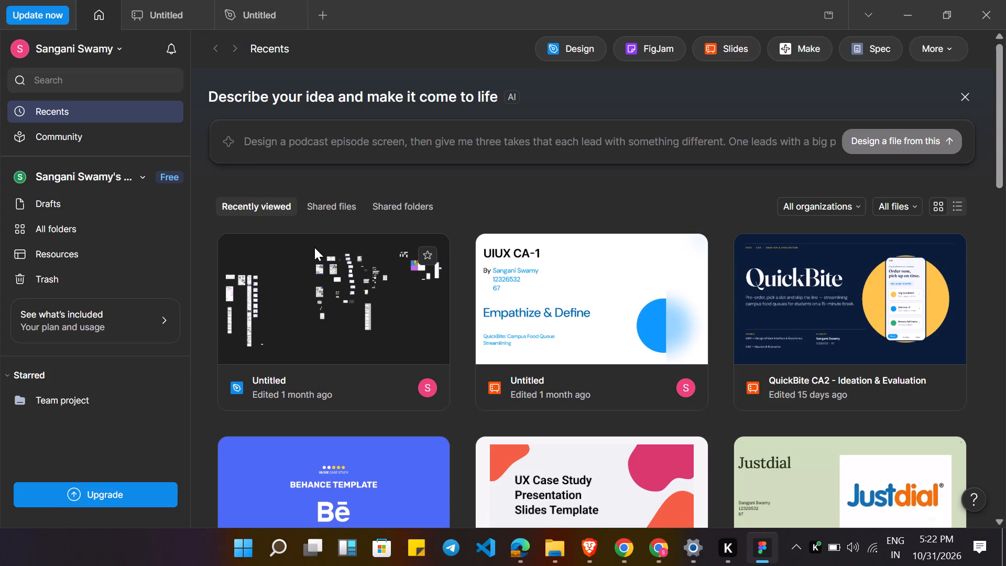
click(129, 178)
click(129, 178)
click(74, 226)
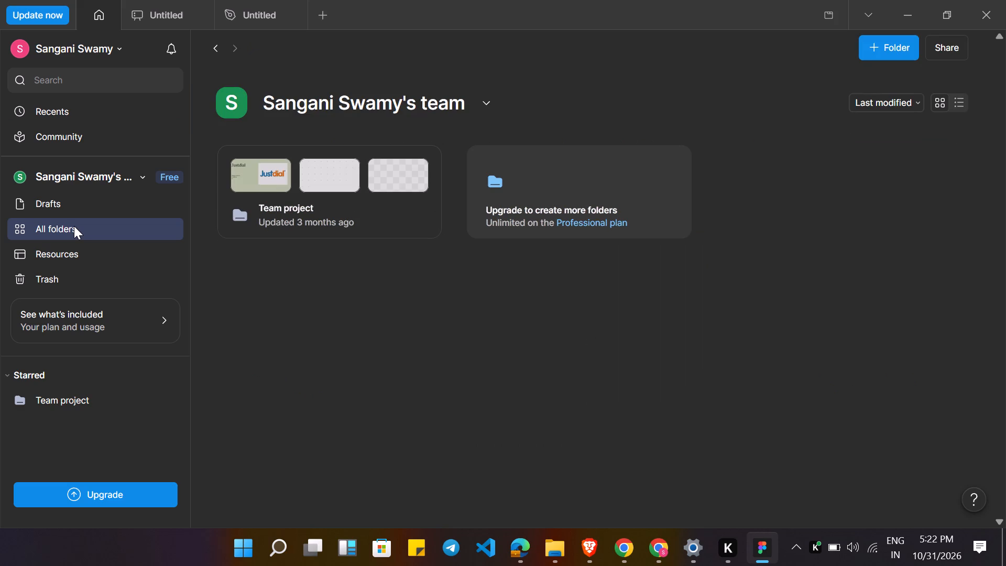
double_click(329, 206)
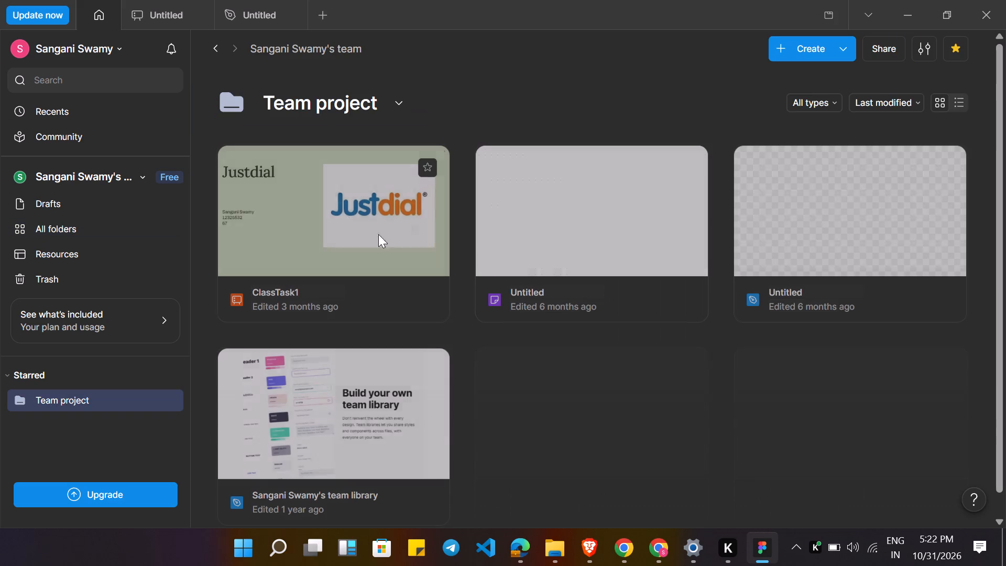
scroll(468, 305, down, 2)
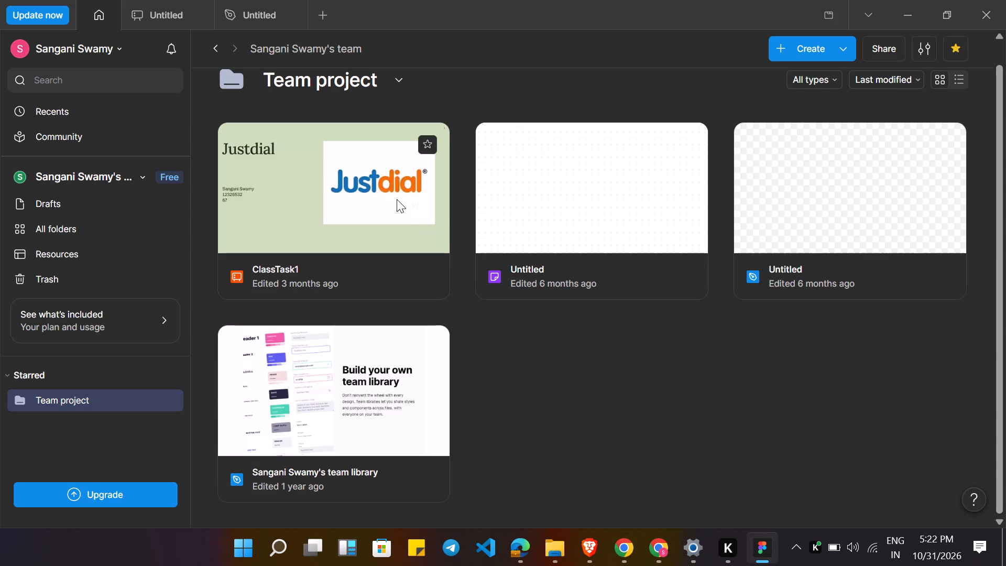
scroll(397, 199, up, 2)
click(213, 49)
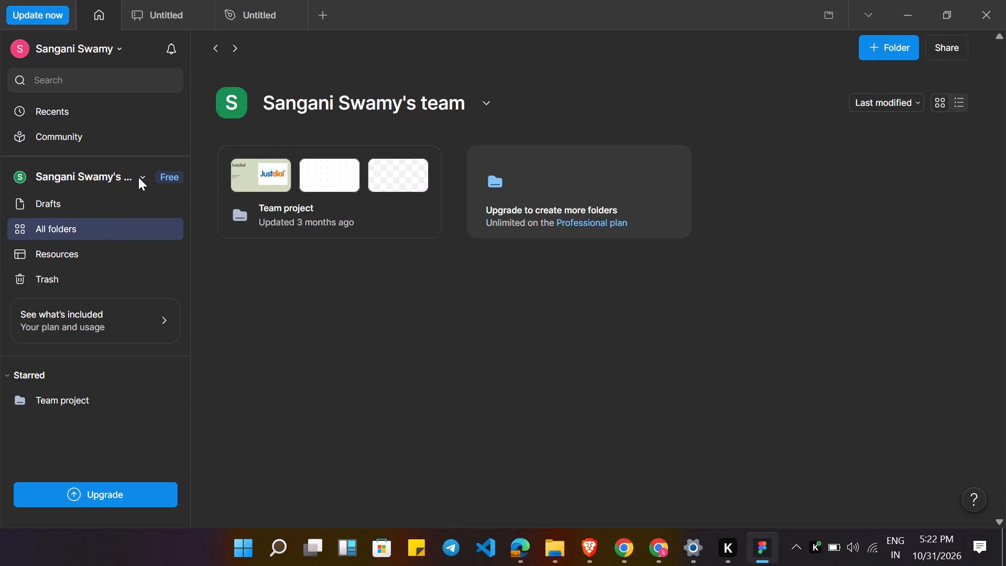
Start moving the UIUX CA-1 slide deck out of Drafts.
click(145, 0)
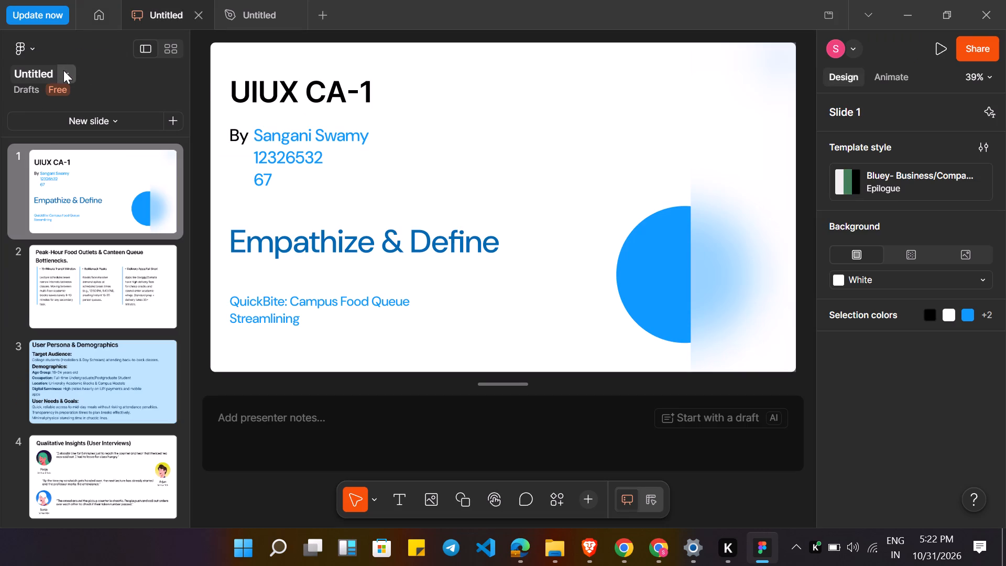
click(63, 70)
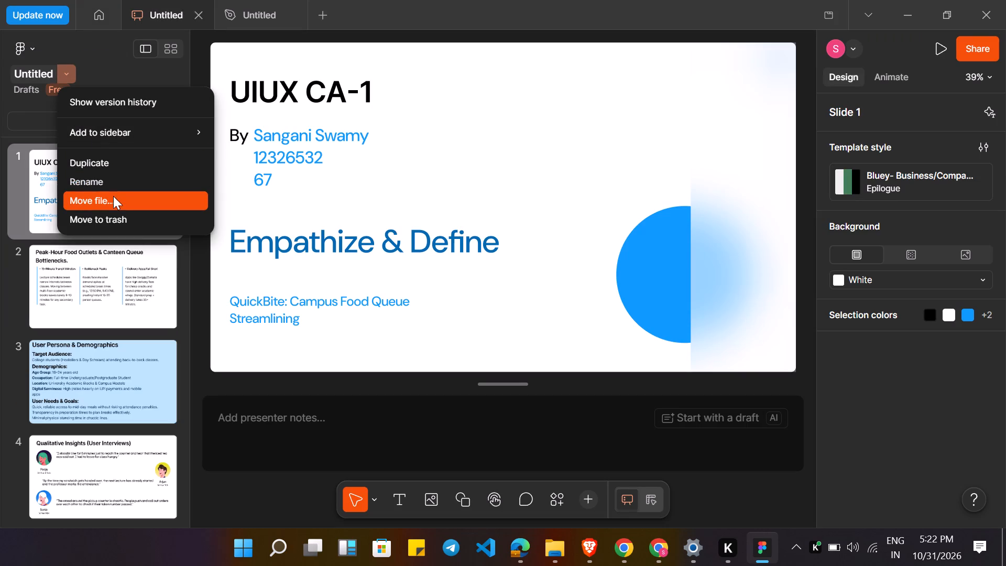
click(104, 196)
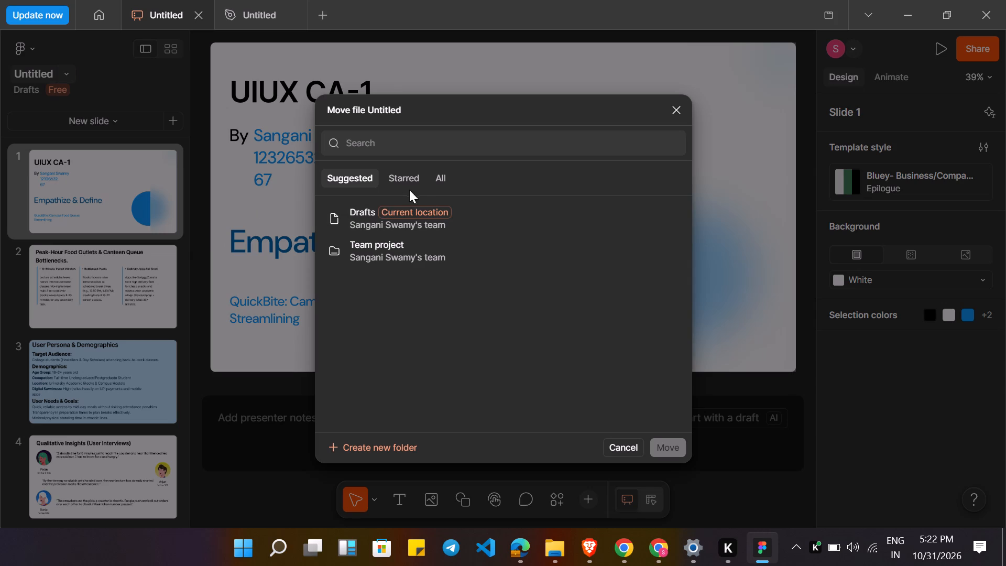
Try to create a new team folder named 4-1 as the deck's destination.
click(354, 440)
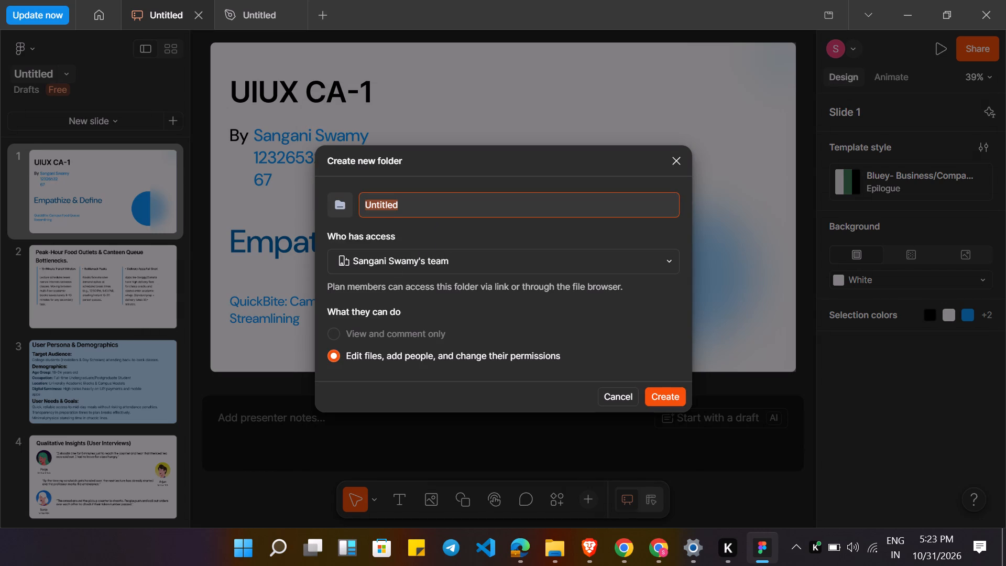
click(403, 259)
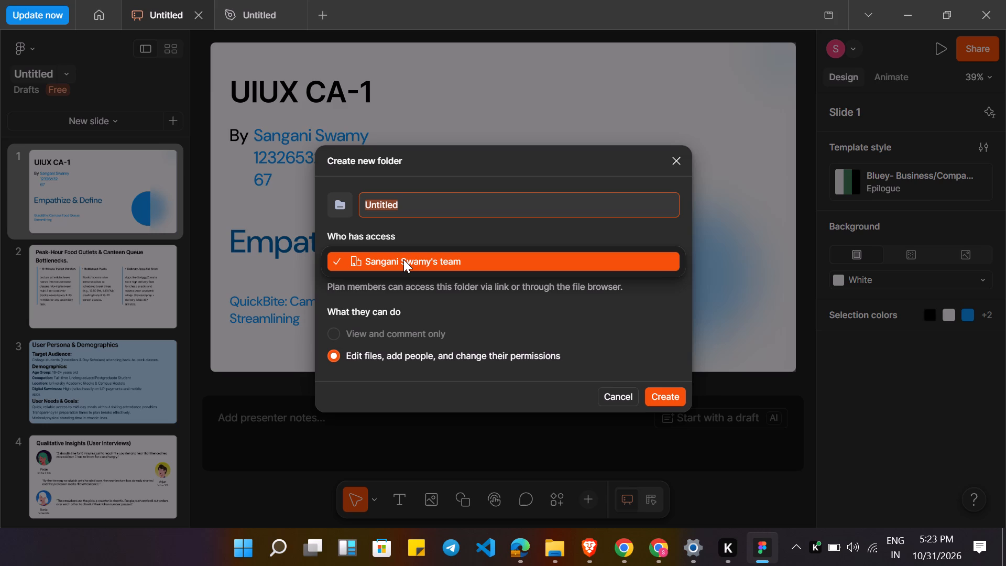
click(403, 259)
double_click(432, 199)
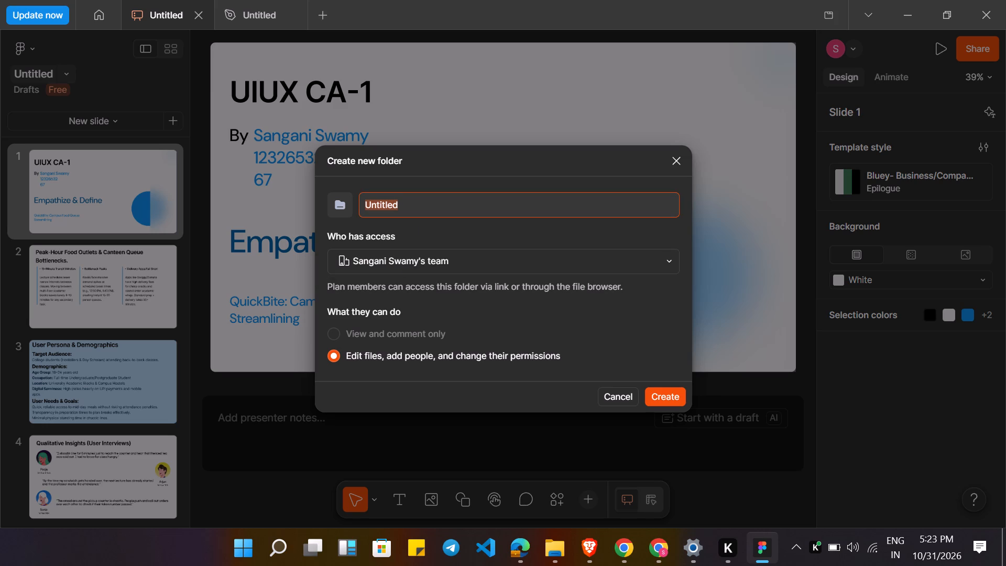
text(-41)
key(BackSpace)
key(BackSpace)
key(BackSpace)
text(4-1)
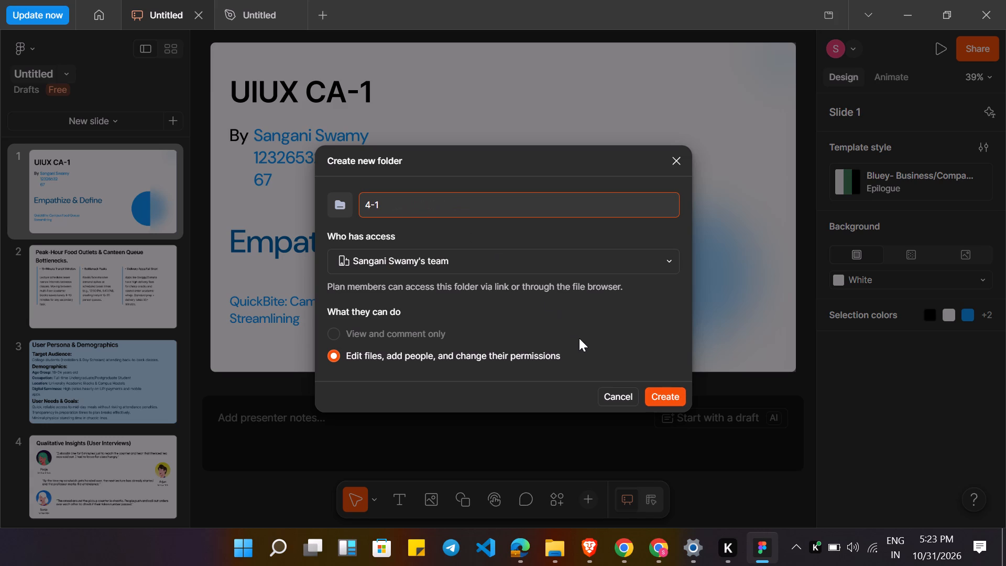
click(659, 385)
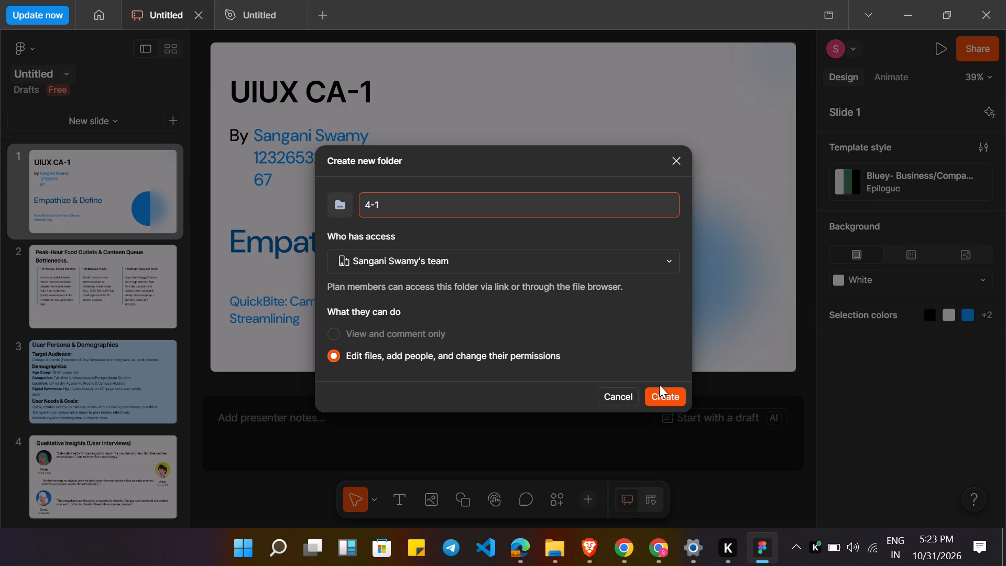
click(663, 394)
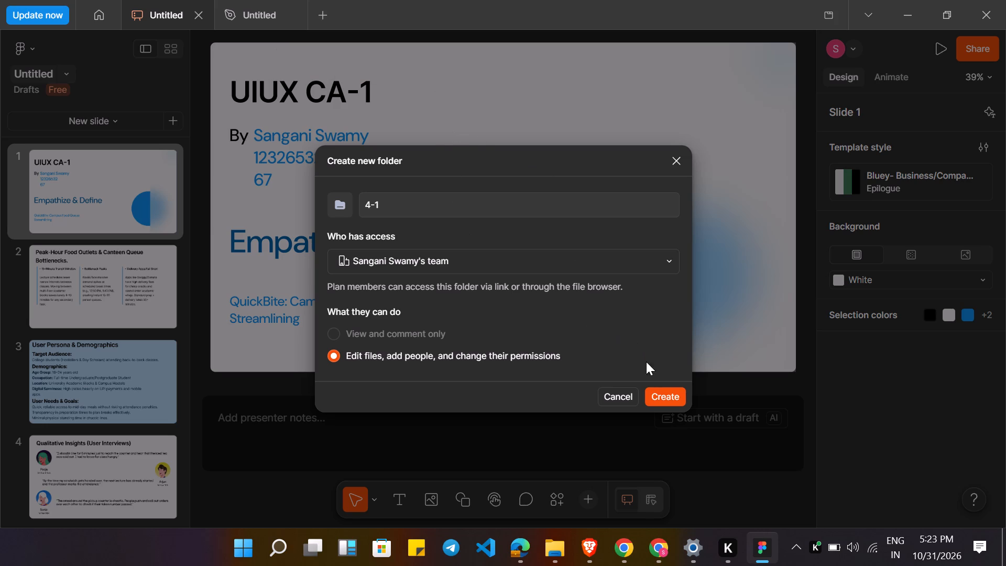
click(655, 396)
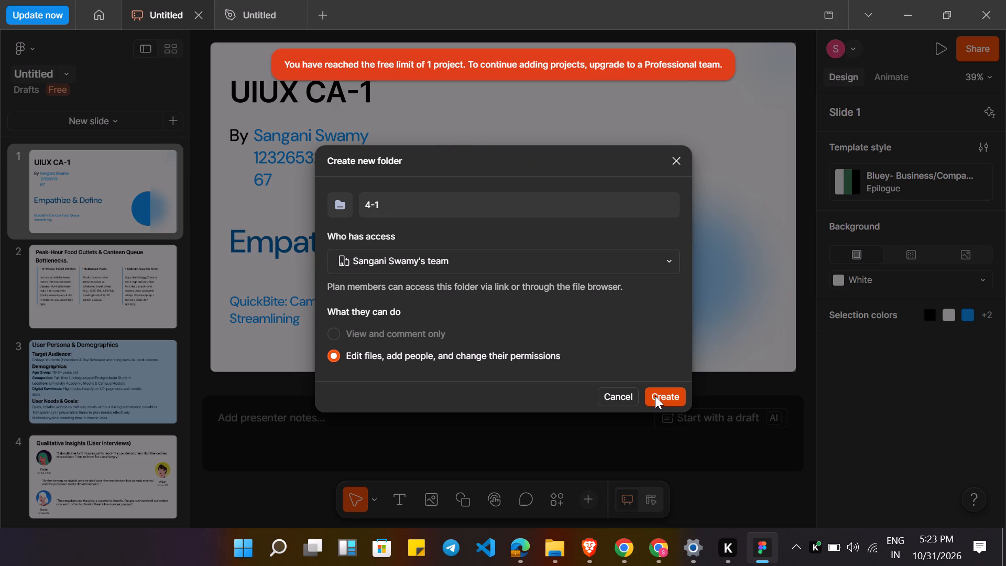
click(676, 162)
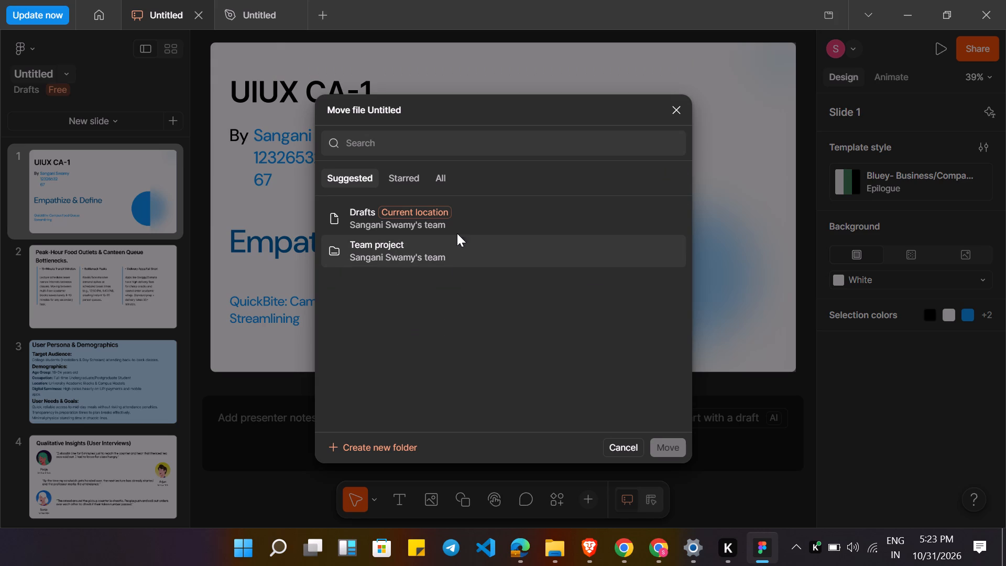
Move the UIUX CA-1 slide deck into the Team project folder.
click(445, 249)
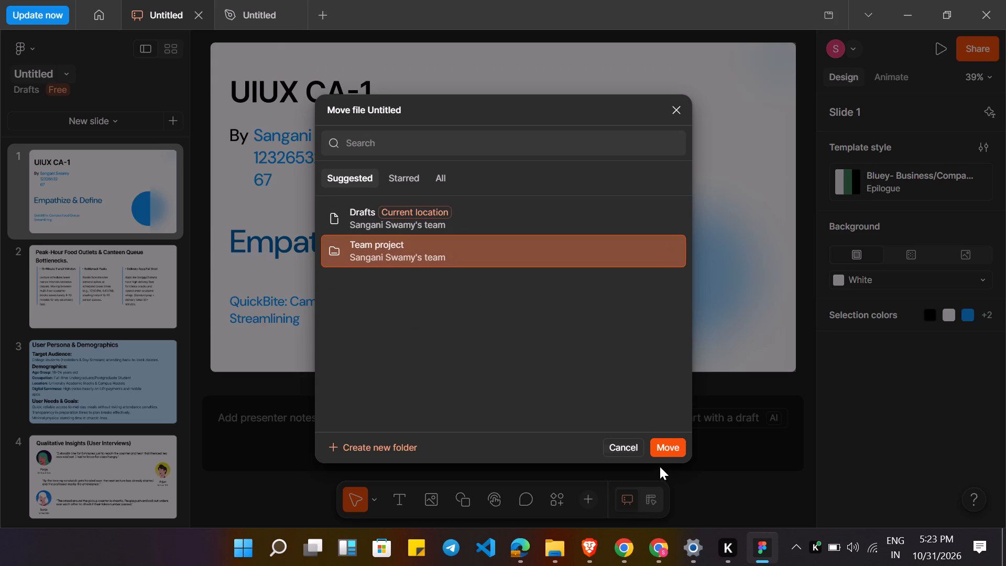
click(674, 453)
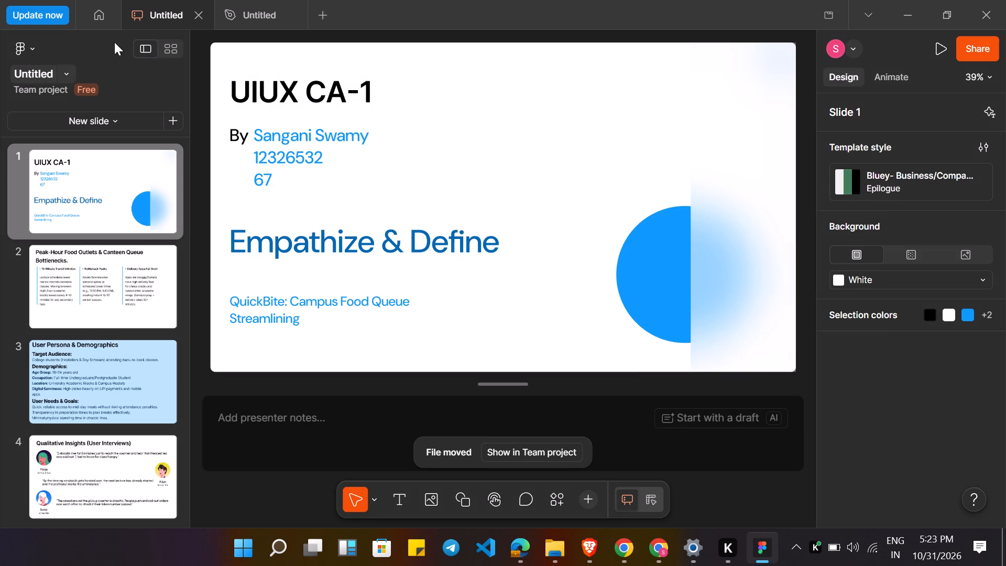
Check the files in the Team project folder and rename the UIUX CA-1 slide deck as CA1.
click(111, 12)
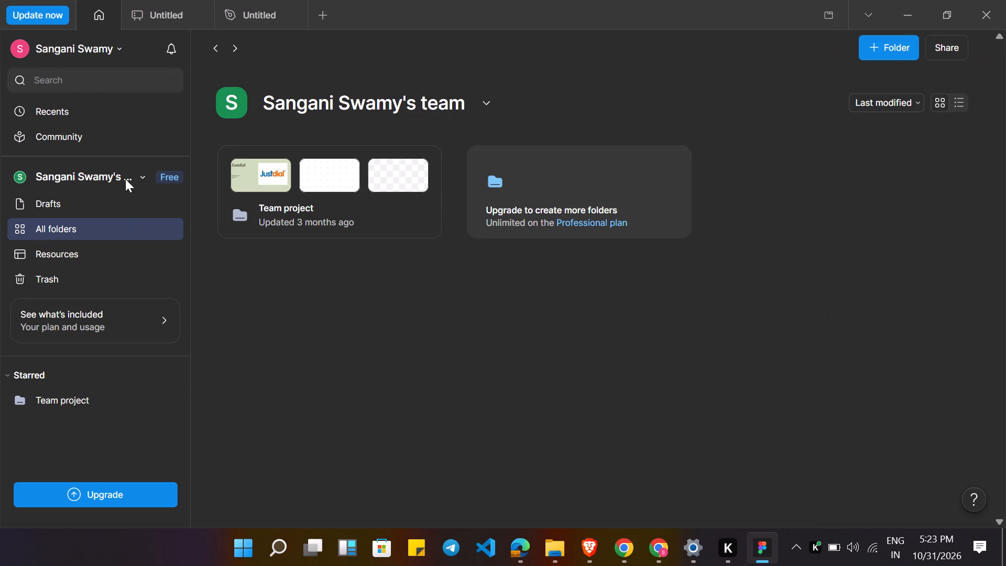
double_click(288, 212)
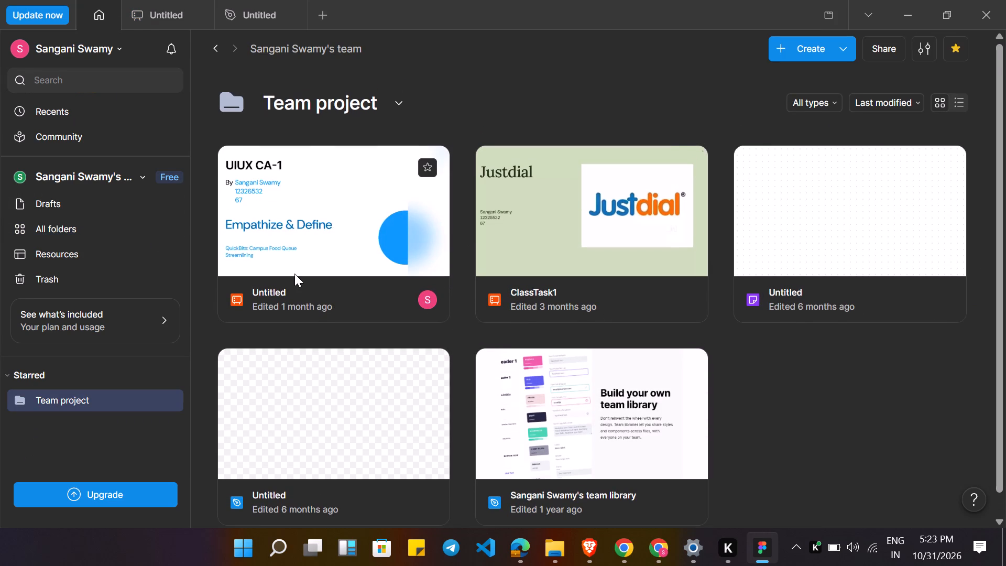
click(259, 288)
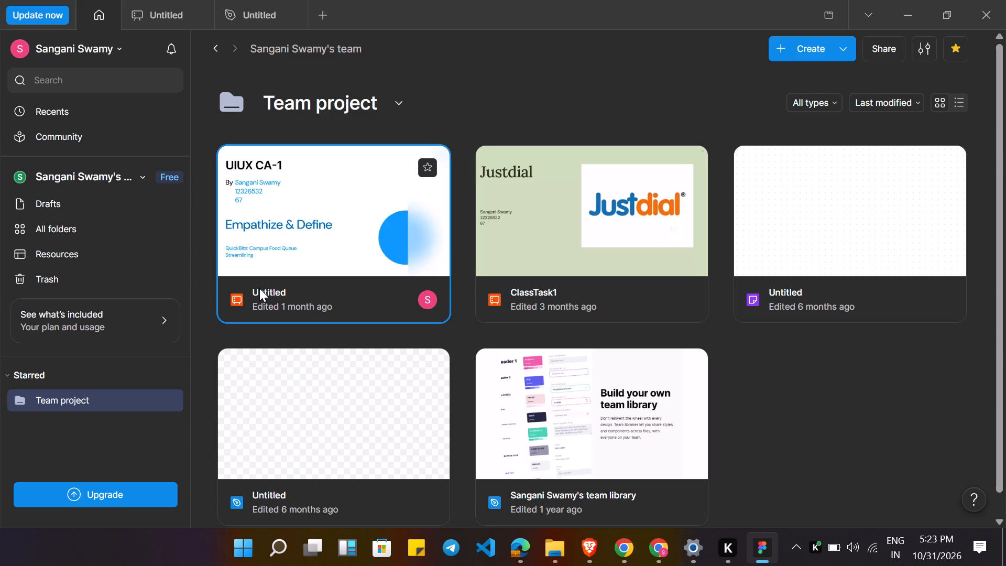
click(181, 0)
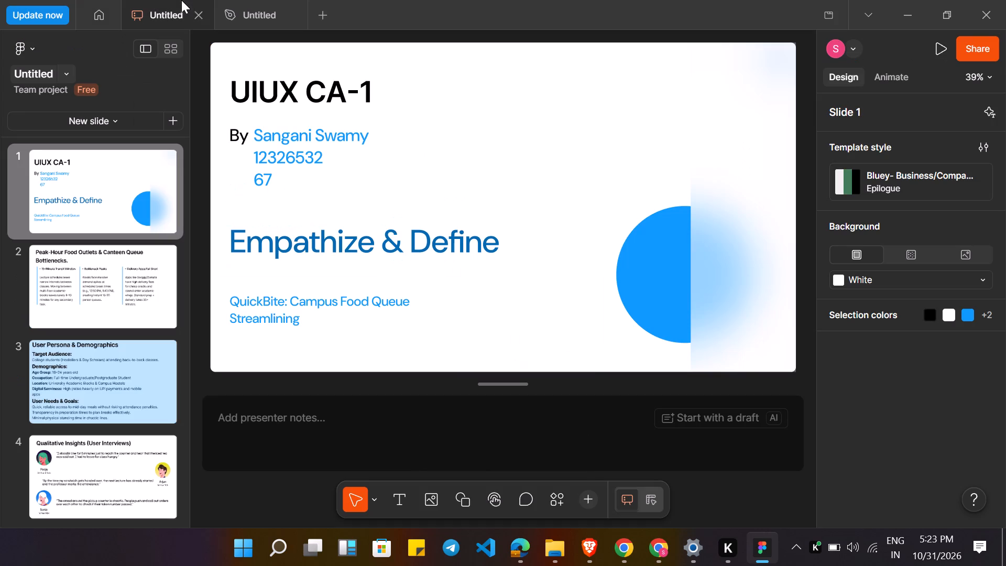
click(42, 74)
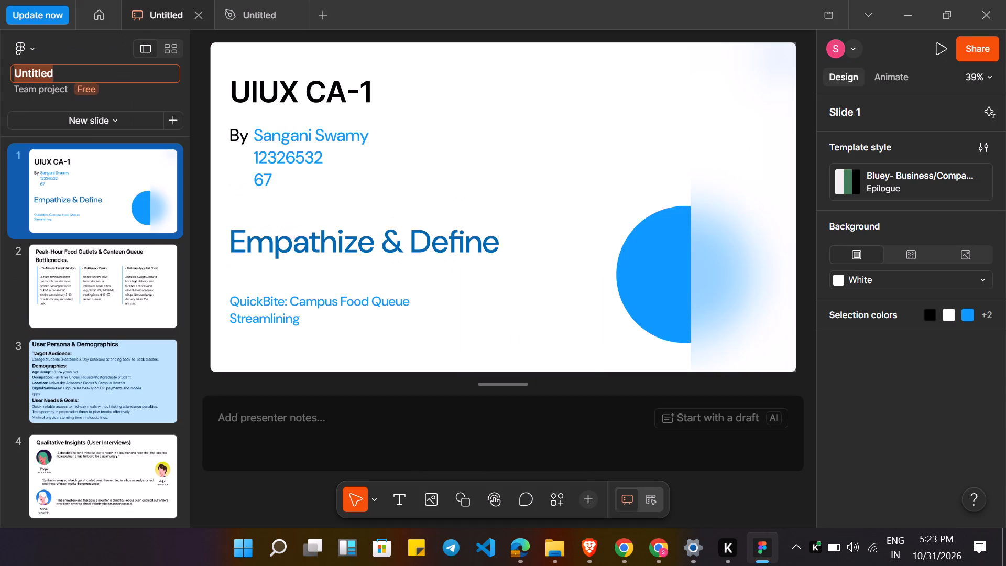
key(c)
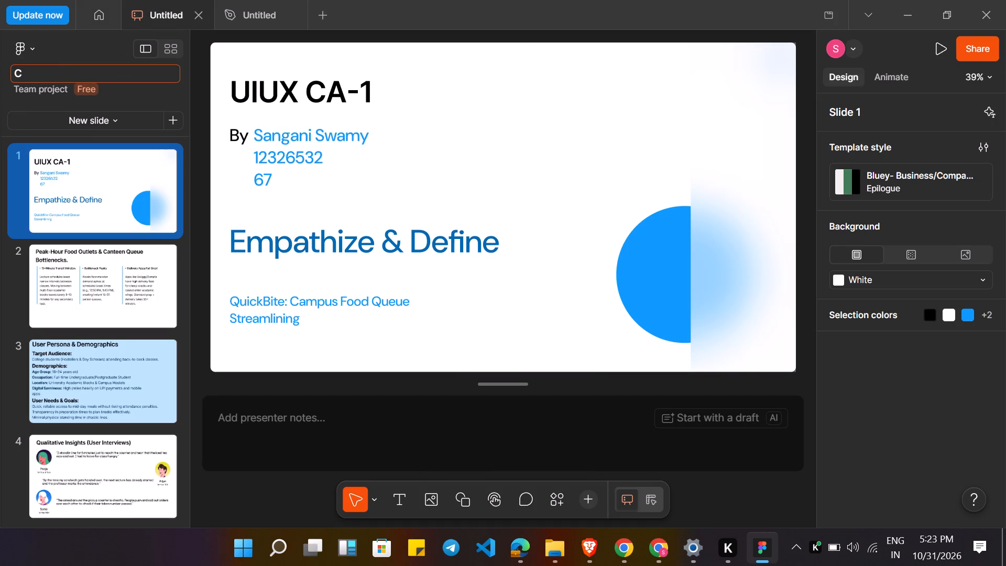
text(a1)
key(BackSpace)
text(A1)
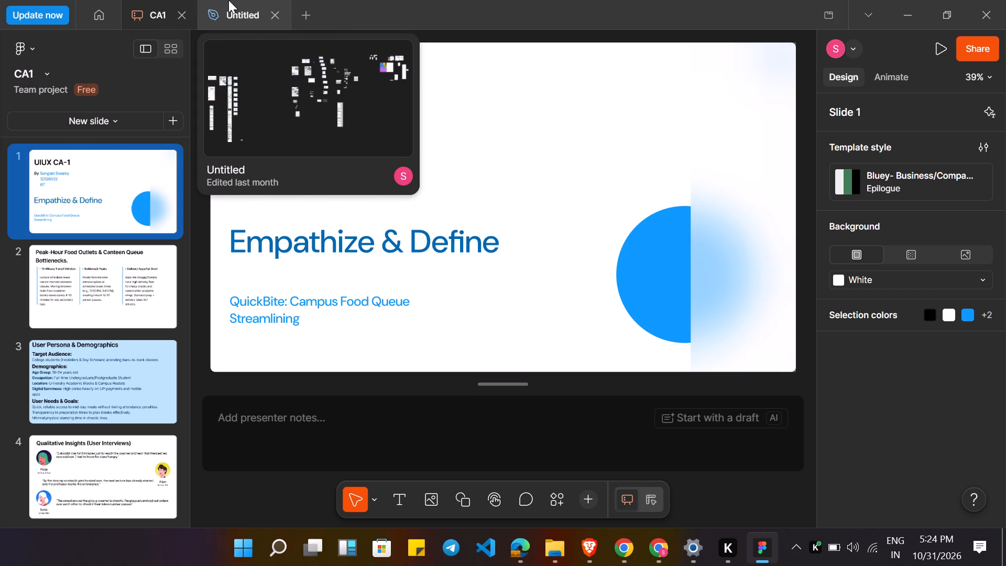
Look over the Export page of the untitled design file and switch to Page 1.
click(255, 4)
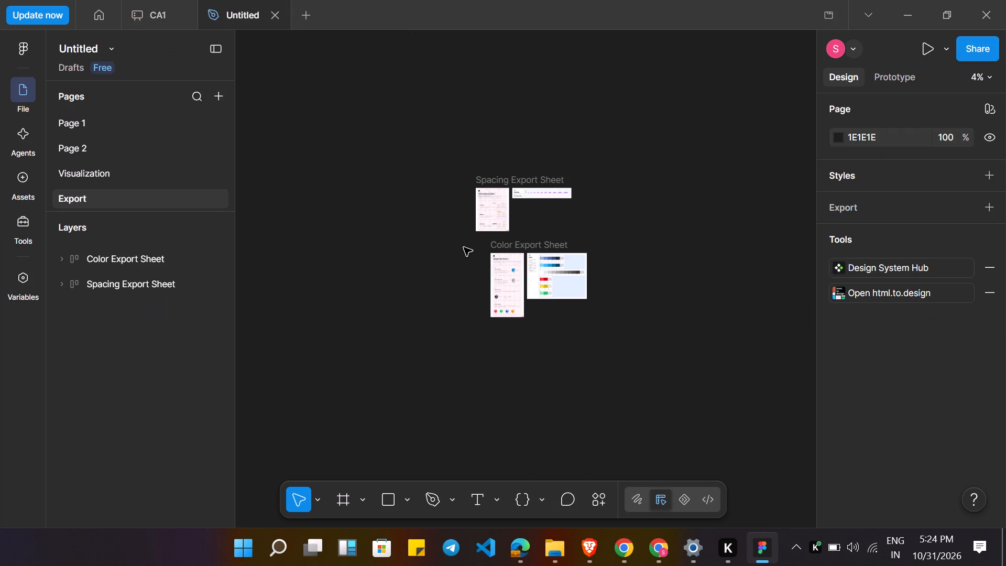
scroll(663, 276, left, 3)
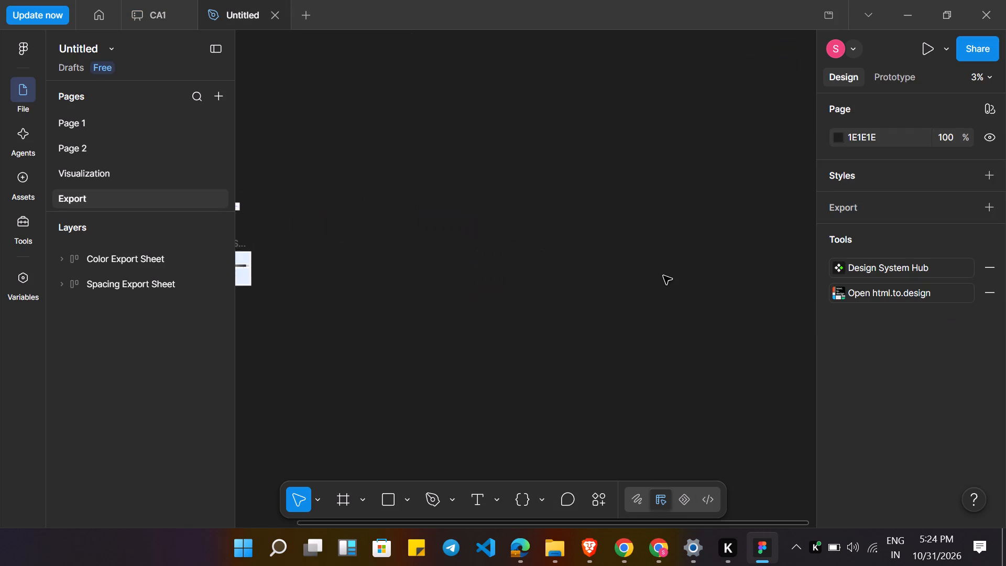
scroll(663, 276, right, 2)
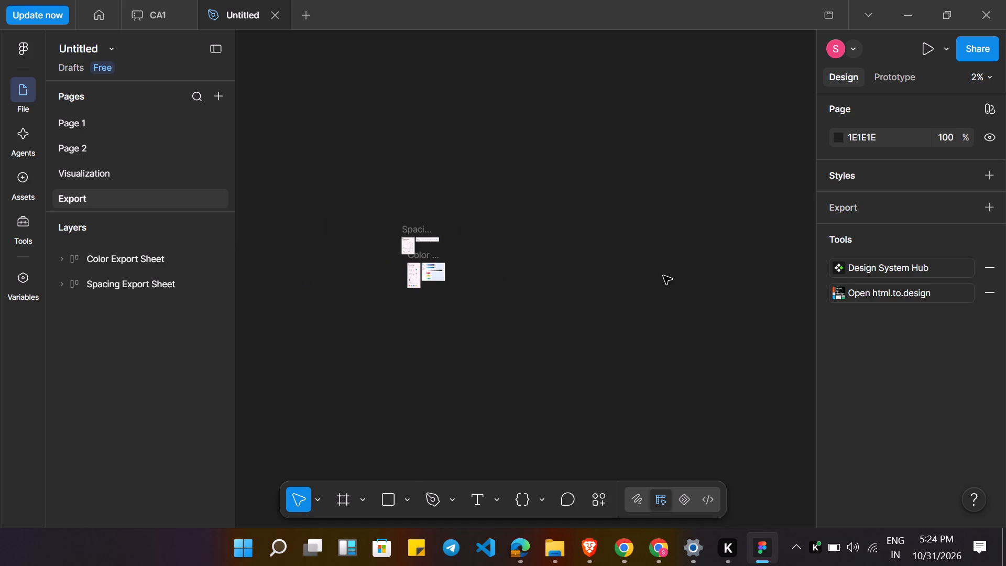
scroll(663, 276, right, 2)
scroll(663, 276, left, 9)
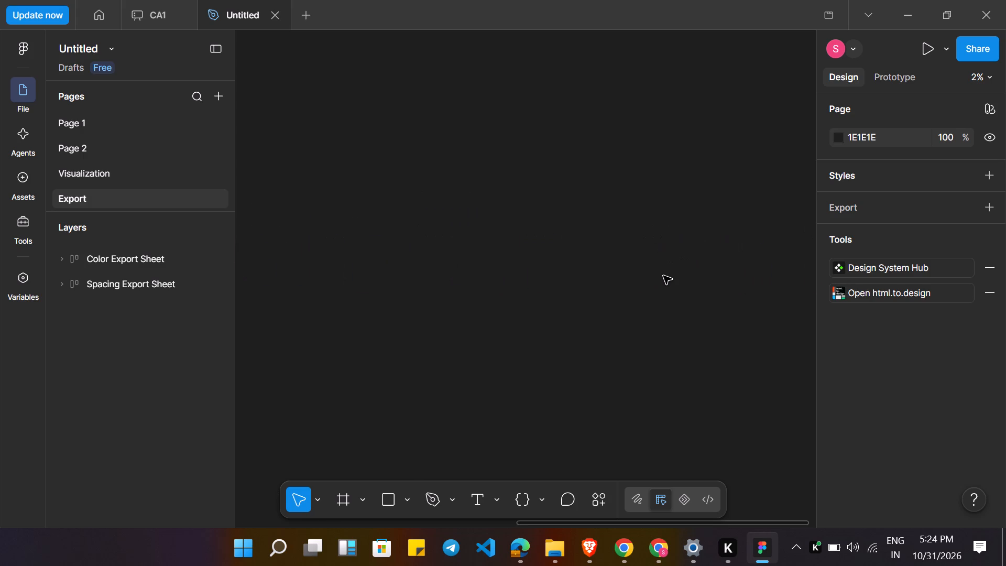
scroll(663, 276, right, 7)
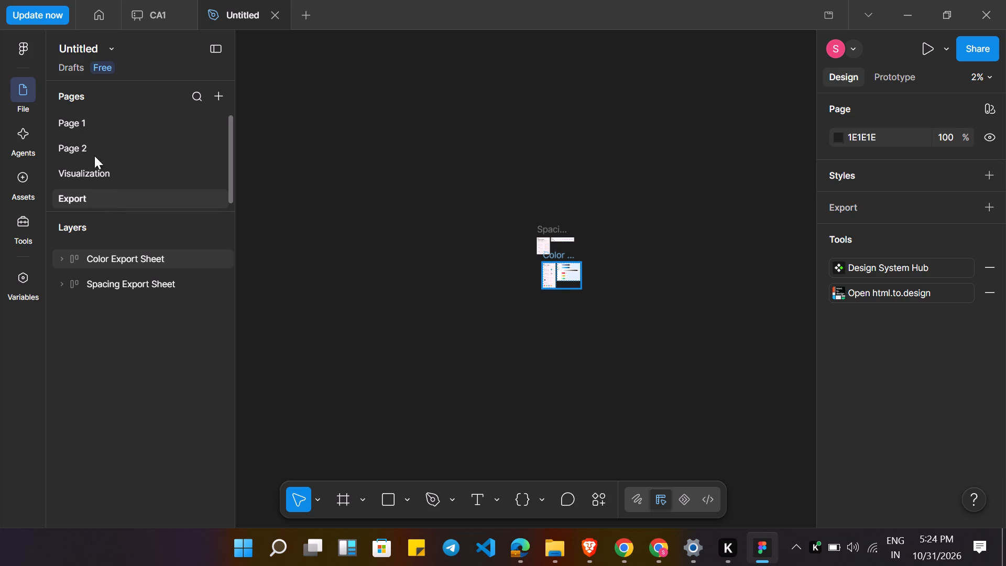
click(85, 115)
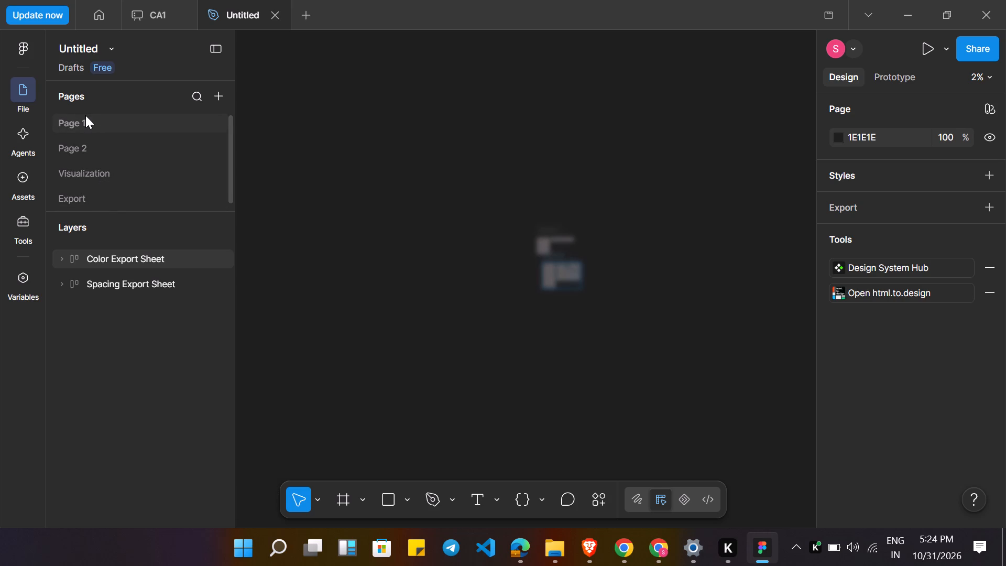
Look through the Drafts files and open the QuickBite CA2 - Ideation & Evaluation slide deck.
click(102, 10)
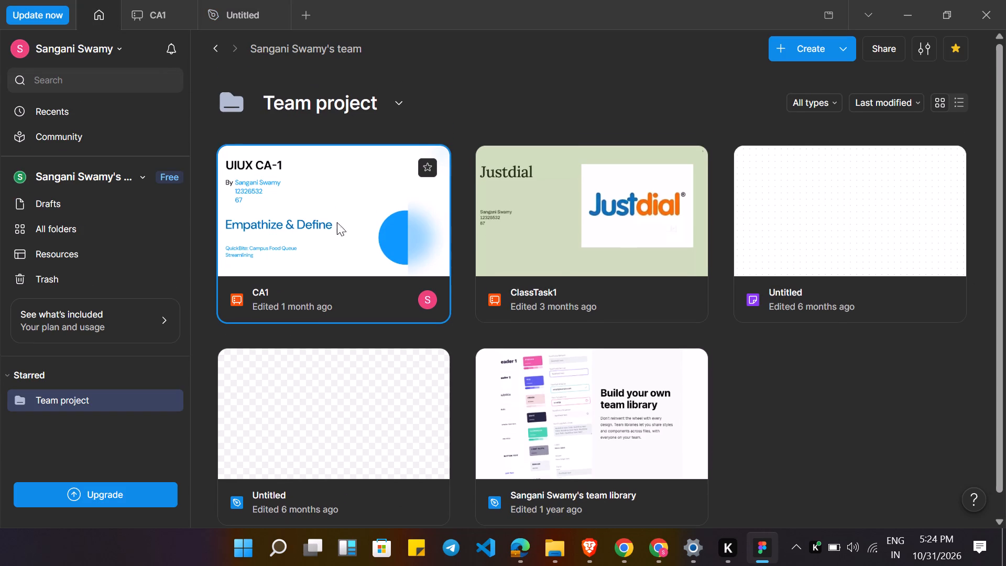
click(57, 210)
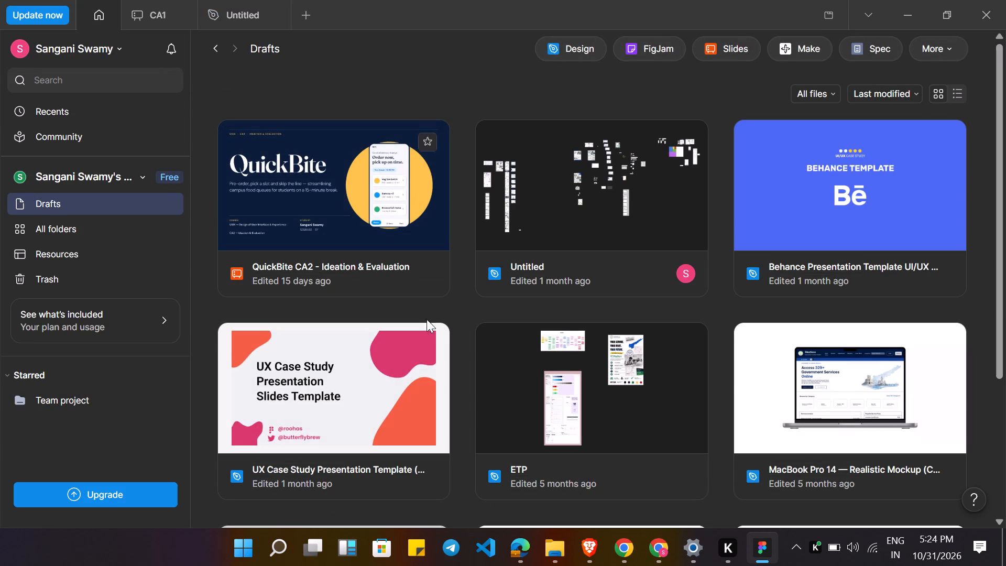
scroll(623, 314, down, 6)
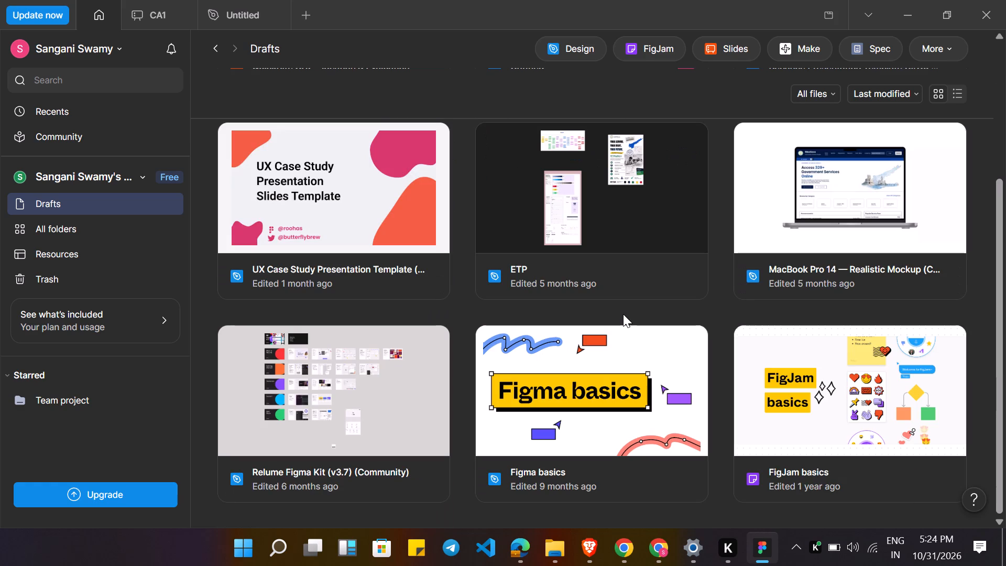
scroll(623, 314, down, 3)
scroll(623, 314, up, 5)
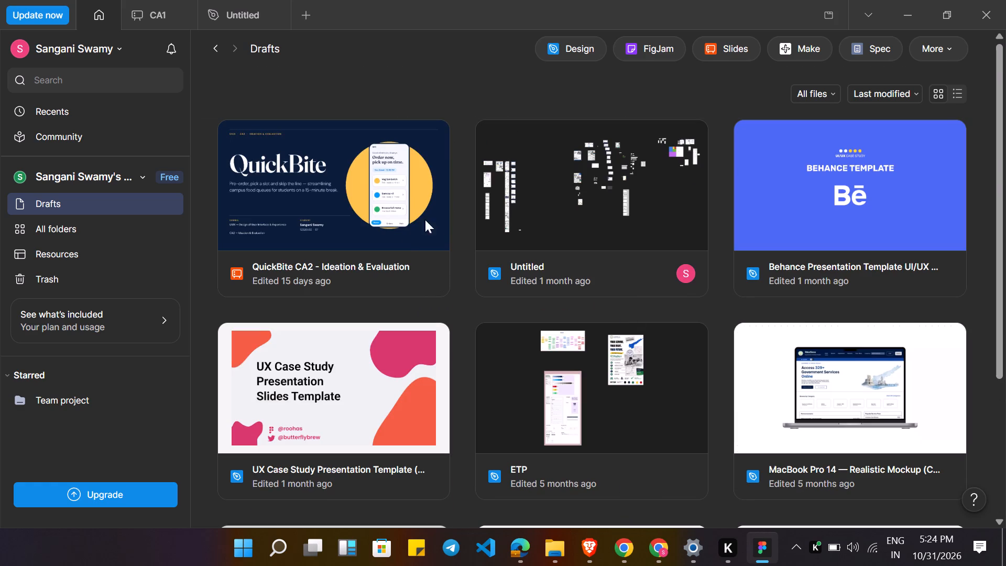
click(389, 186)
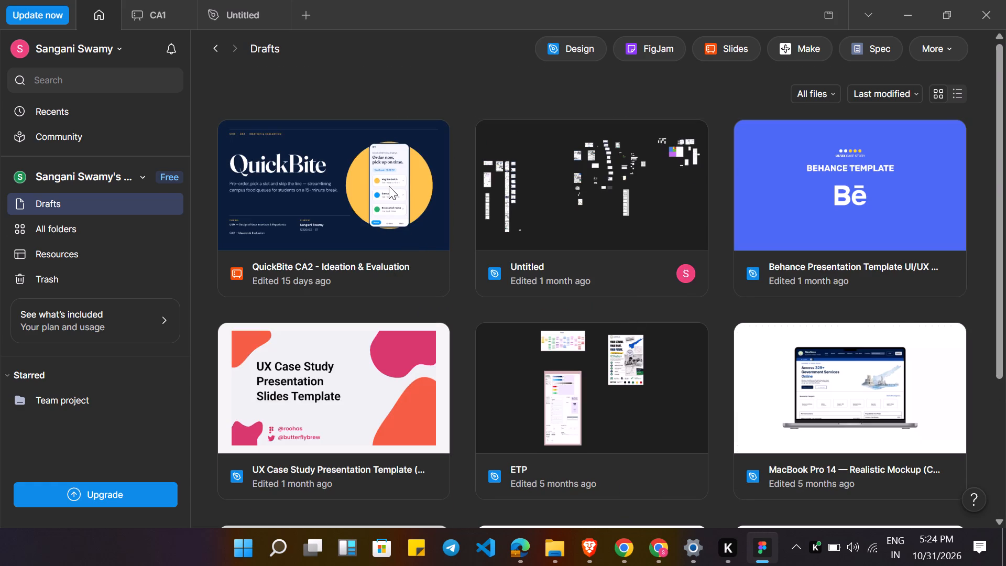
double_click(389, 186)
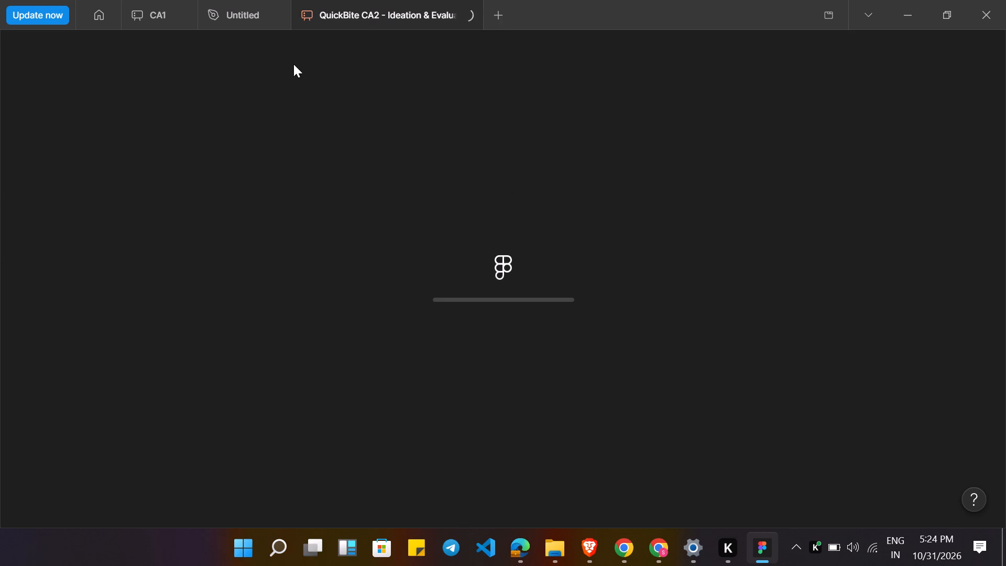
Look over Page 1 of the untitled design file, and close that file and the CA1 deck.
click(256, 0)
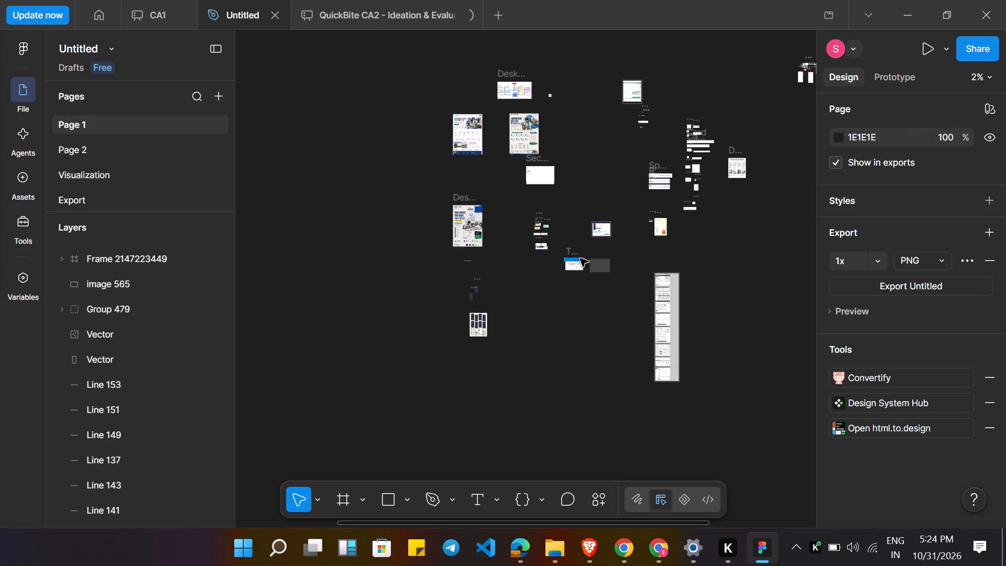
scroll(580, 258, left, 3)
scroll(580, 258, right, 1)
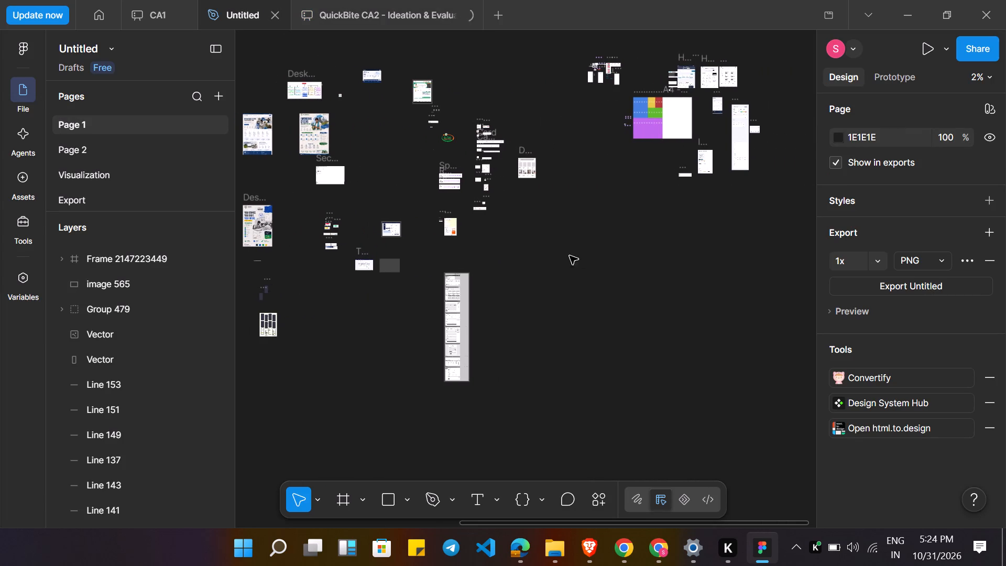
scroll(477, 237, right, 1)
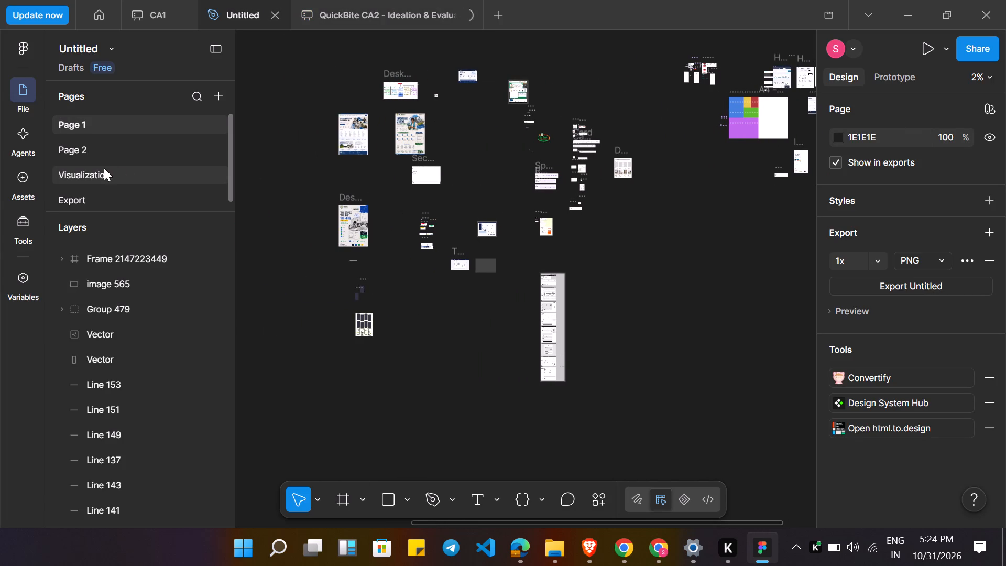
click(278, 16)
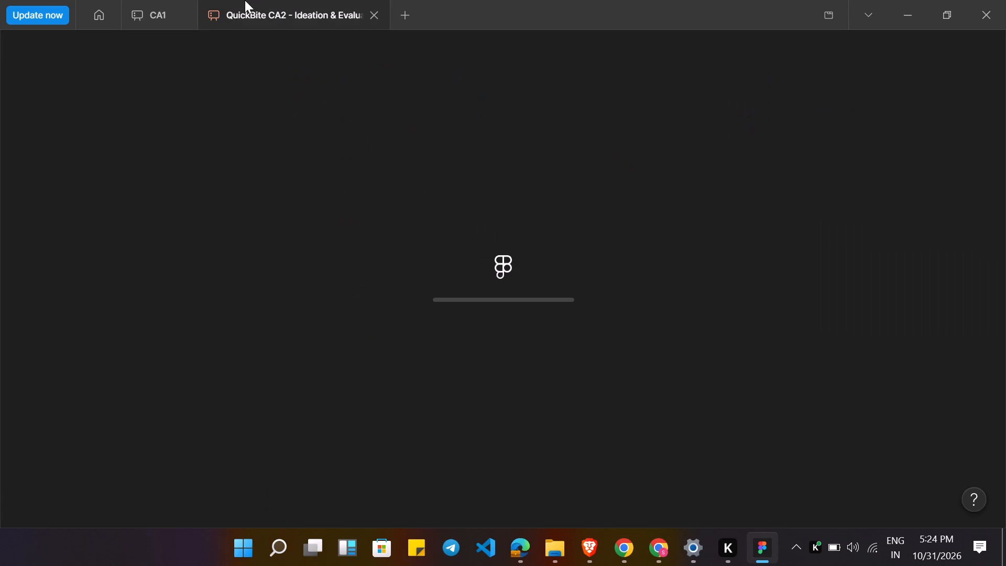
click(155, 12)
click(187, 19)
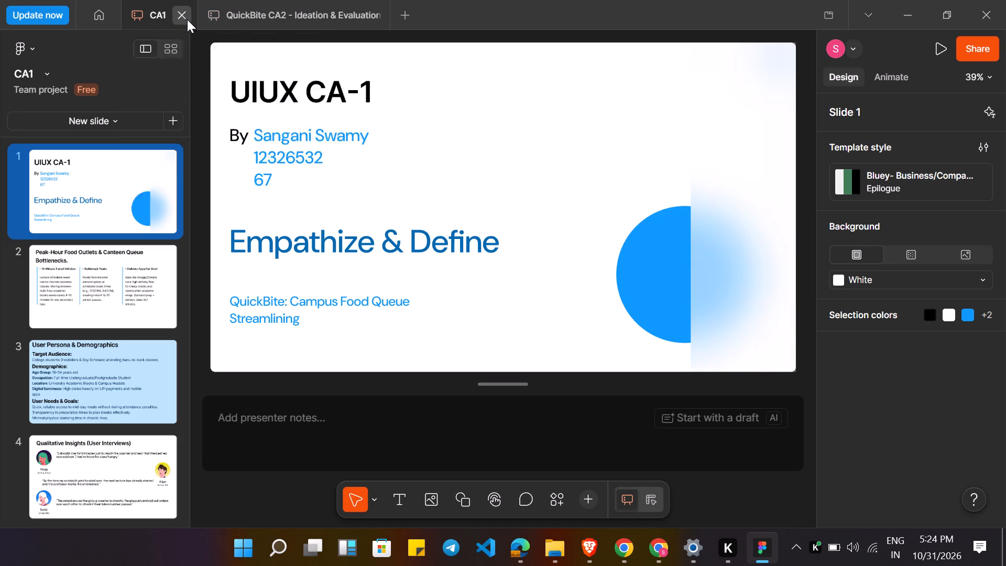
Rename the QuickBite CA2 - Ideation & Evaluation slide deck as CA2.
click(107, 0)
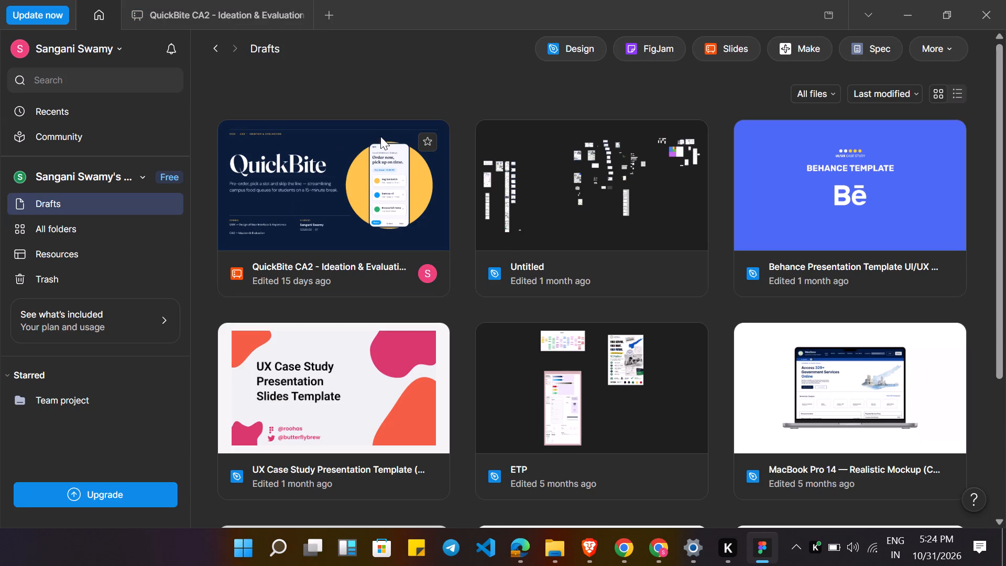
click(222, 0)
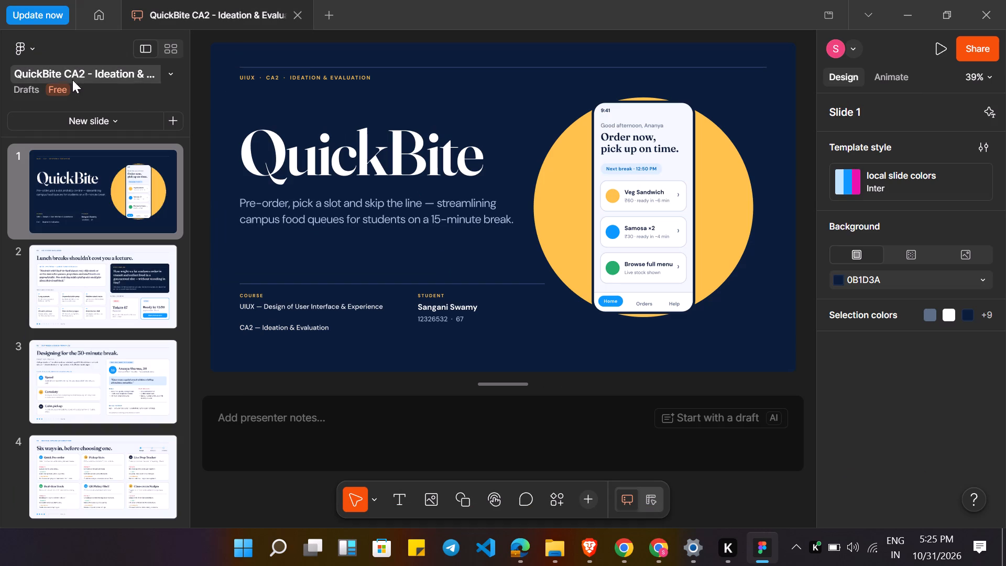
click(95, 71)
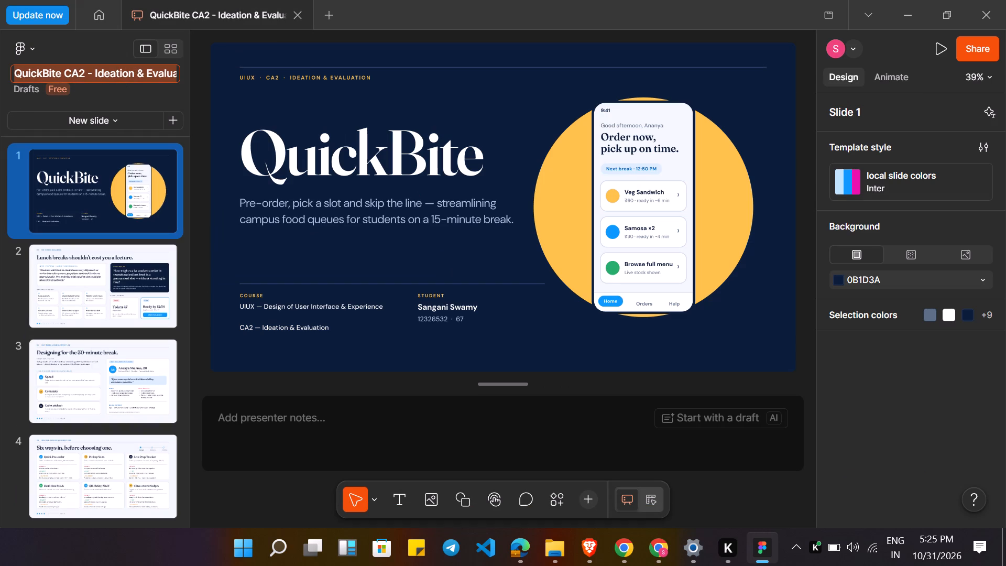
drag(65, 70, 9, 73)
drag(9, 73, 35, 72)
click(51, 72)
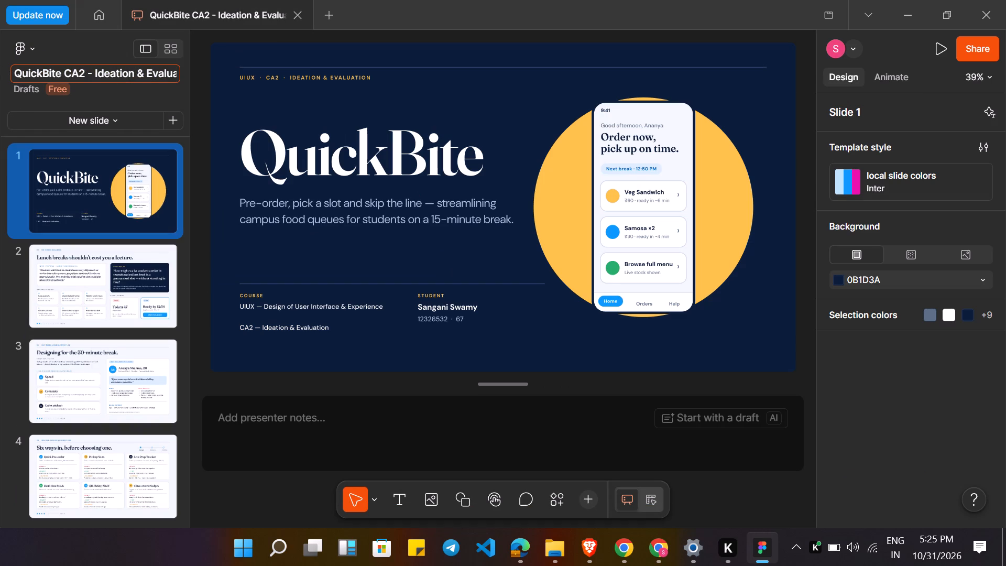
drag(62, 73, 0, 66)
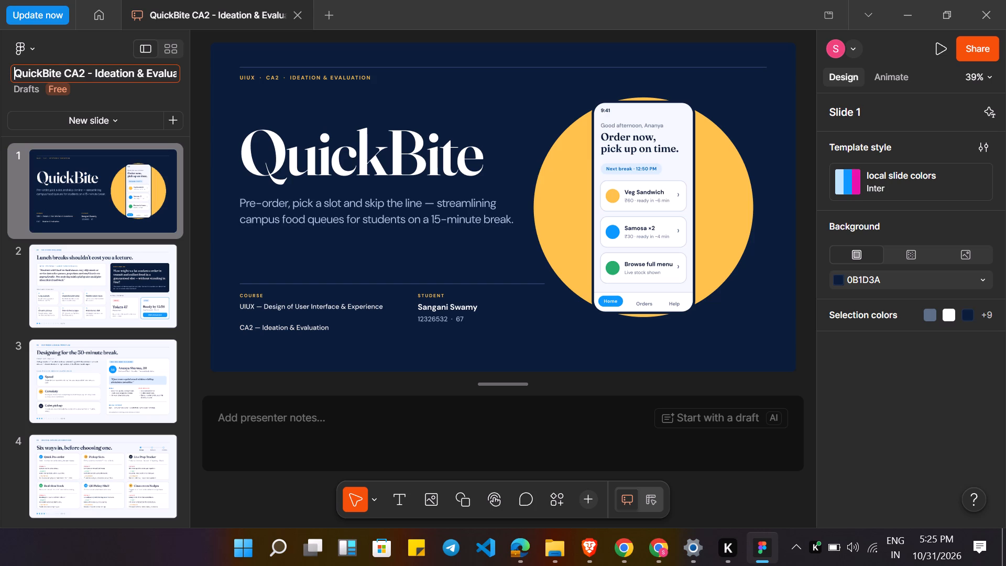
drag(60, 72, 2, 77)
key(BackSpace)
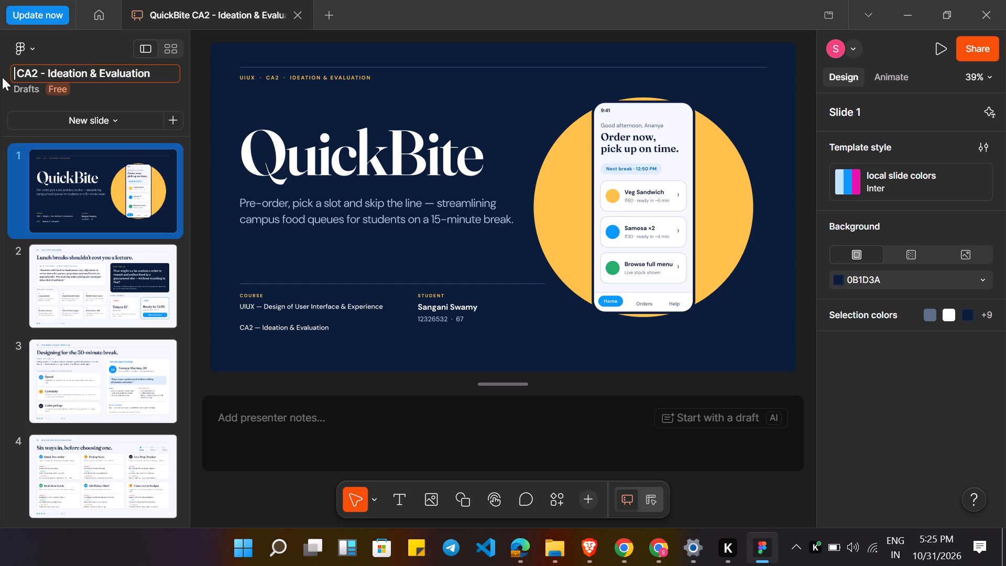
key(Right)
key(BackSpace)
key(Right)
key(Right)
key(Right)
key(Right)
key(Right)
key(Right)
key(Right)
key(Right)
key(Right)
key(Right)
key(Right)
key(Right)
key(Right)
key(Right)
key(Right)
key(Right)
key(Right)
key(Right)
key(Right)
key(Right)
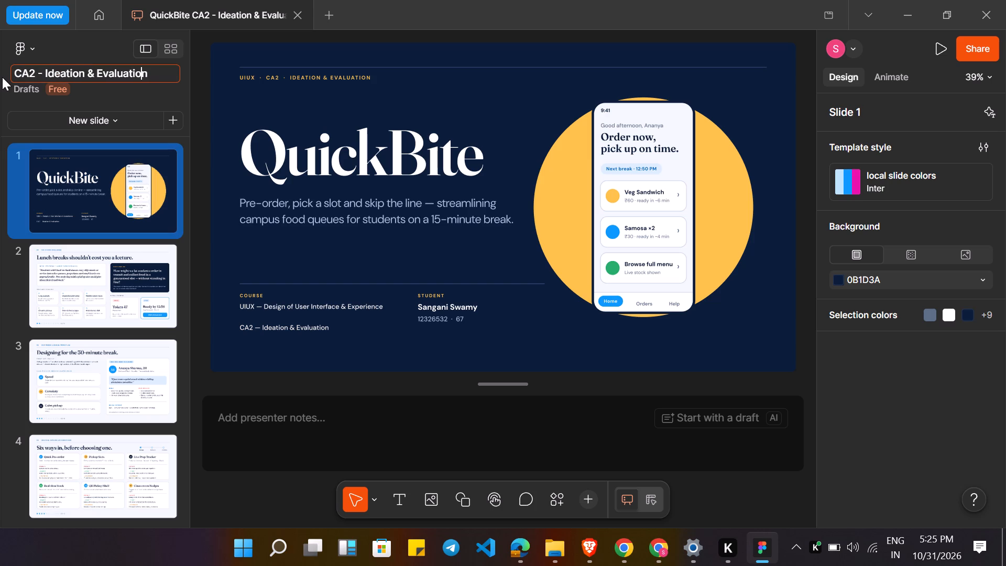
key(BackSpace)
key(BackSpace)
key(BackSpace)
key(BackSpace)
key(BackSpace)
key(BackSpace)
key(BackSpace)
key(BackSpace)
key(BackSpace)
key(BackSpace)
key(BackSpace)
key(BackSpace)
key(BackSpace)
key(BackSpace)
key(BackSpace)
key(BackSpace)
key(BackSpace)
key(BackSpace)
key(BackSpace)
key(BackSpace)
key(BackSpace)
key(BackSpace)
key(BackSpace)
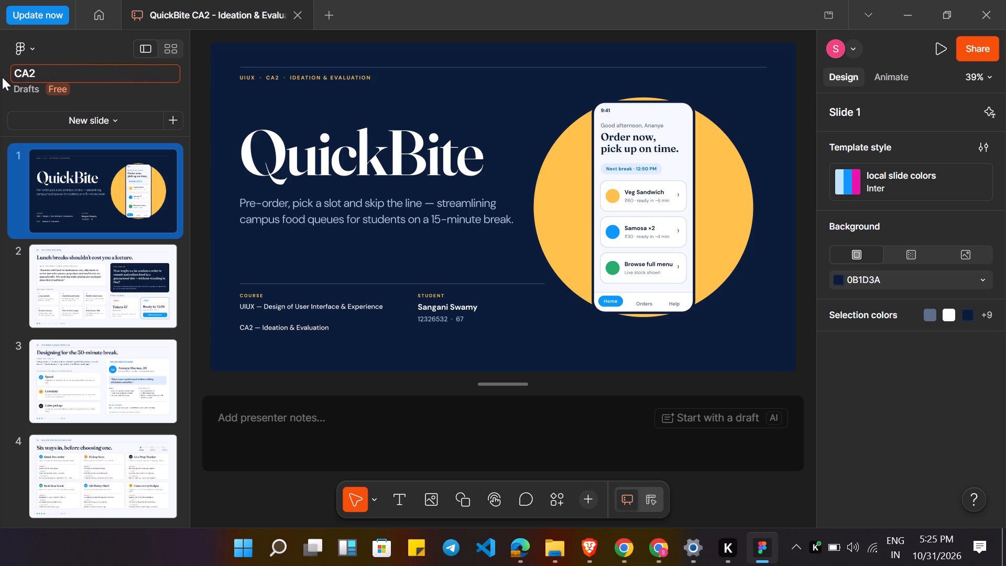
click(31, 43)
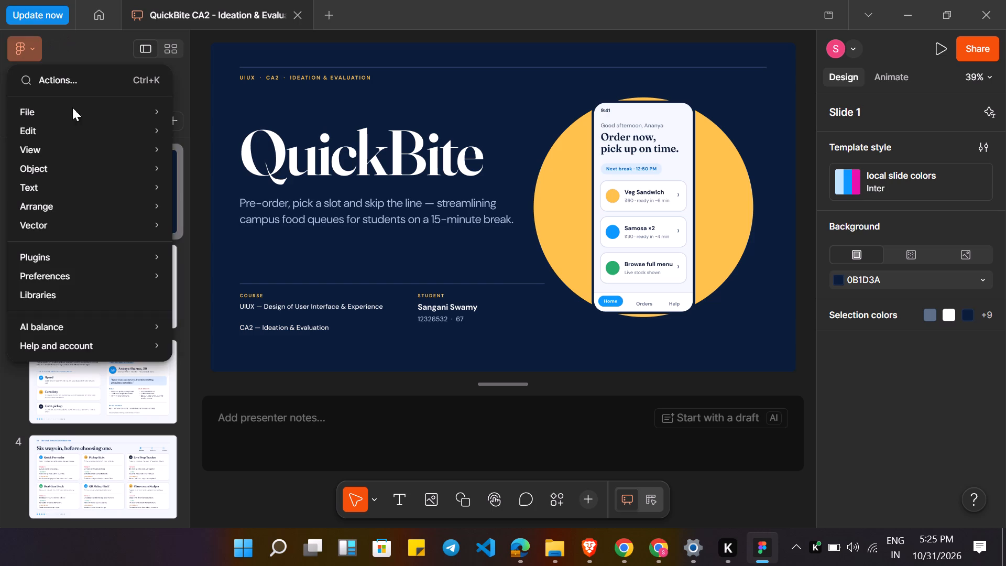
Move the CA2 slide deck from Drafts to the Team project folder.
click(260, 212)
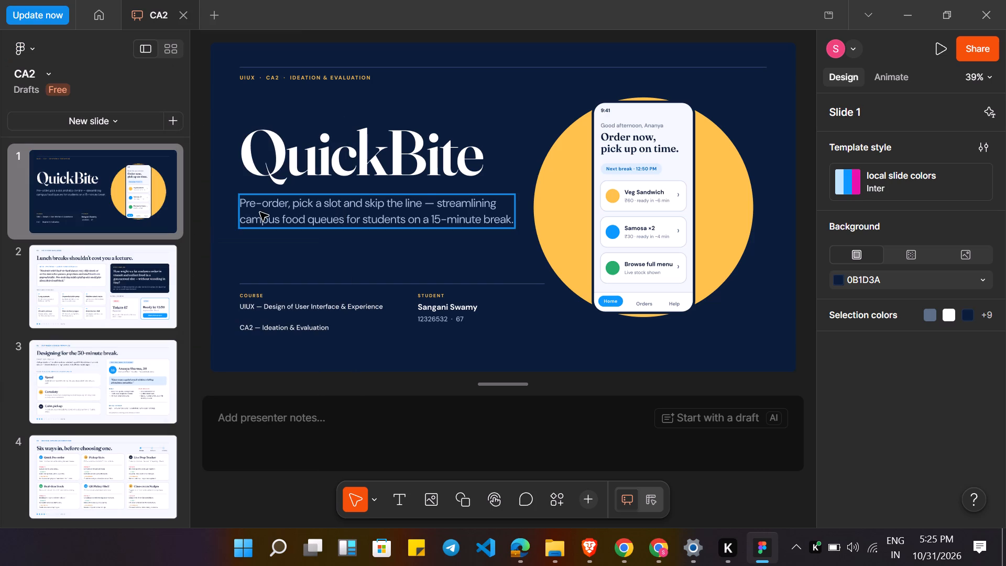
click(230, 276)
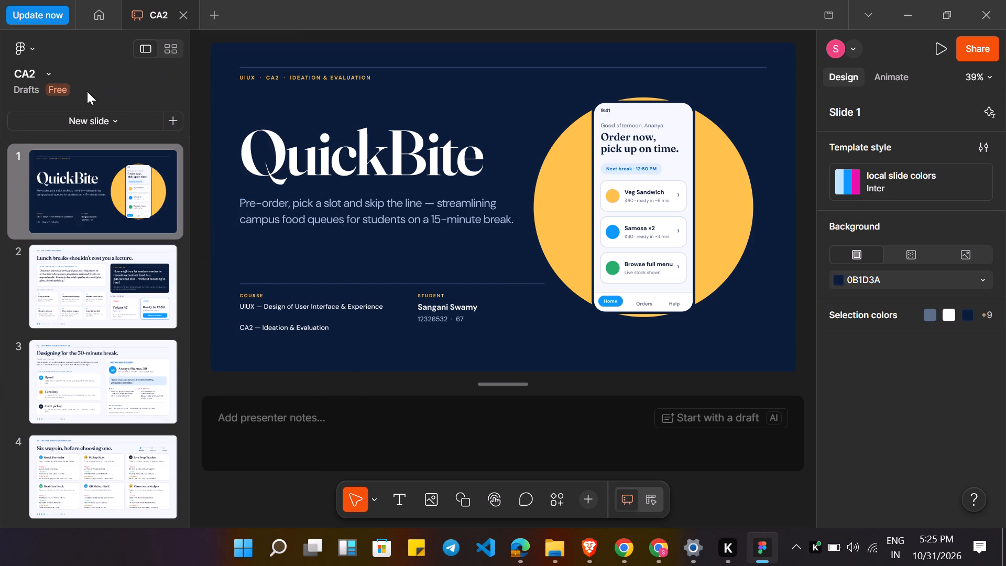
click(45, 74)
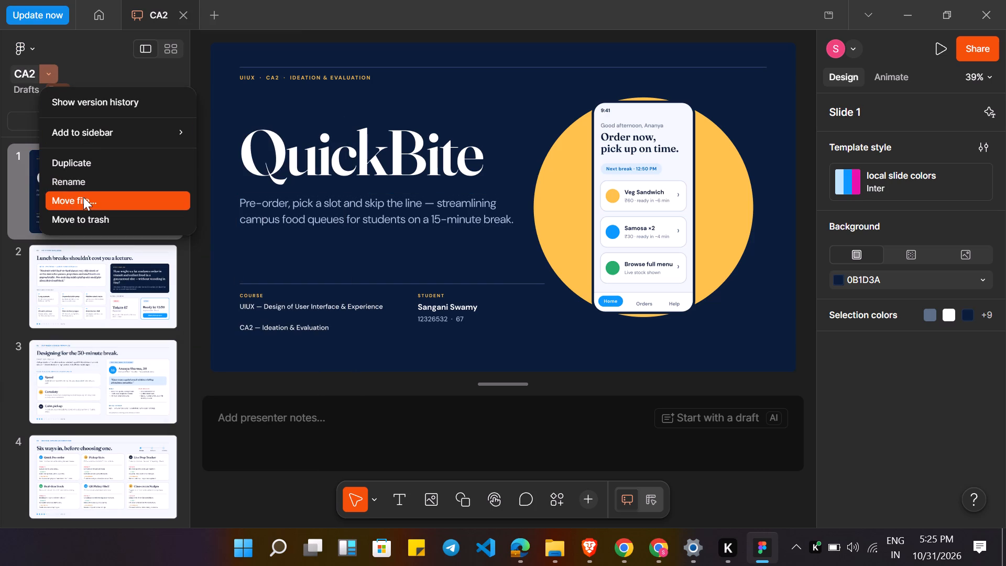
click(83, 198)
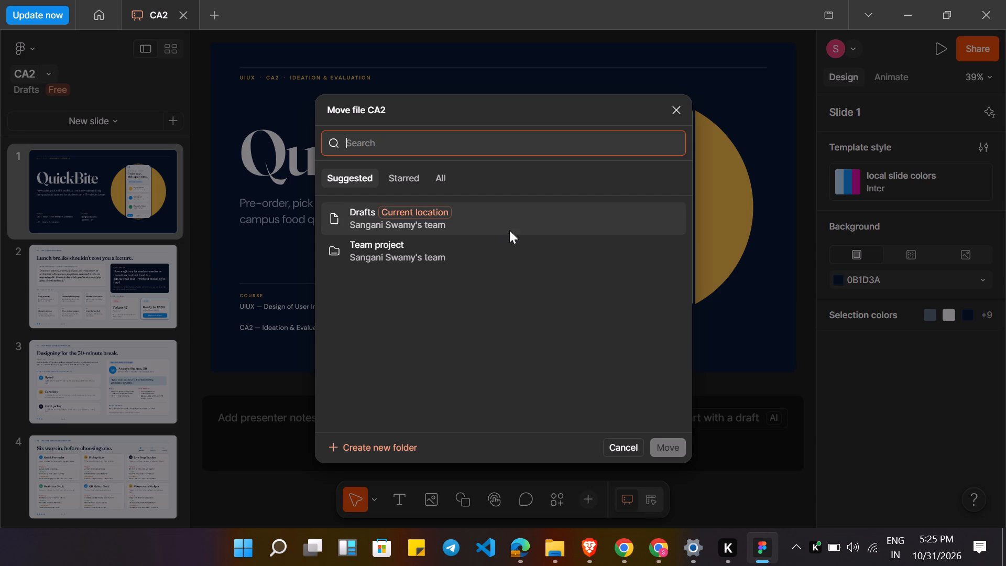
click(497, 257)
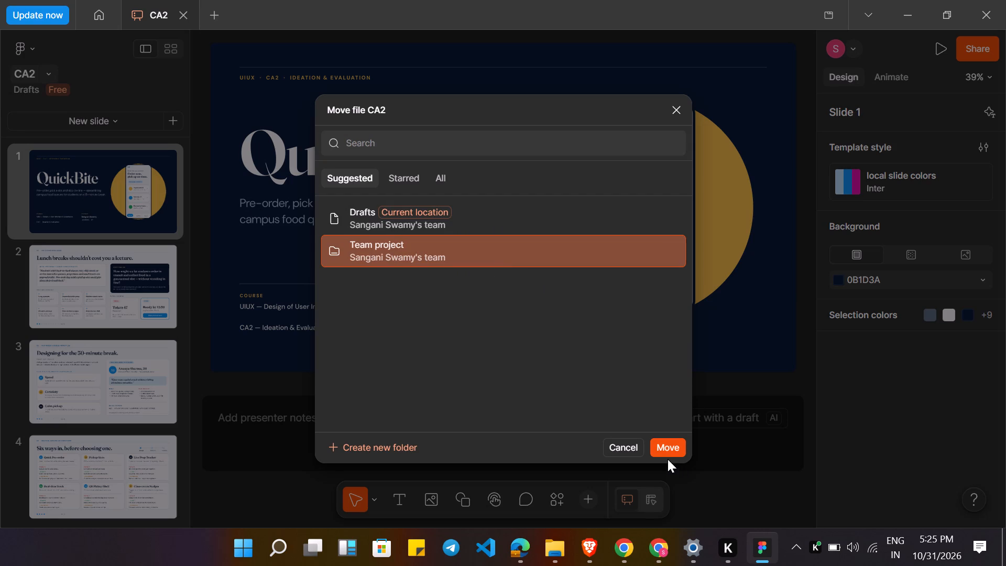
click(668, 447)
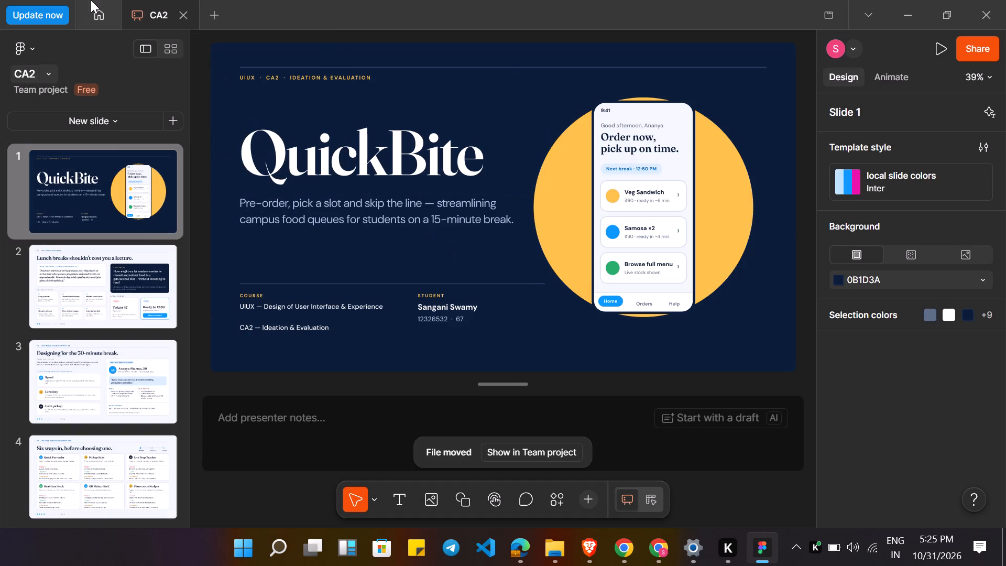
Check the files in the Team project folder and look through the remaining Drafts files.
click(91, 0)
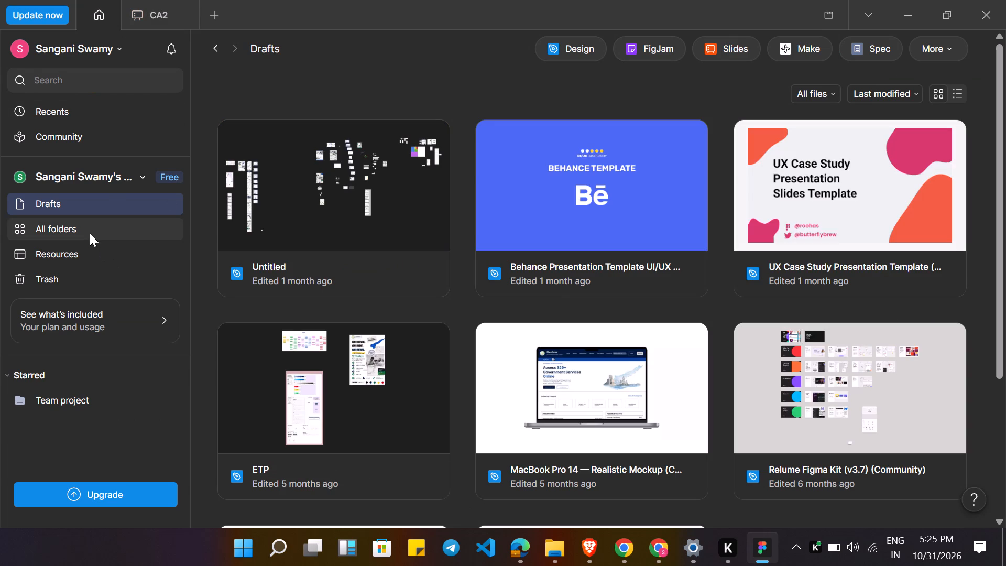
click(90, 233)
double_click(305, 210)
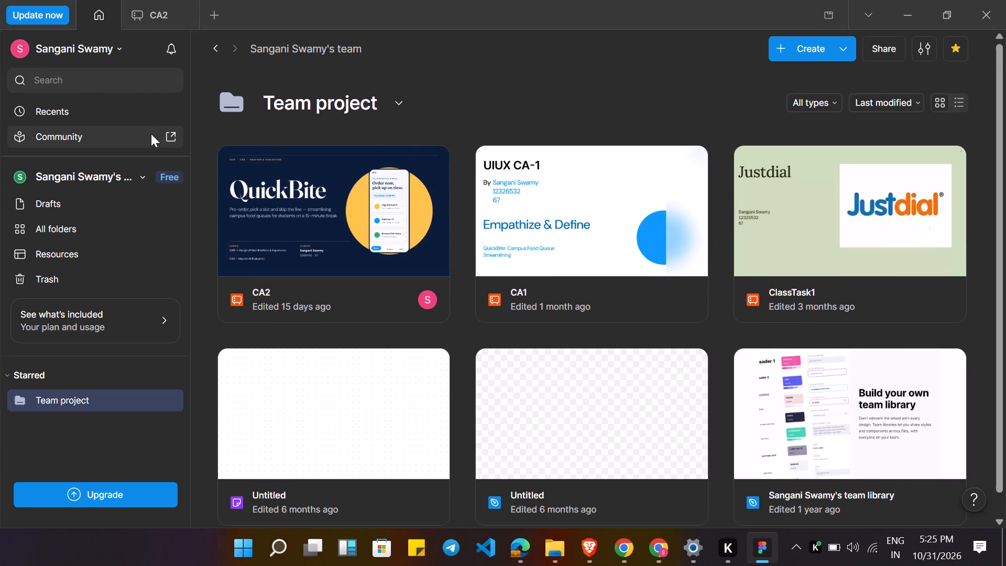
click(91, 183)
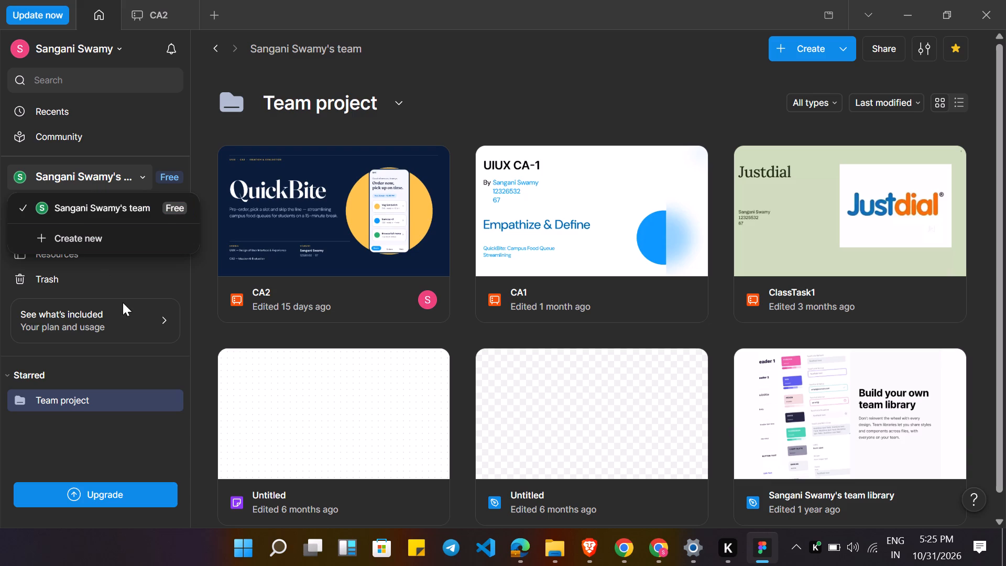
click(177, 284)
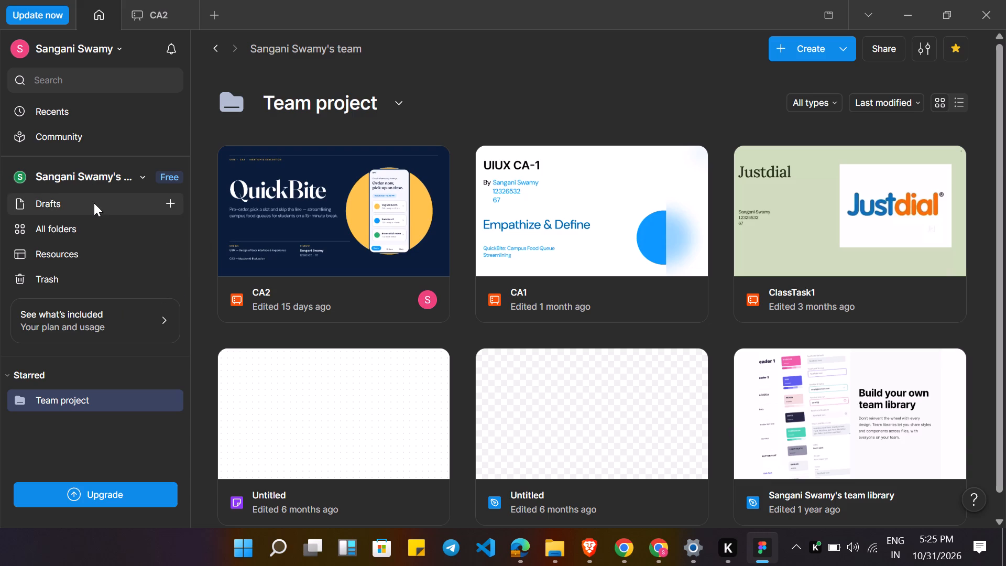
click(94, 203)
scroll(555, 397, down, 2)
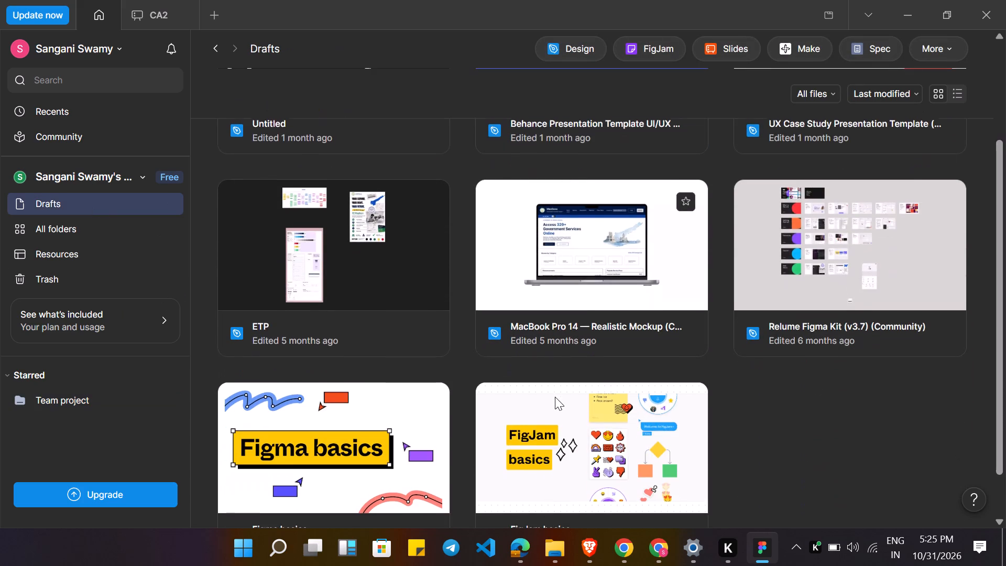
scroll(555, 397, down, 4)
scroll(555, 397, up, 4)
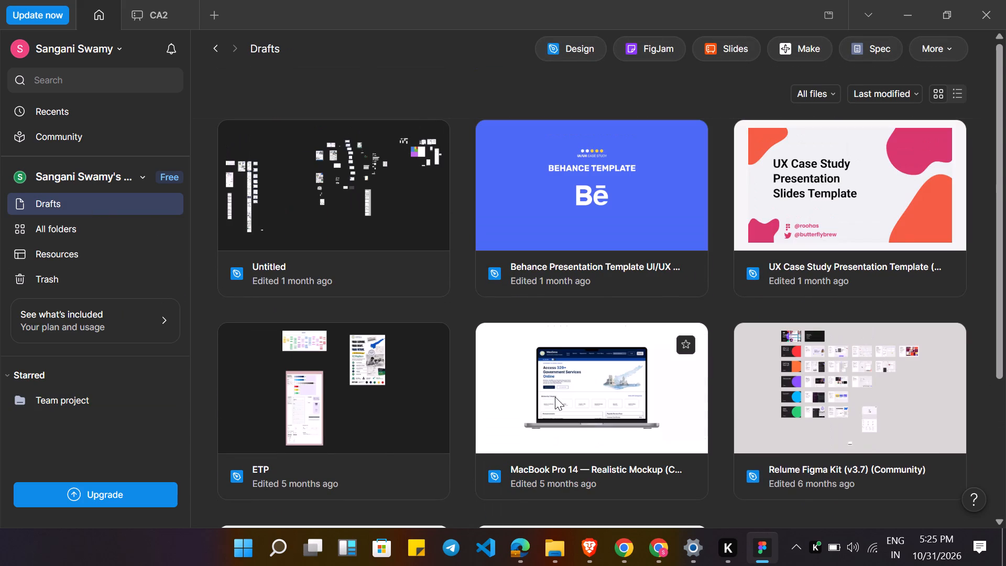
Switch to YouTube in Brave and play the Veezha Veera Lyrical (Tamil) video from the mix.
click(596, 553)
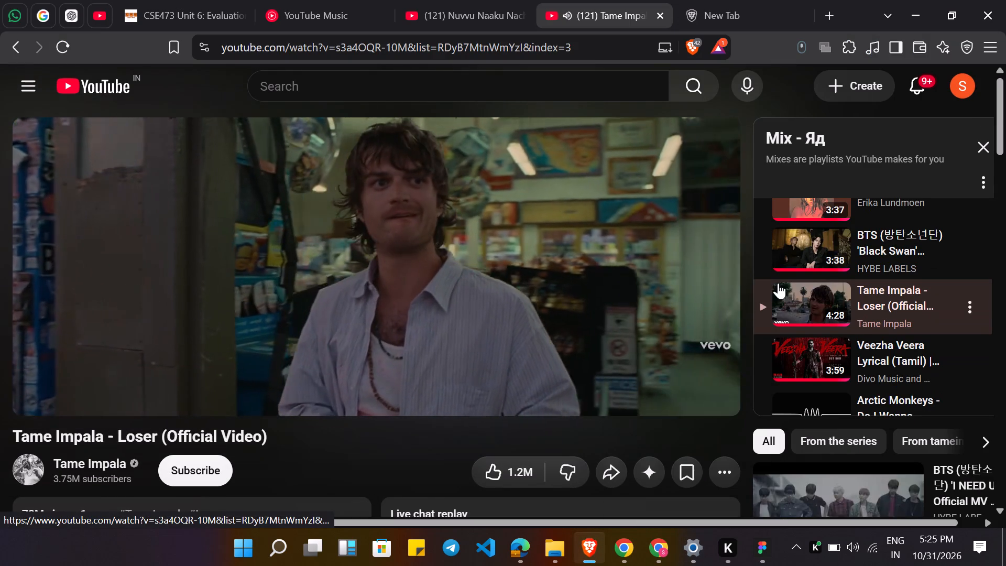
scroll(851, 326, down, 1)
click(809, 309)
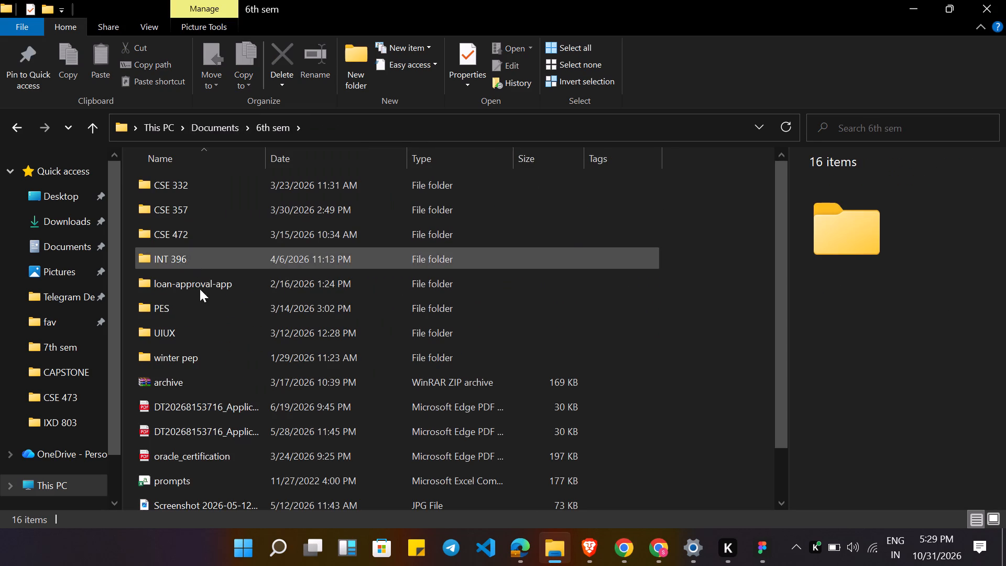
double_click(200, 330)
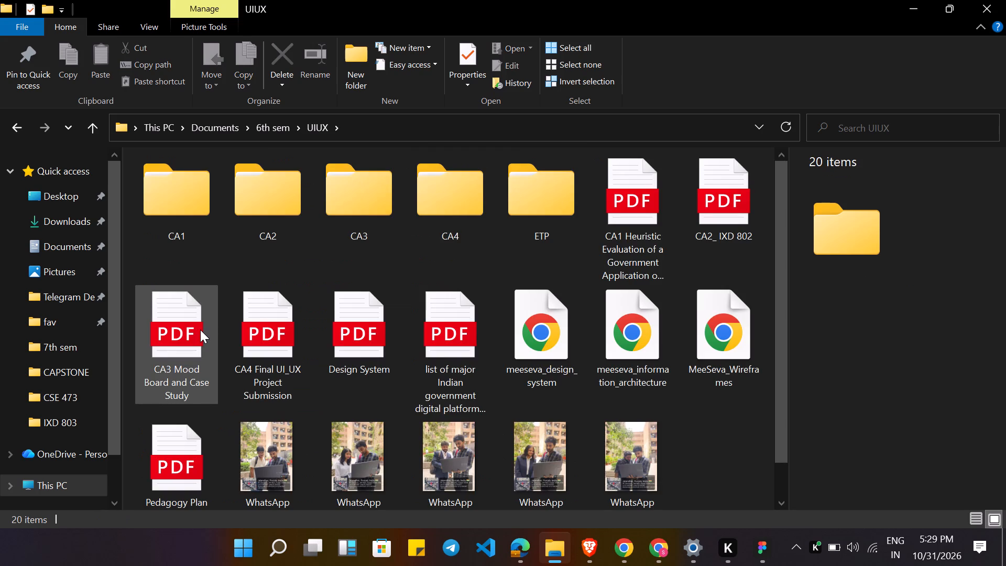
double_click(201, 169)
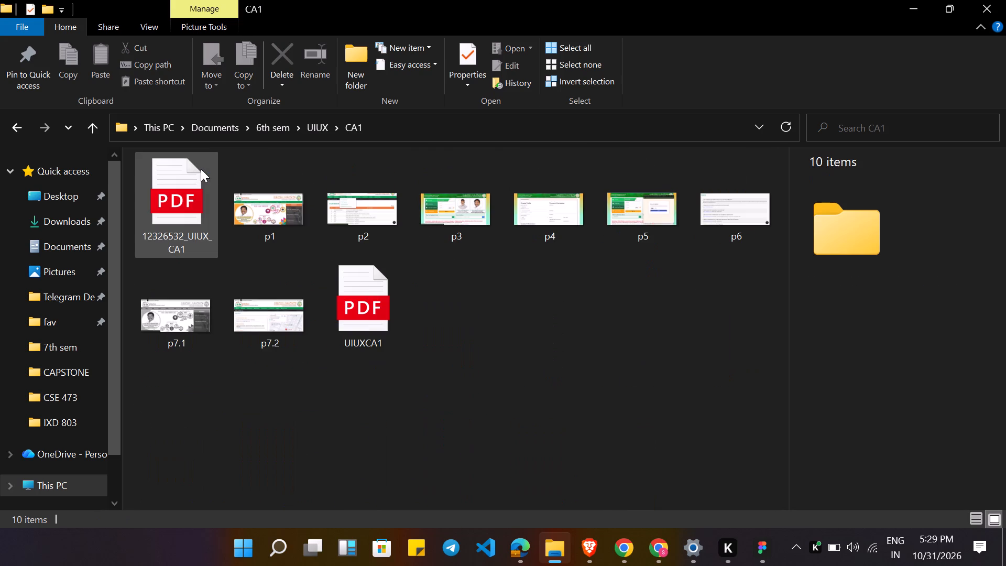
click(279, 124)
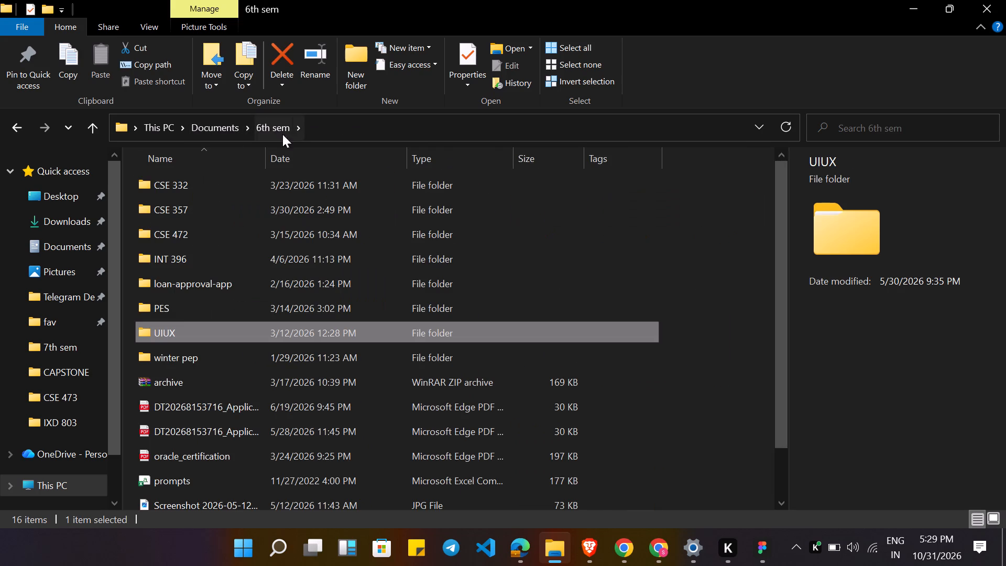
double_click(181, 328)
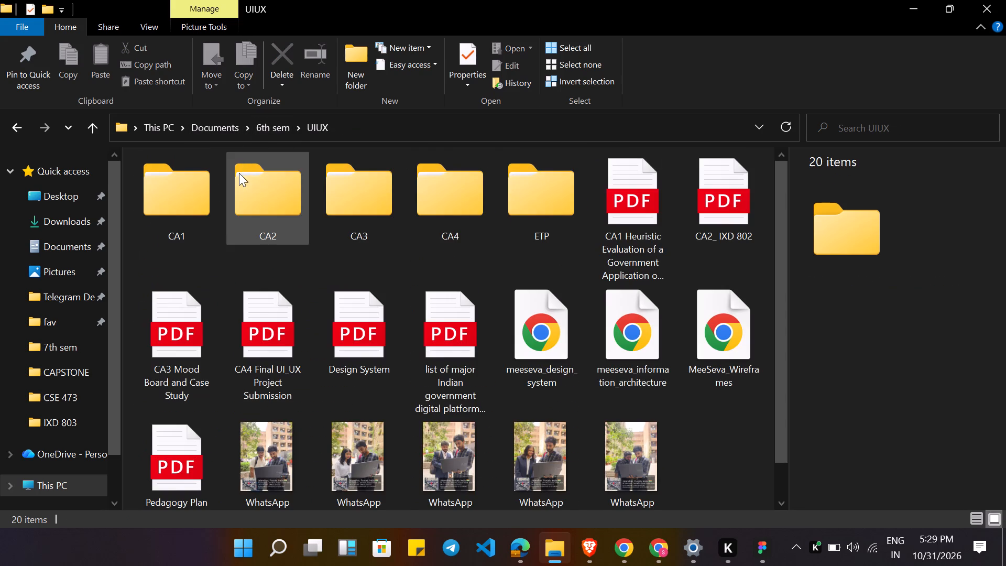
double_click(245, 195)
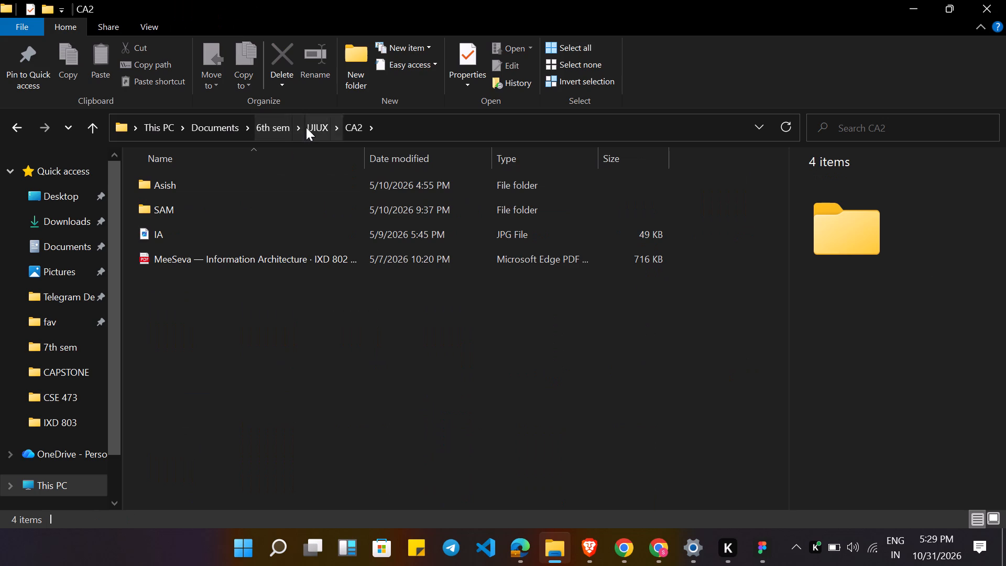
double_click(231, 242)
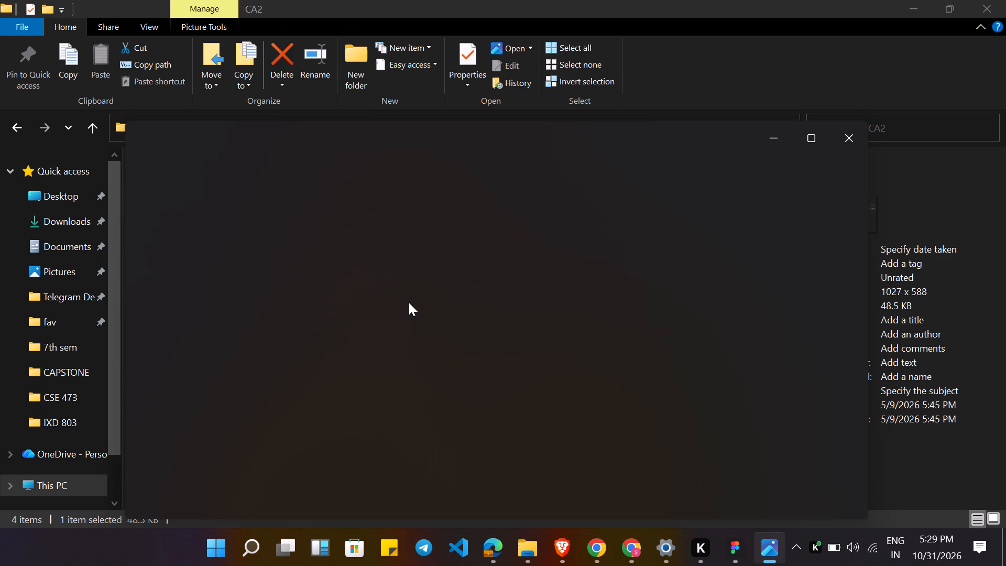
Switch to Brave and play "Arctic Monkeys - Do I Wanna Know?" from the YouTube mix.
click(574, 562)
scroll(754, 328, down, 1)
click(660, 312)
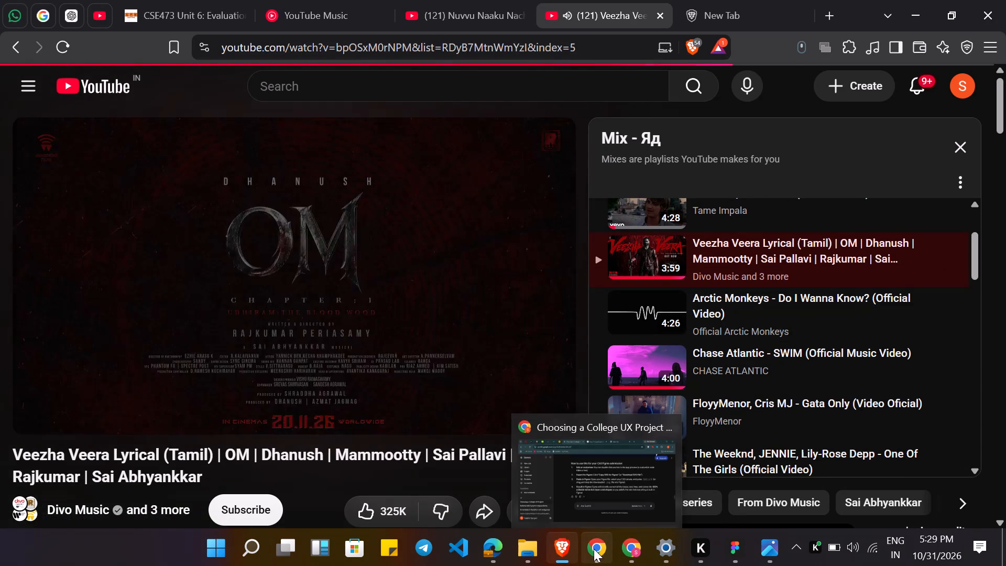
Examine the layout of the information architecture diagram in IA.jpg, and close the image.
click(594, 549)
click(768, 560)
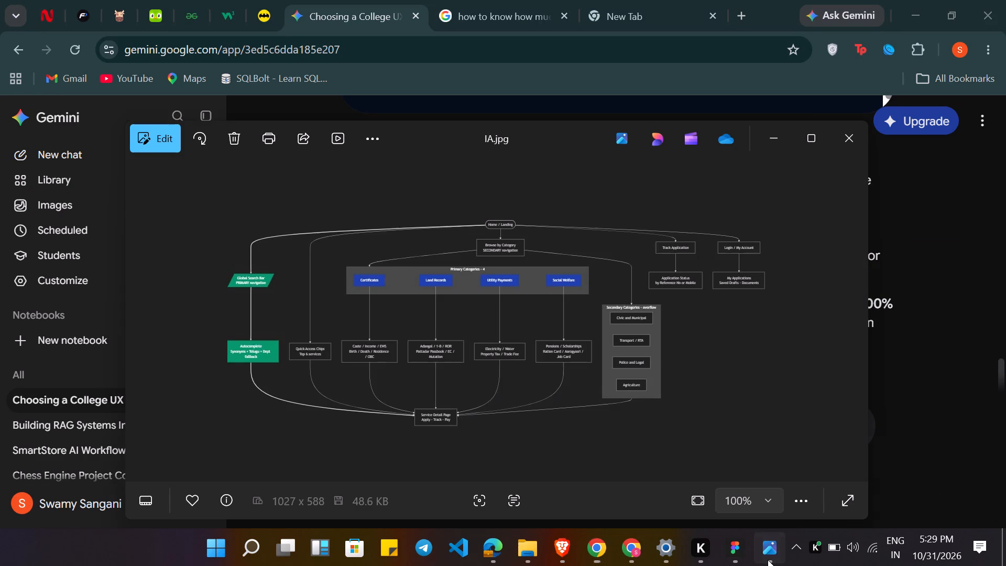
scroll(579, 342, down, 1)
ctrl+scroll(579, 342, up, 4)
ctrl+scroll(579, 342, down, 9)
click(836, 124)
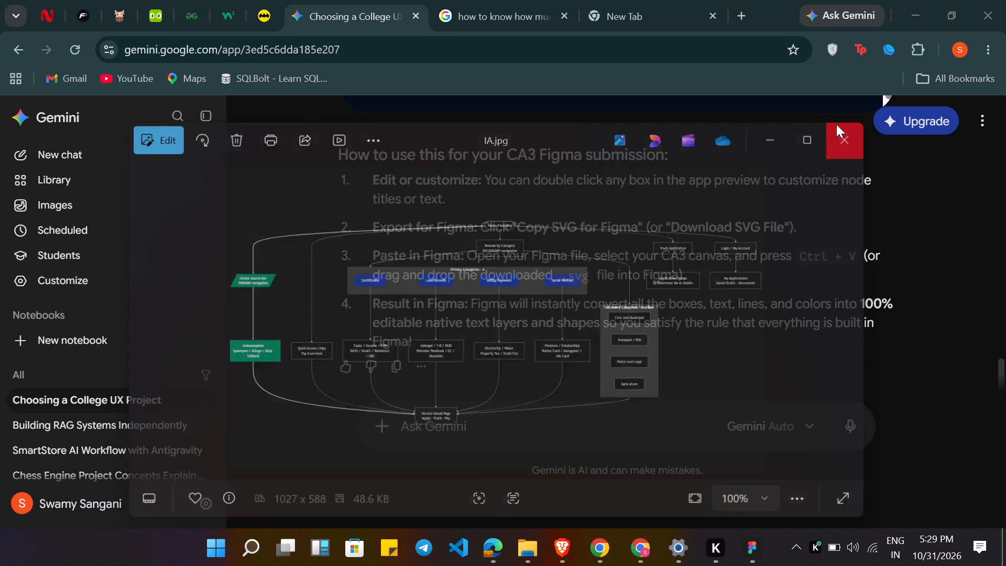
Open the Information Architecture PDF from the SAM folder inside CA2 to view last semester's sitemap.
click(567, 540)
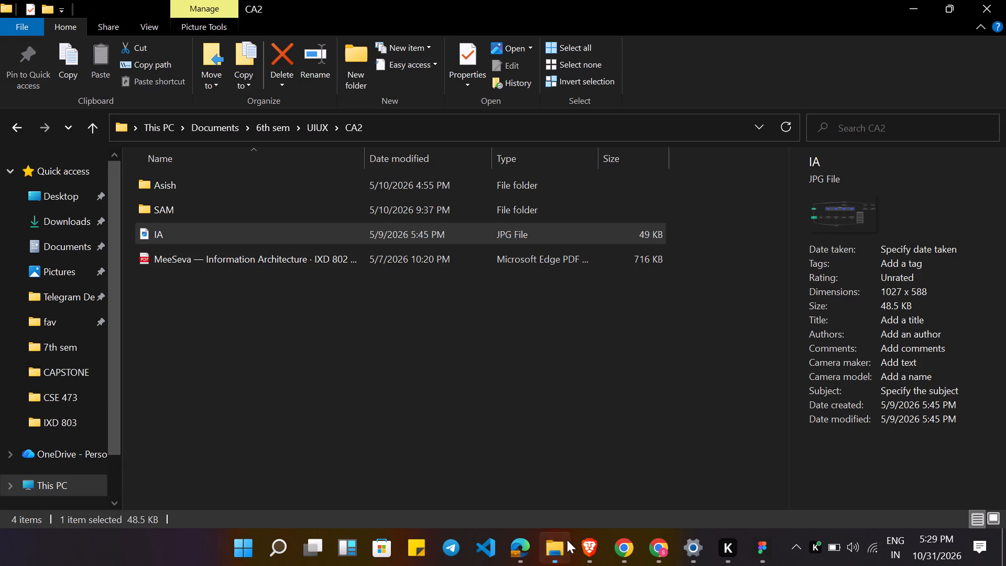
double_click(225, 212)
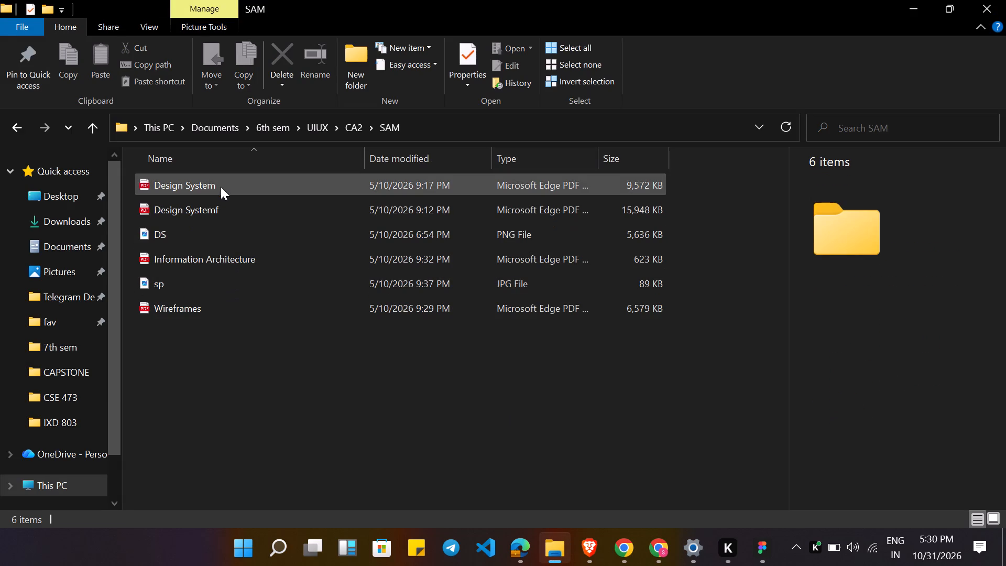
double_click(236, 249)
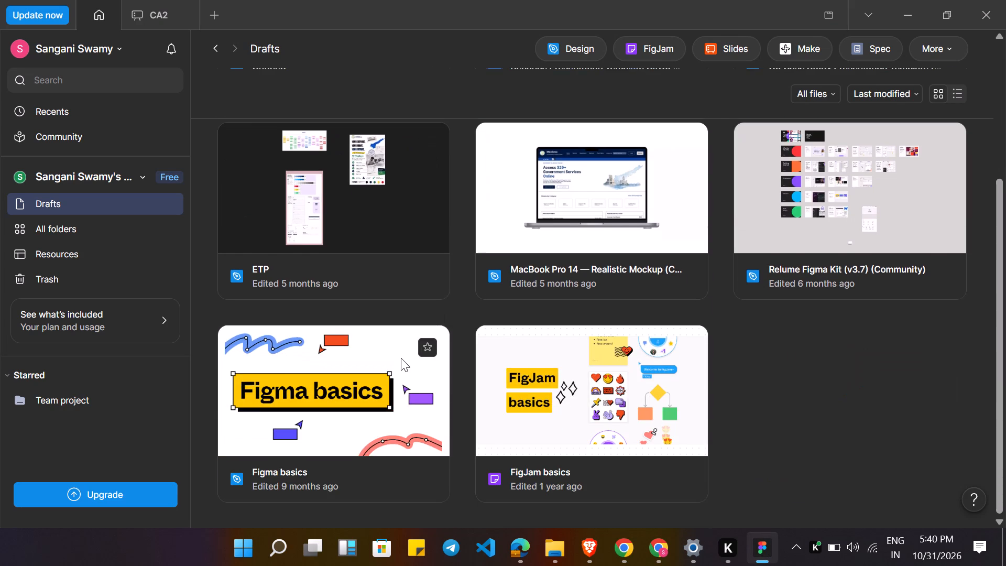
scroll(401, 358, up, 2)
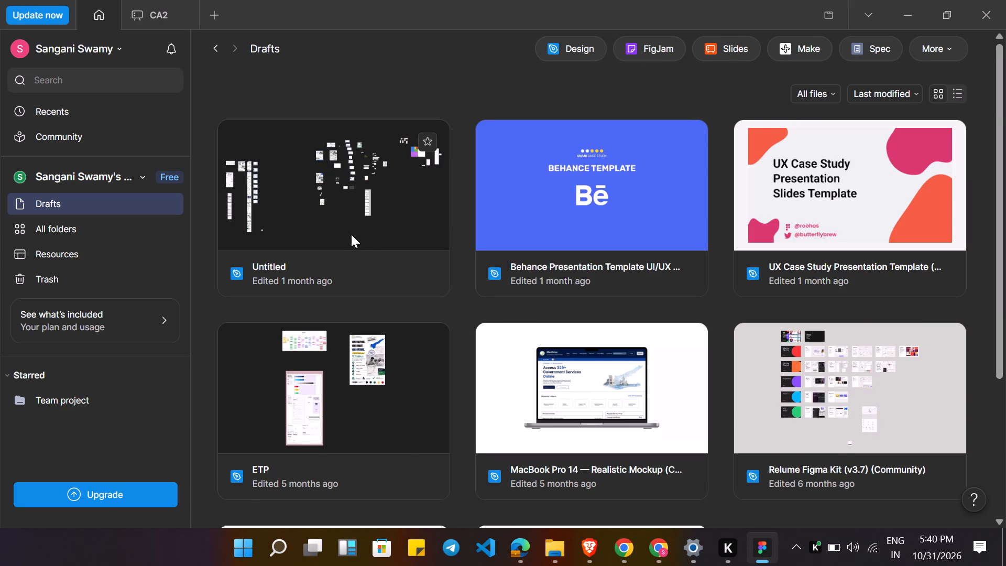
double_click(351, 234)
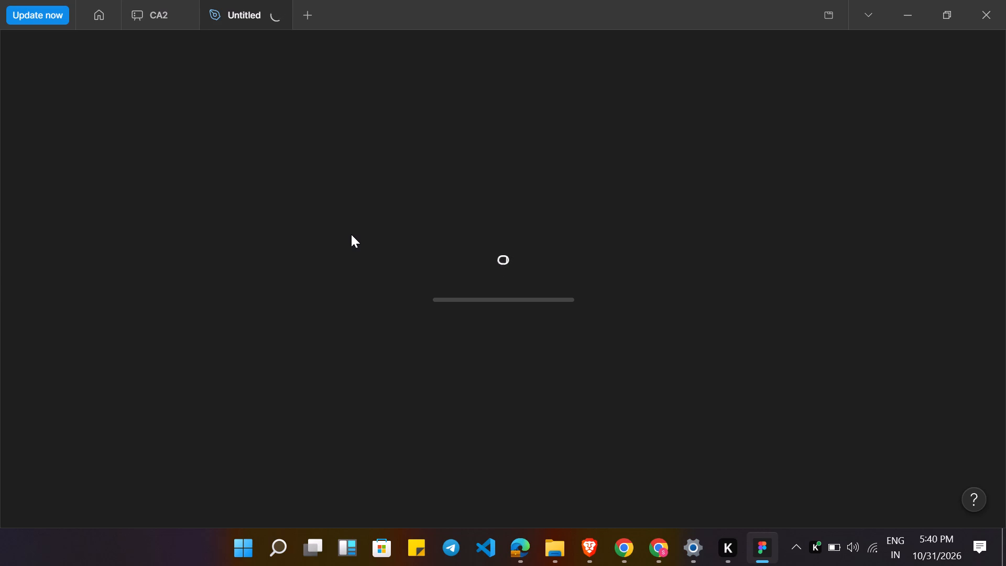
Create a new design file in the Team project folder.
click(94, 0)
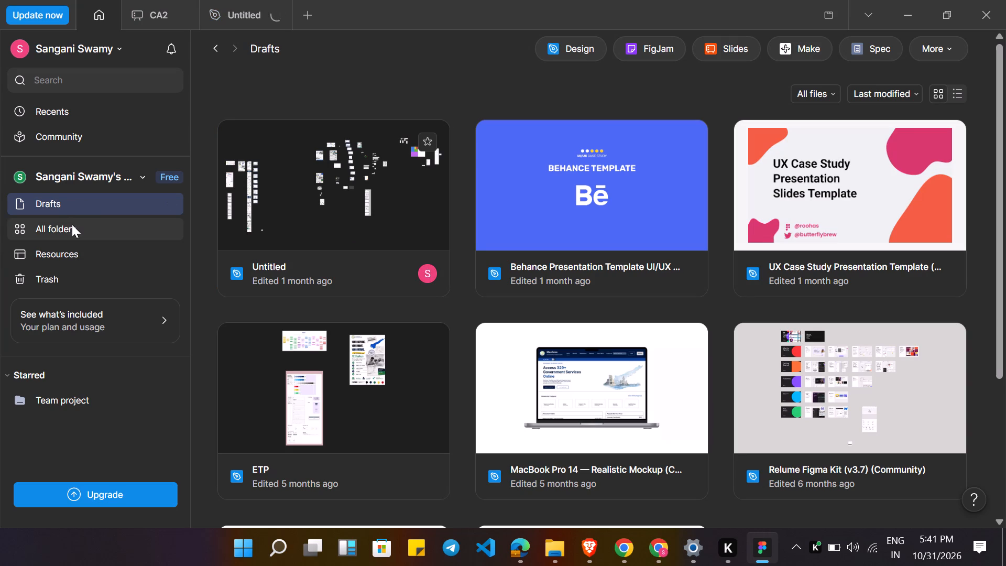
click(72, 224)
double_click(322, 193)
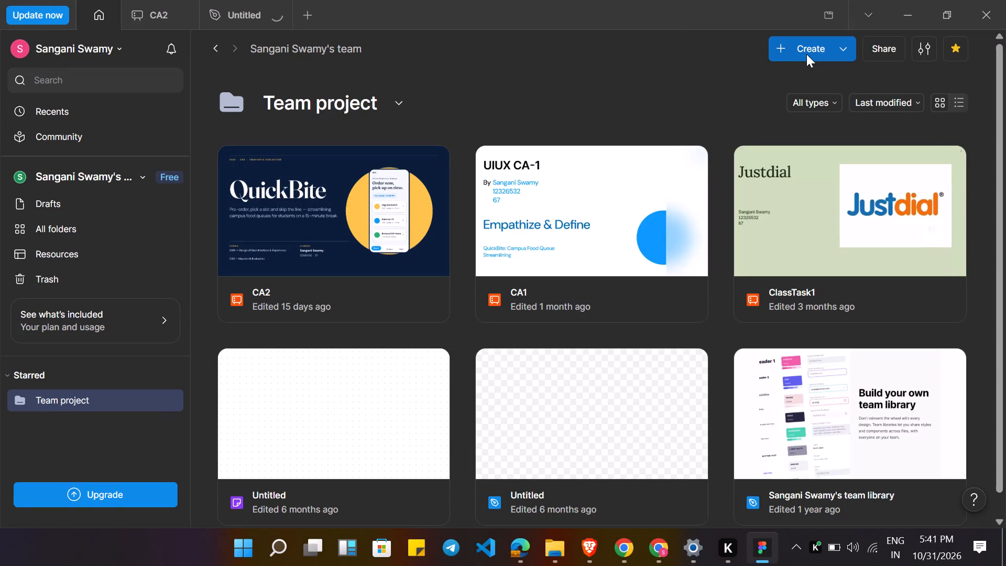
click(783, 51)
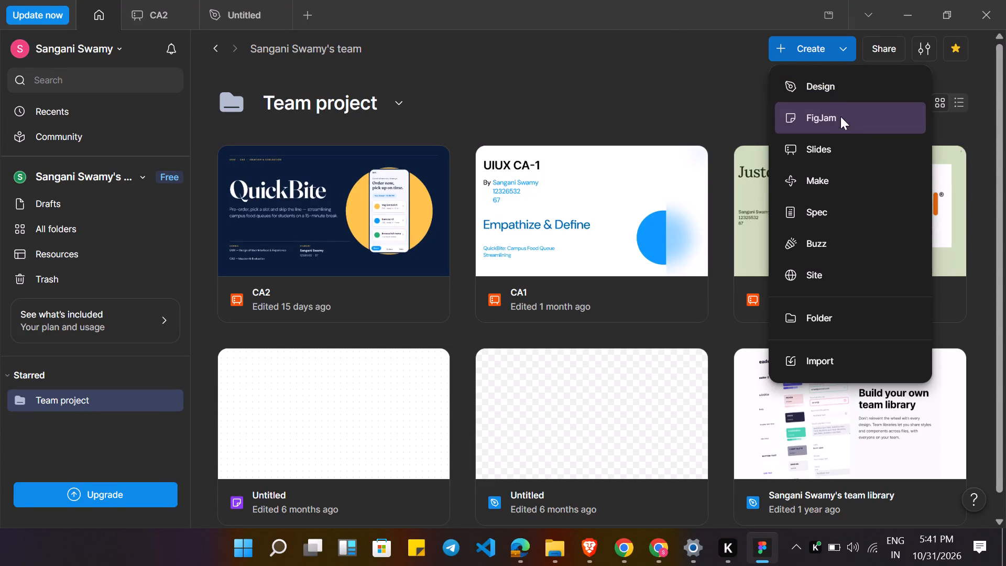
click(836, 86)
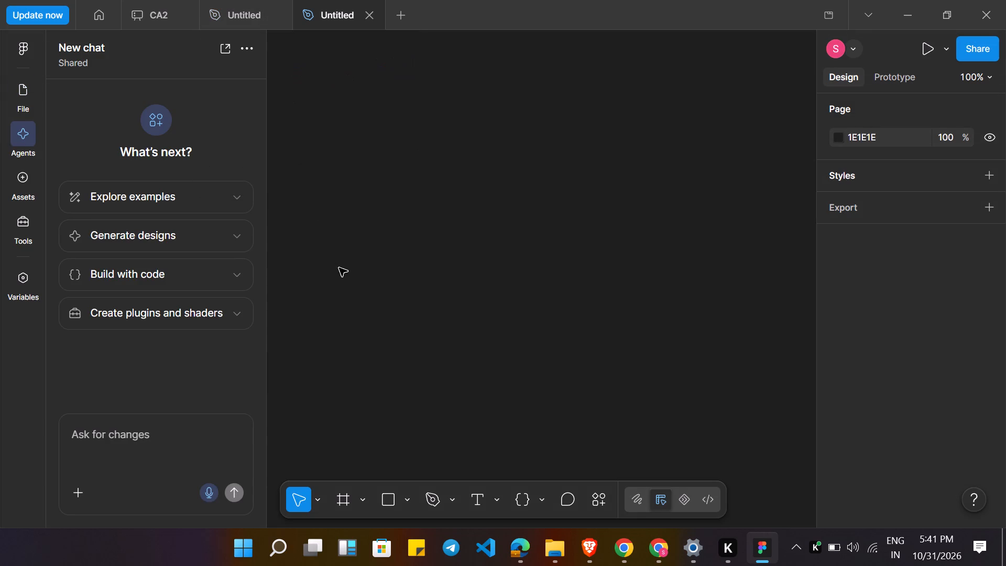
Rename the new design file as CA3.
click(26, 93)
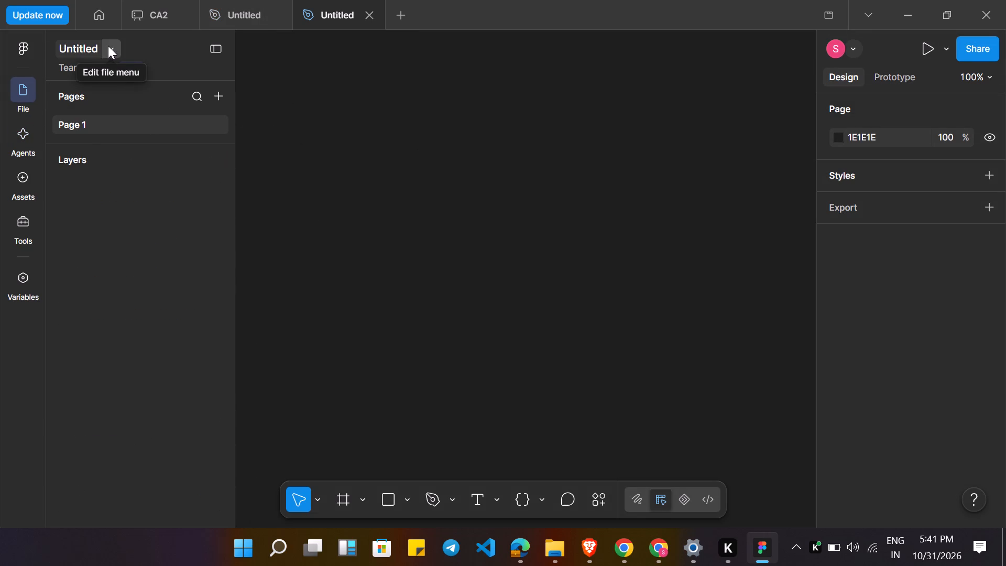
double_click(91, 48)
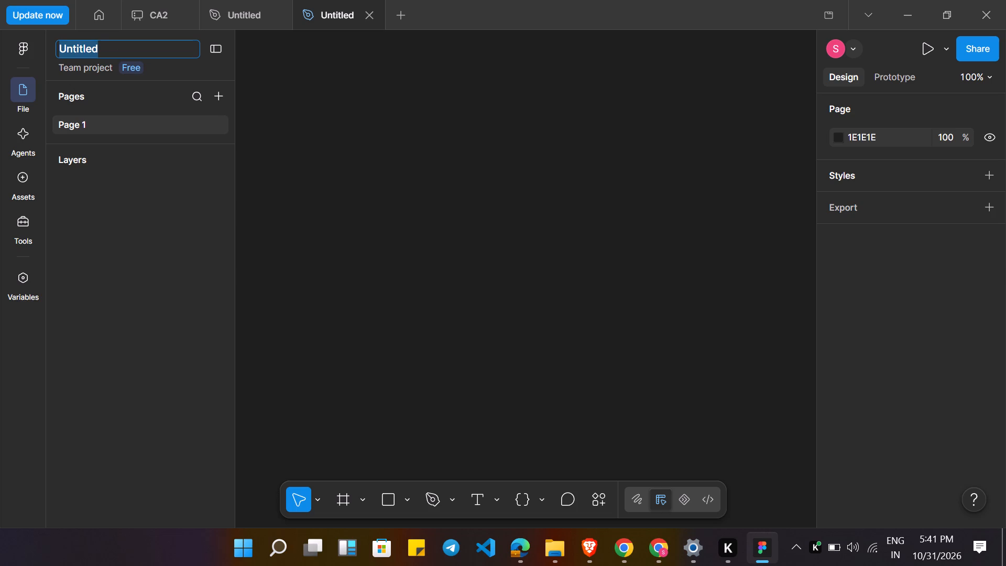
text(CA)
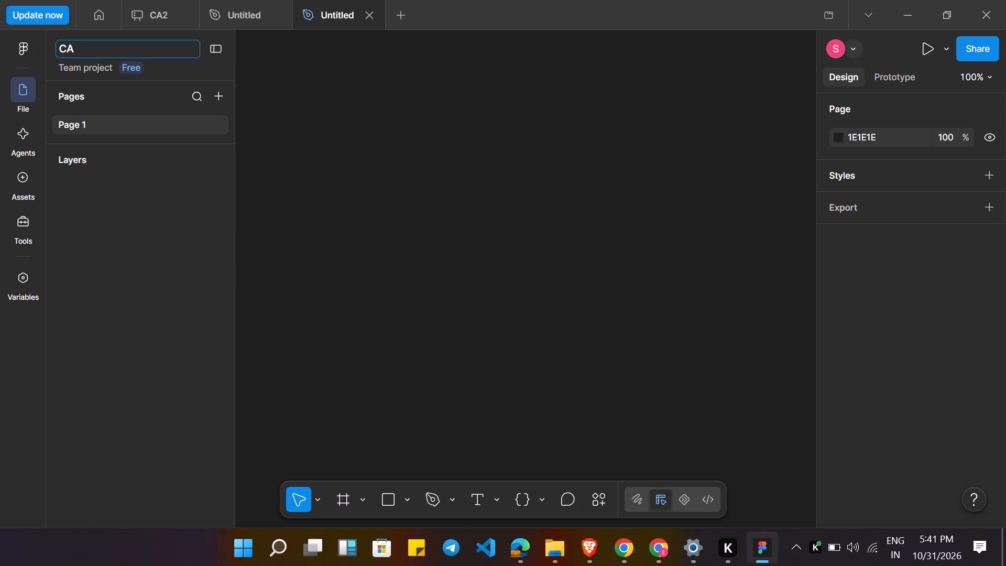
key(3)
key(Return)
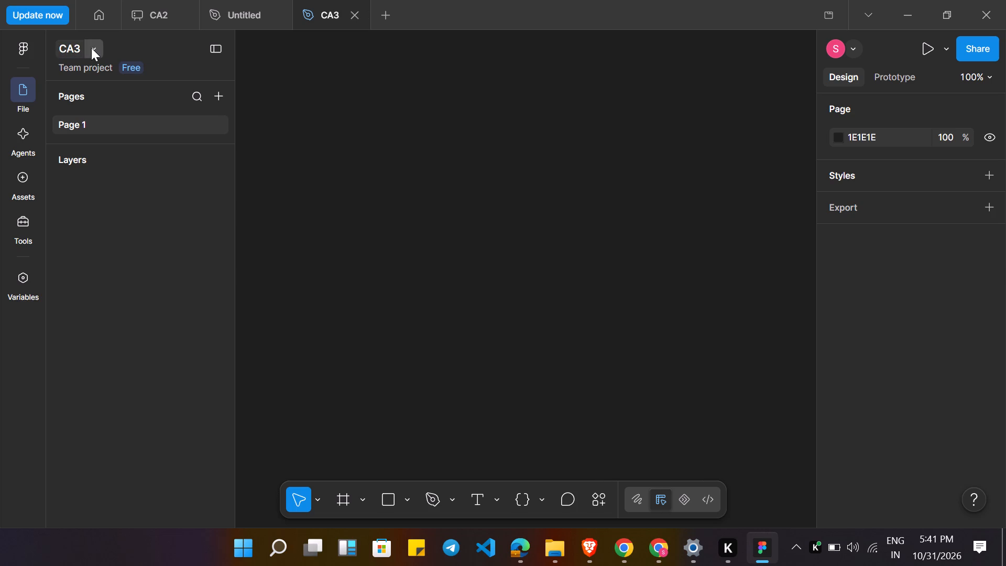
Close the old Untitled design file, keeping the CA3 file open.
click(280, 15)
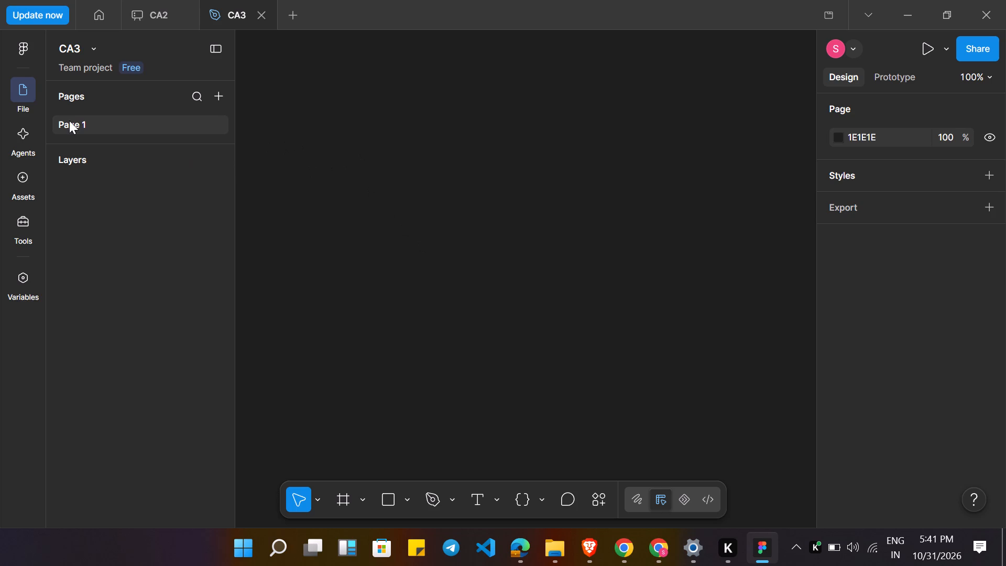
click(25, 82)
Import the exported QuickBite Campus Pickup Platform SVG from the Downloads folder onto the CA3 canvas.
click(553, 547)
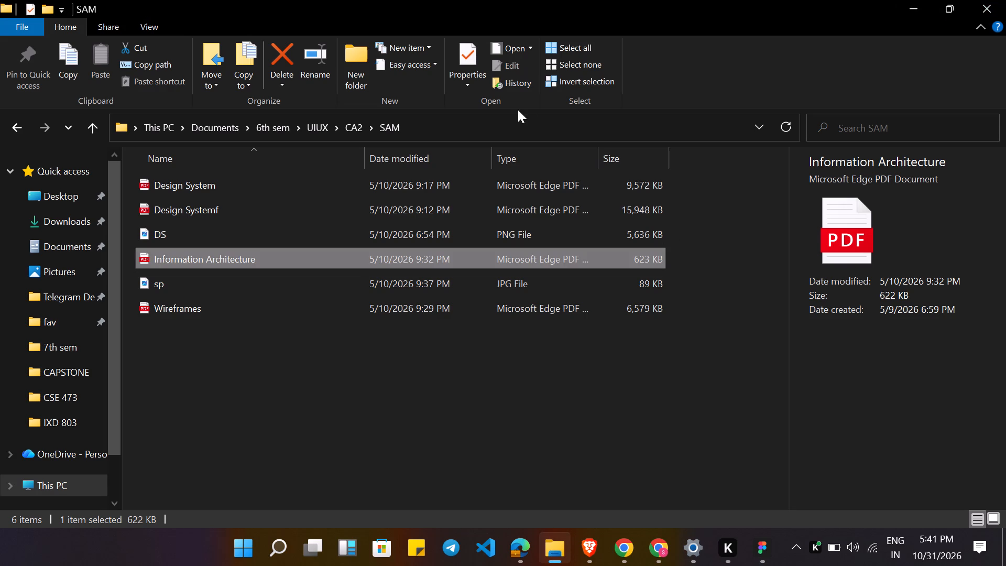
click(74, 226)
click(945, 1)
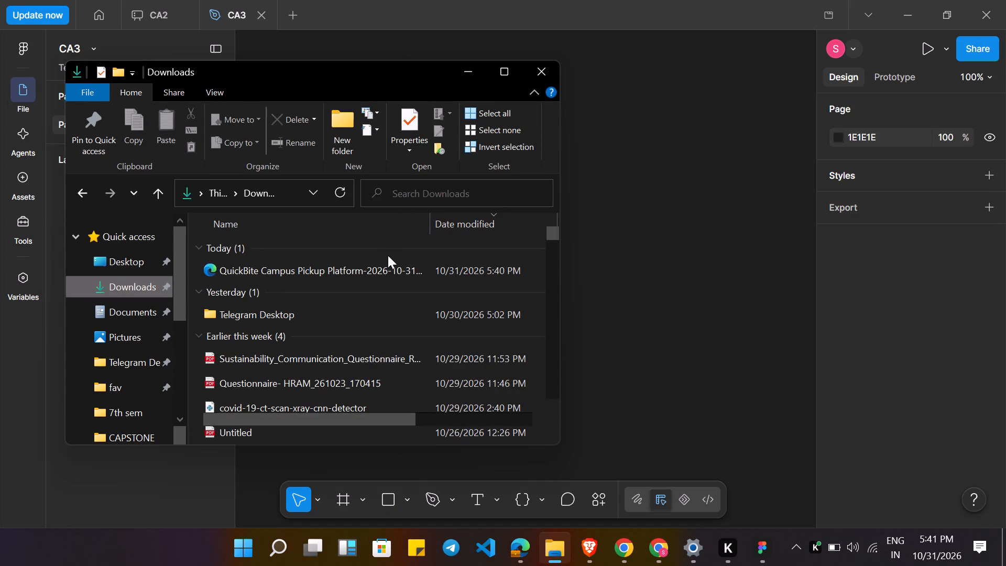
drag(375, 266, 656, 246)
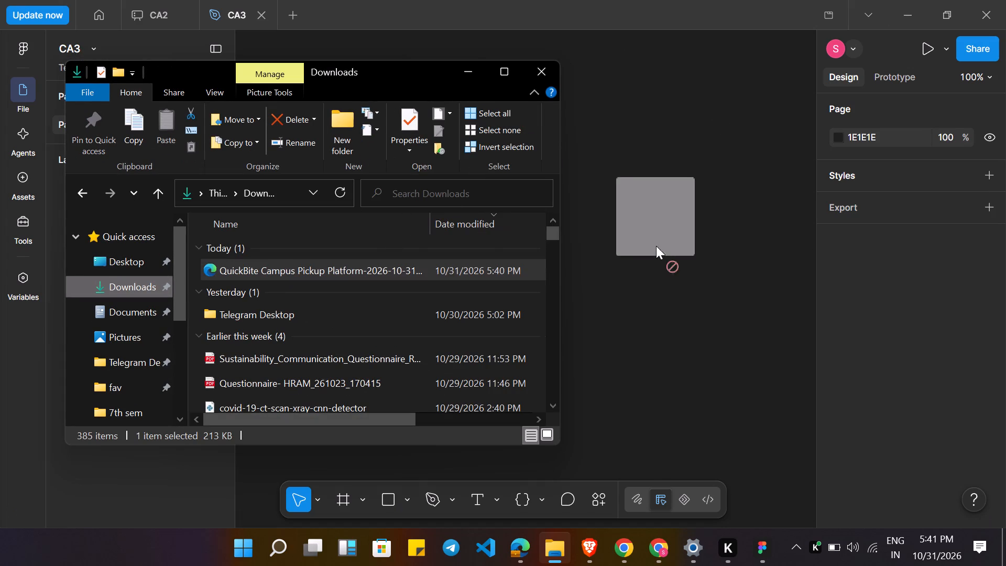
drag(656, 246, 666, 244)
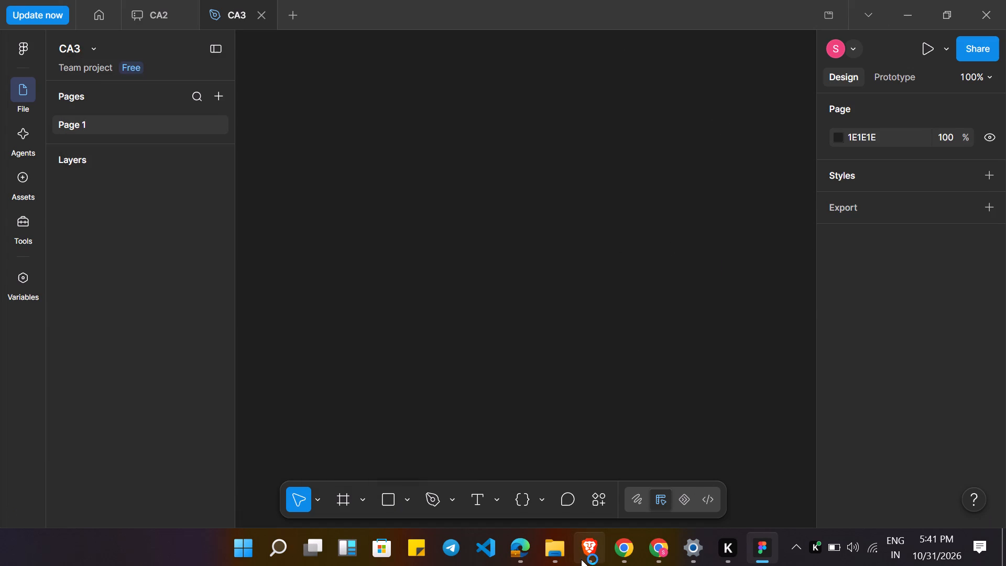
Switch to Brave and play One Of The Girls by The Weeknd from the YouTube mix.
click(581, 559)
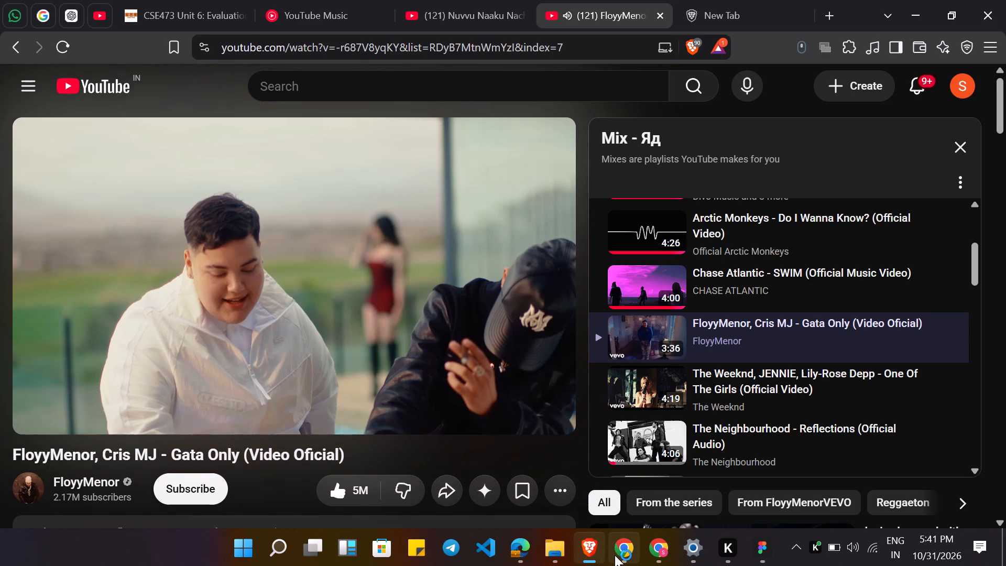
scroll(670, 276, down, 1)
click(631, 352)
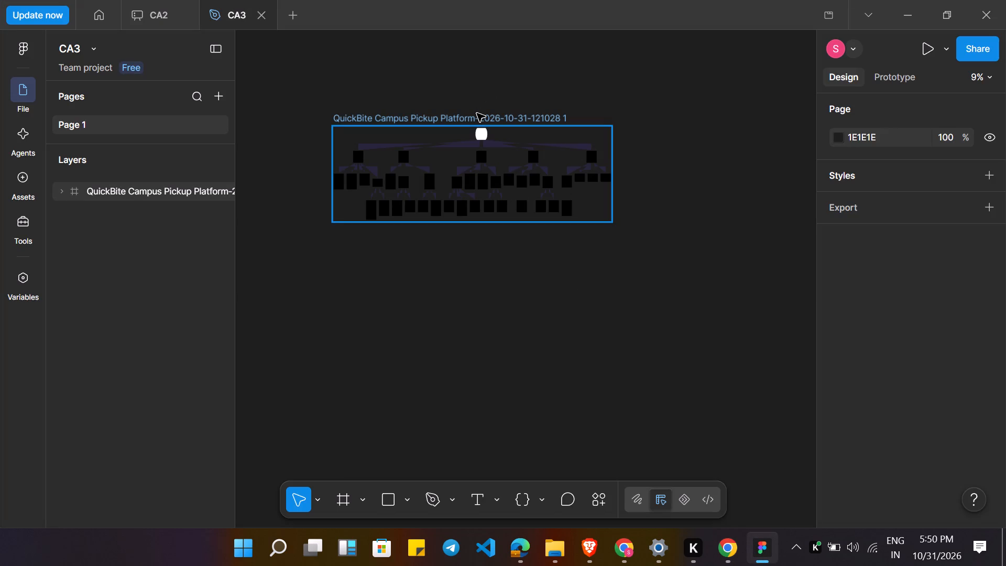
key(shift+Delete)
key(Delete)
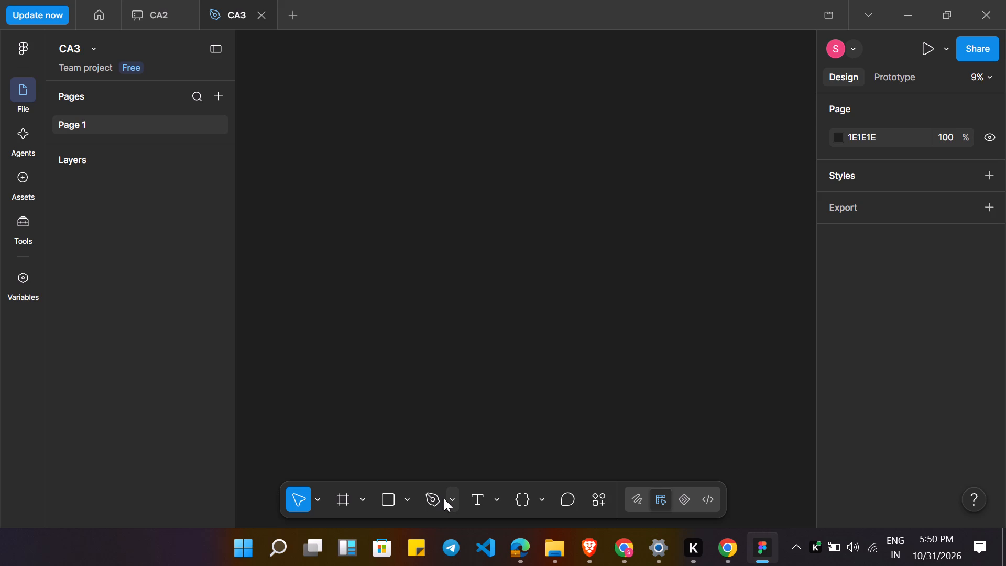
Search the Community plugins for "code to design" and look through the results.
right_click(549, 298)
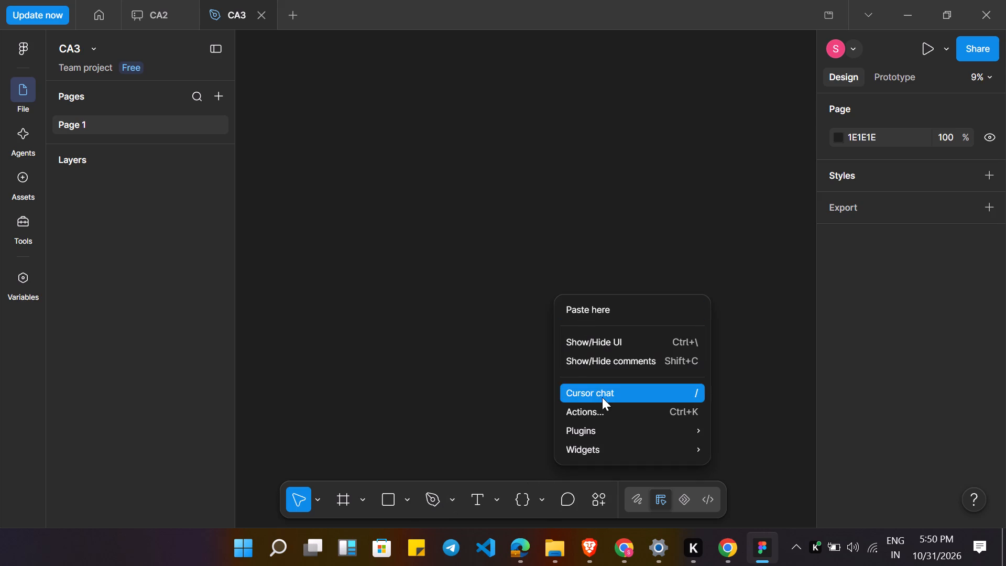
click(599, 424)
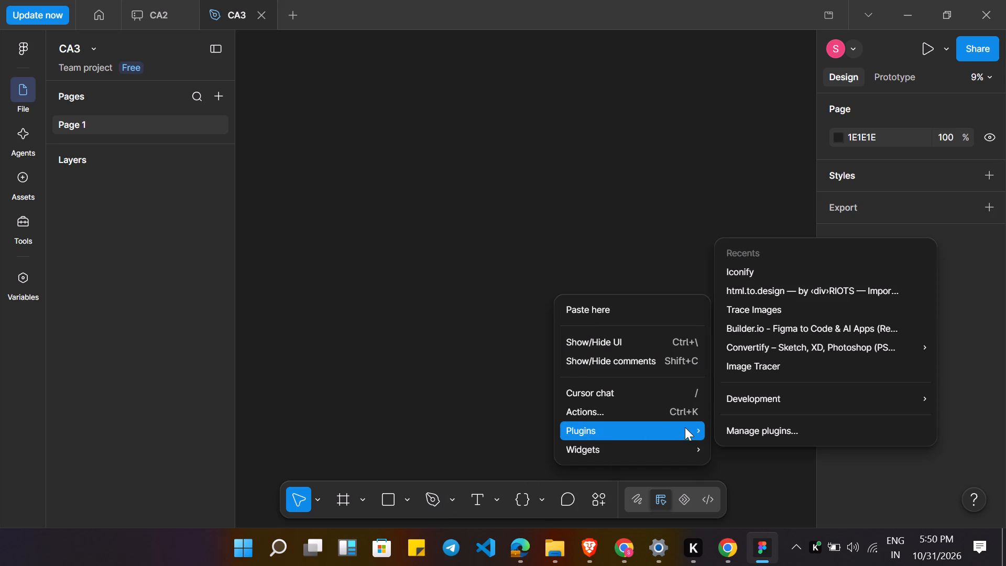
click(760, 430)
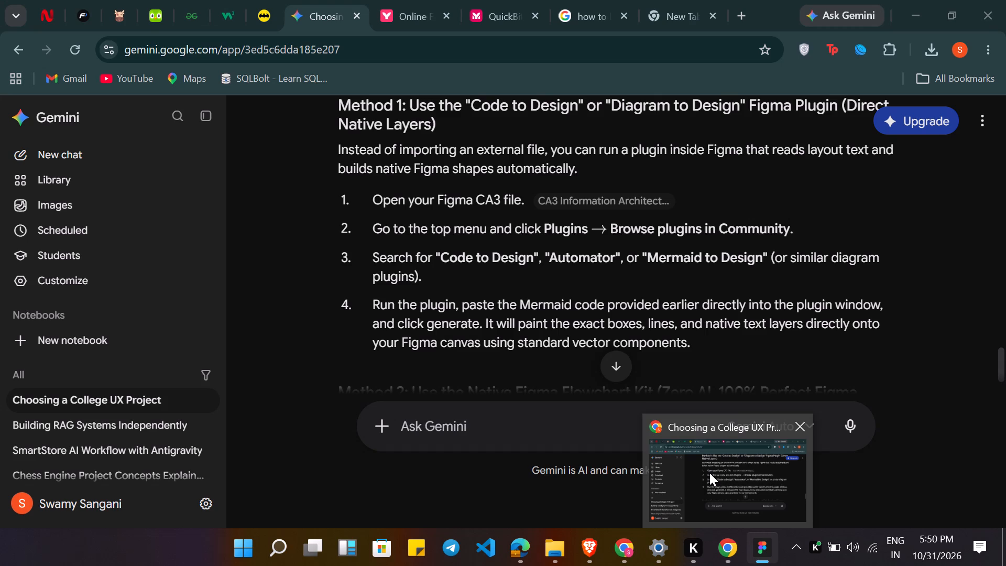
text(code to design)
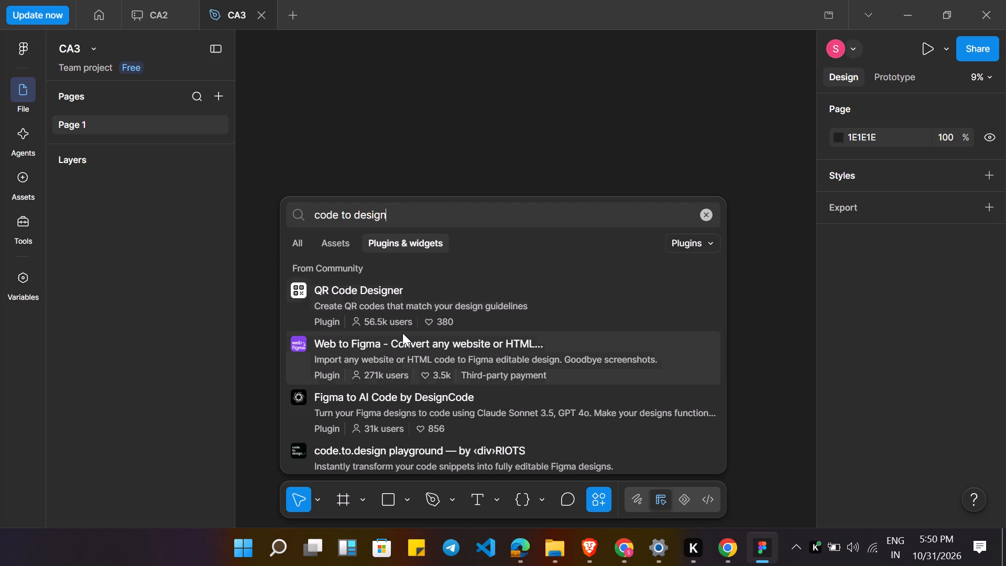
scroll(402, 333, down, 1)
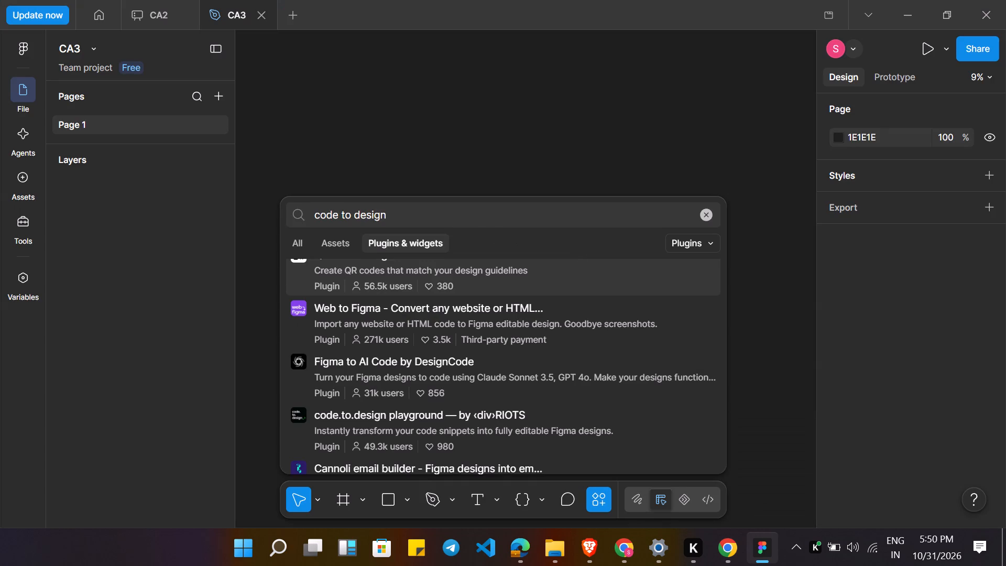
Search the plugins for "mermaid to design", review the usage notes of Mermaid in Figma, and run that plugin.
drag(411, 225, 274, 227)
text(mermaid to design)
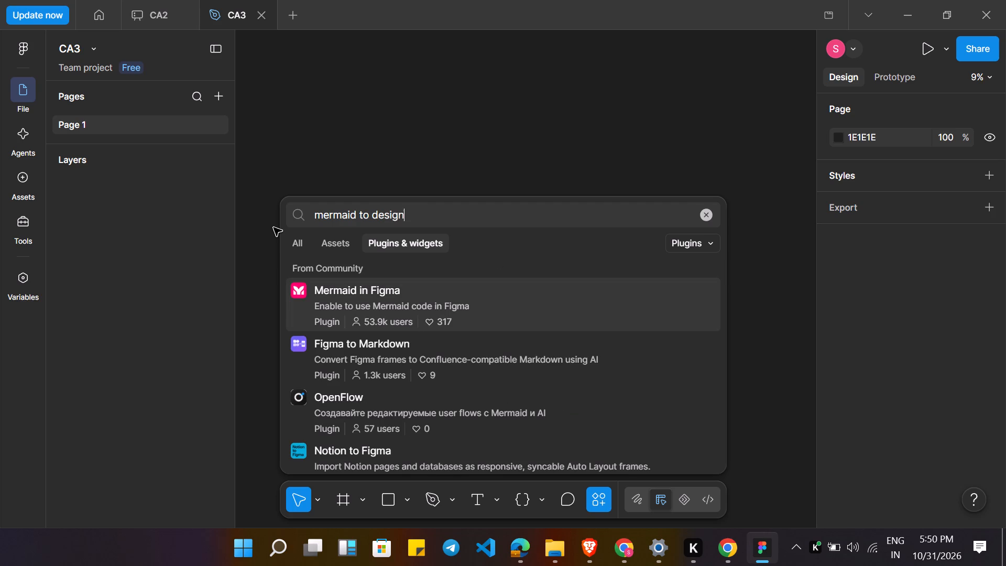
click(368, 286)
scroll(647, 378, down, 2)
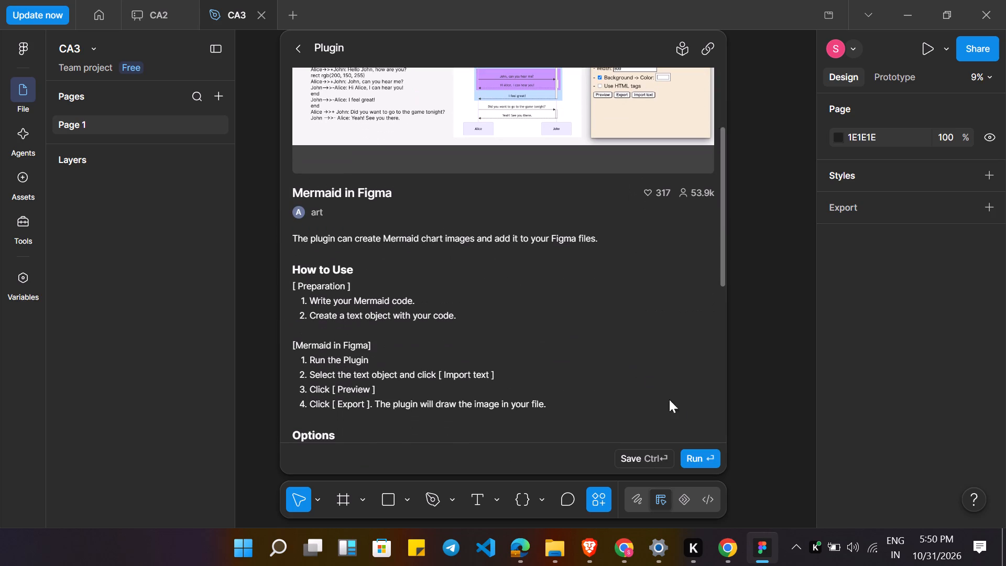
scroll(693, 411, down, 1)
scroll(632, 382, down, 1)
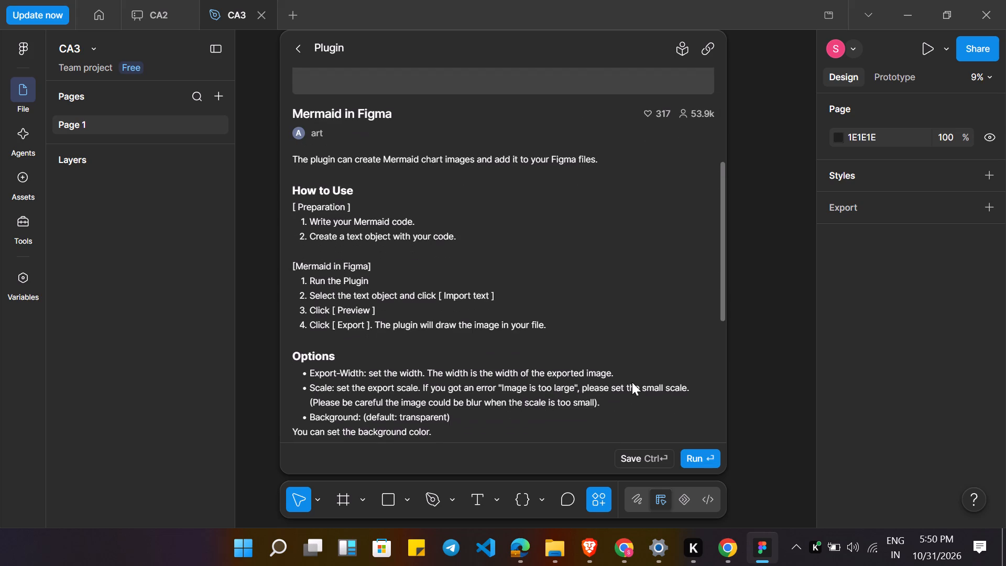
scroll(632, 382, down, 1)
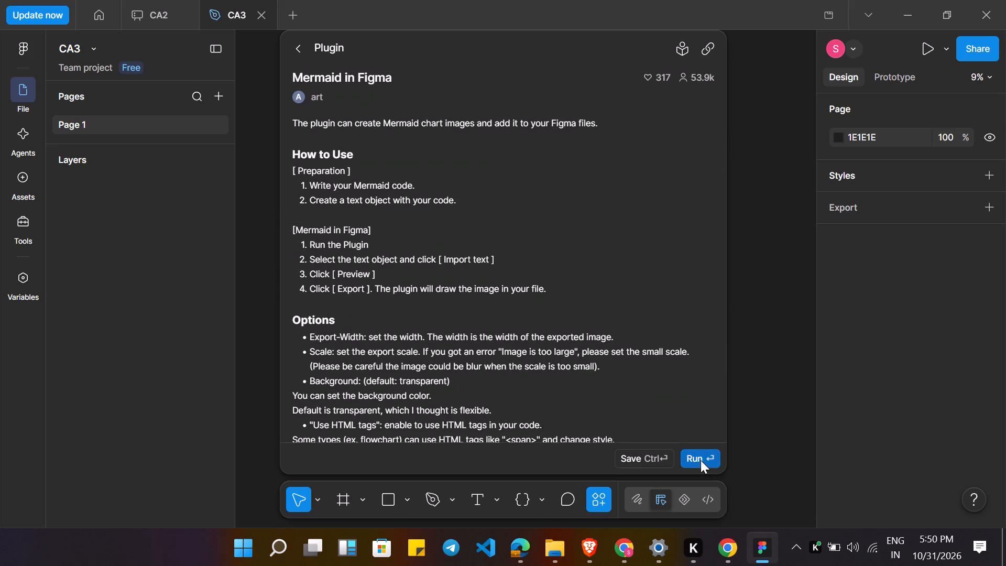
click(701, 460)
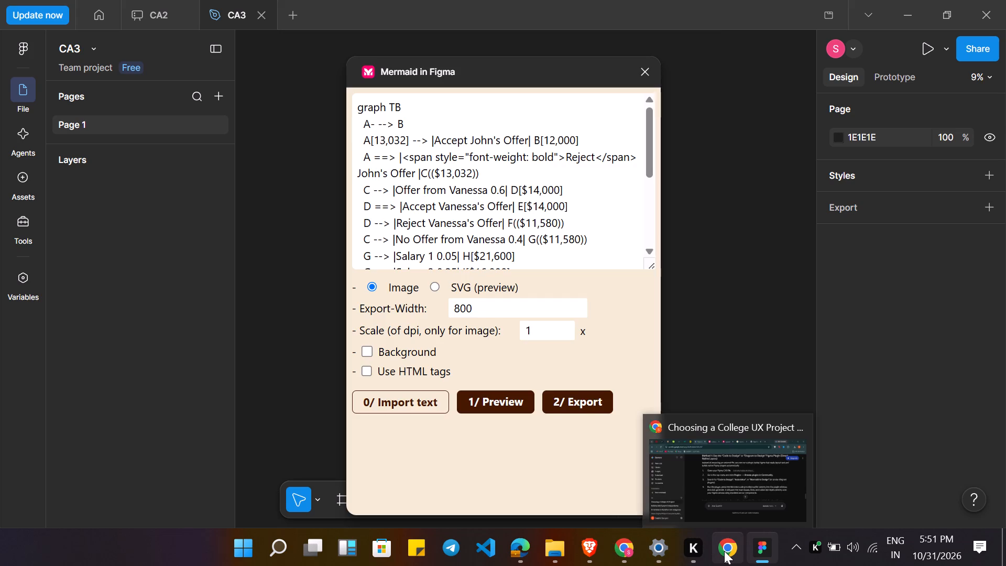
scroll(507, 204, down, 2)
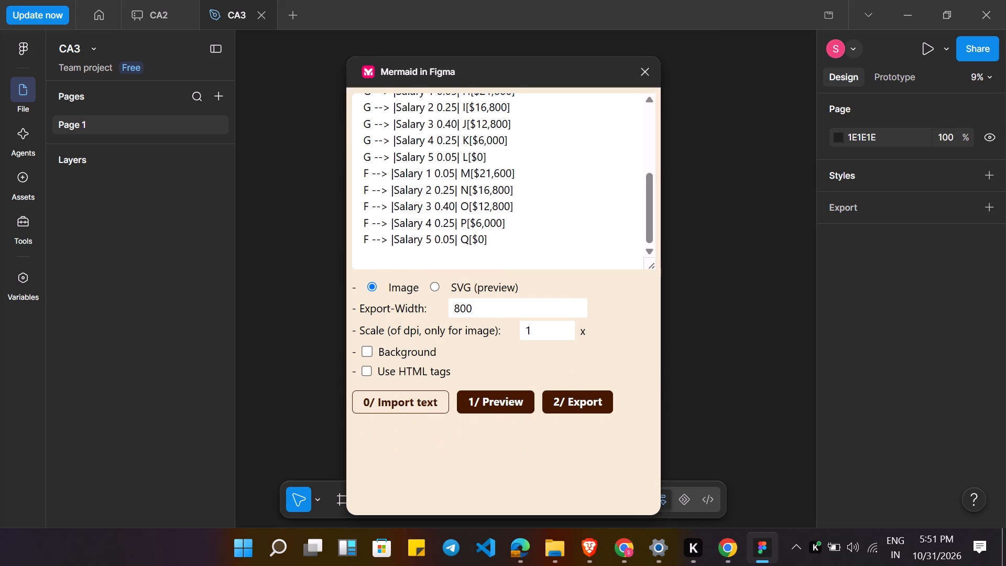
scroll(507, 204, down, 3)
scroll(507, 204, up, 6)
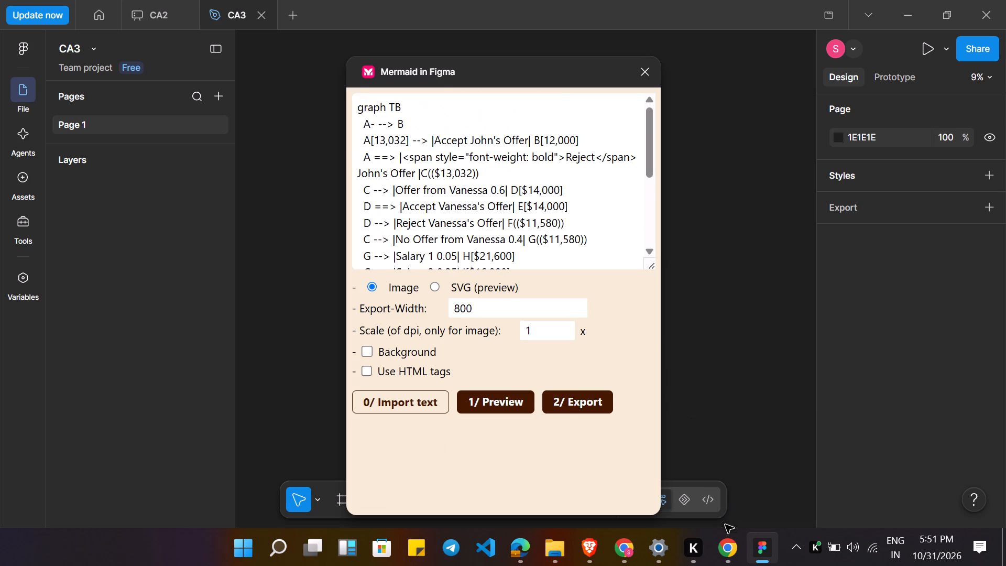
drag(466, 71, 459, 42)
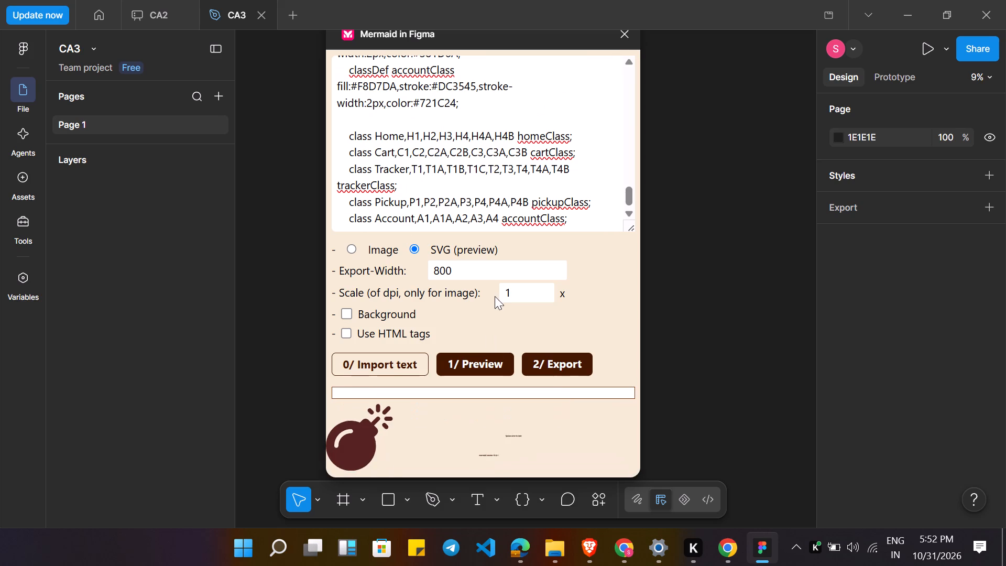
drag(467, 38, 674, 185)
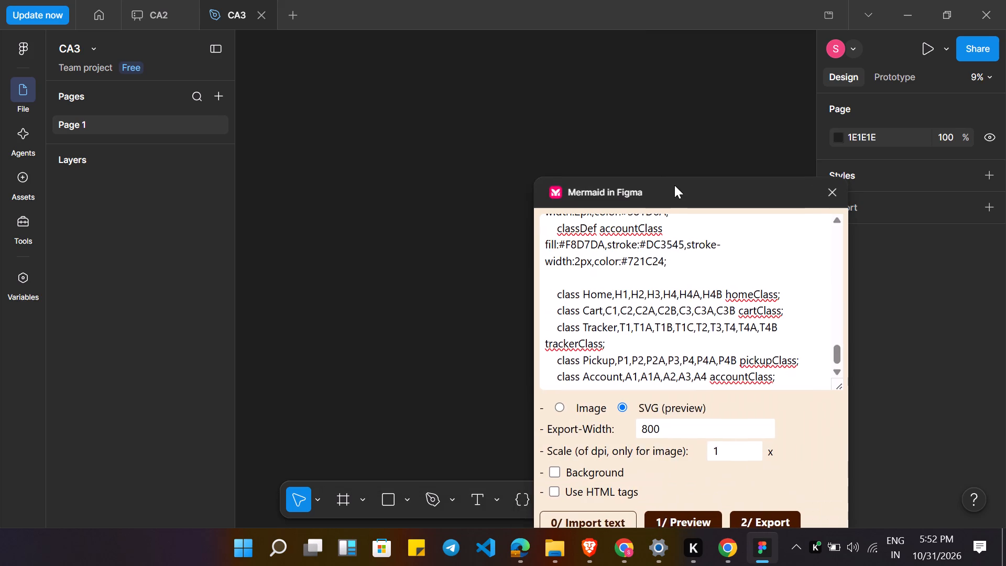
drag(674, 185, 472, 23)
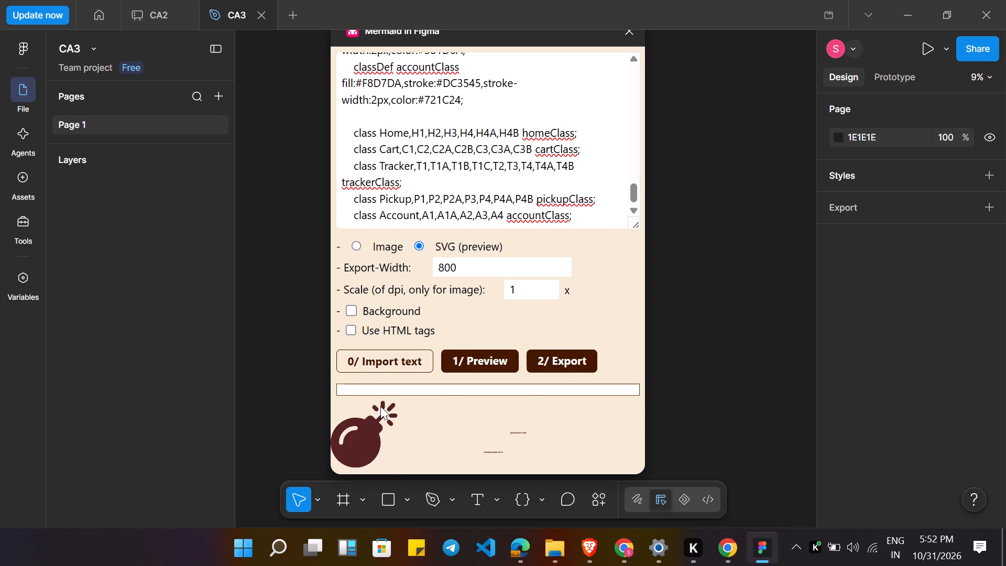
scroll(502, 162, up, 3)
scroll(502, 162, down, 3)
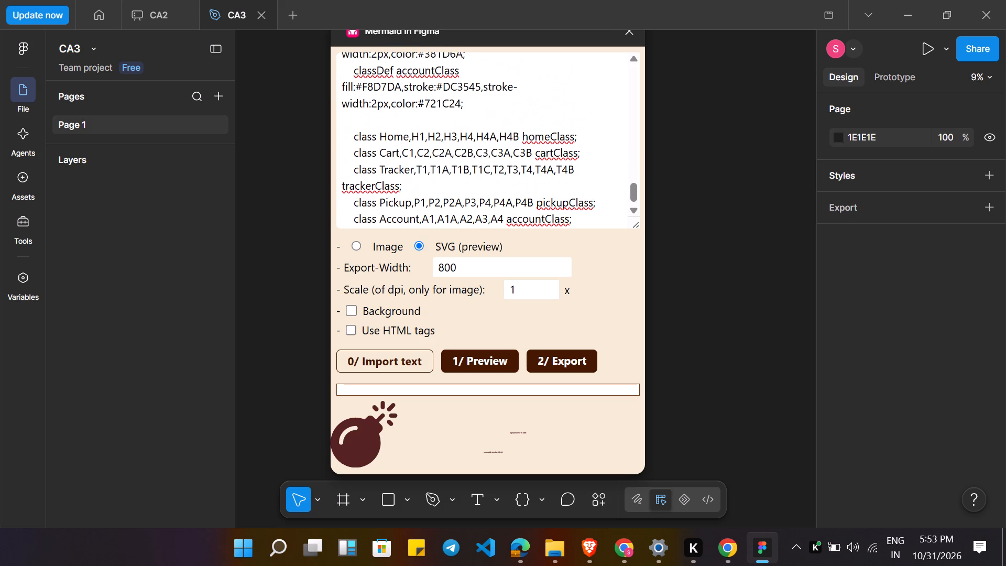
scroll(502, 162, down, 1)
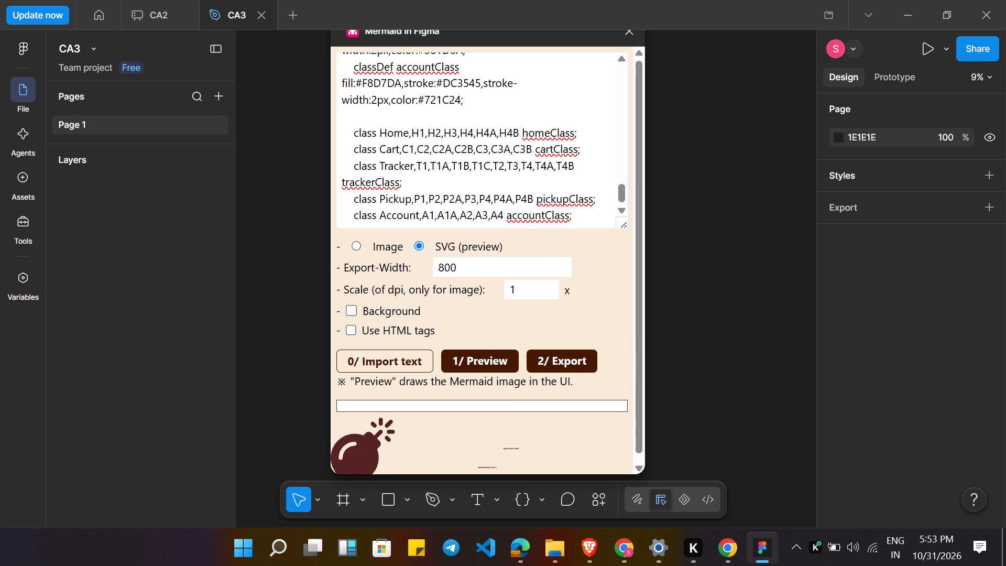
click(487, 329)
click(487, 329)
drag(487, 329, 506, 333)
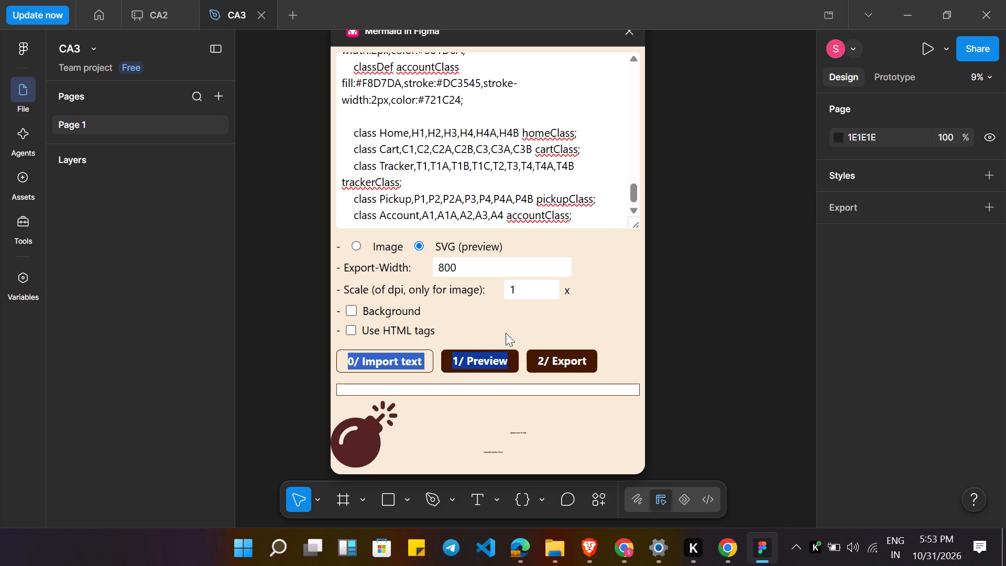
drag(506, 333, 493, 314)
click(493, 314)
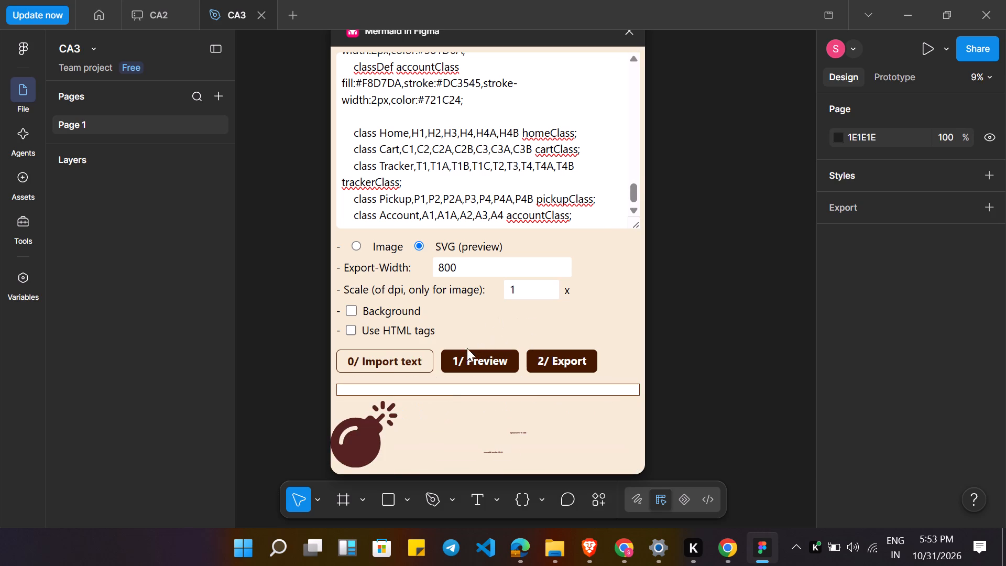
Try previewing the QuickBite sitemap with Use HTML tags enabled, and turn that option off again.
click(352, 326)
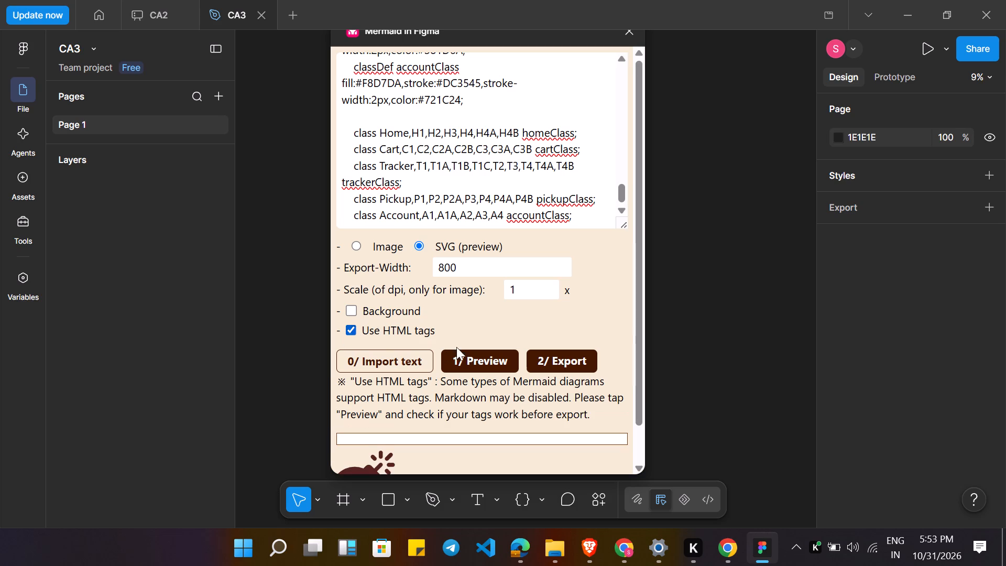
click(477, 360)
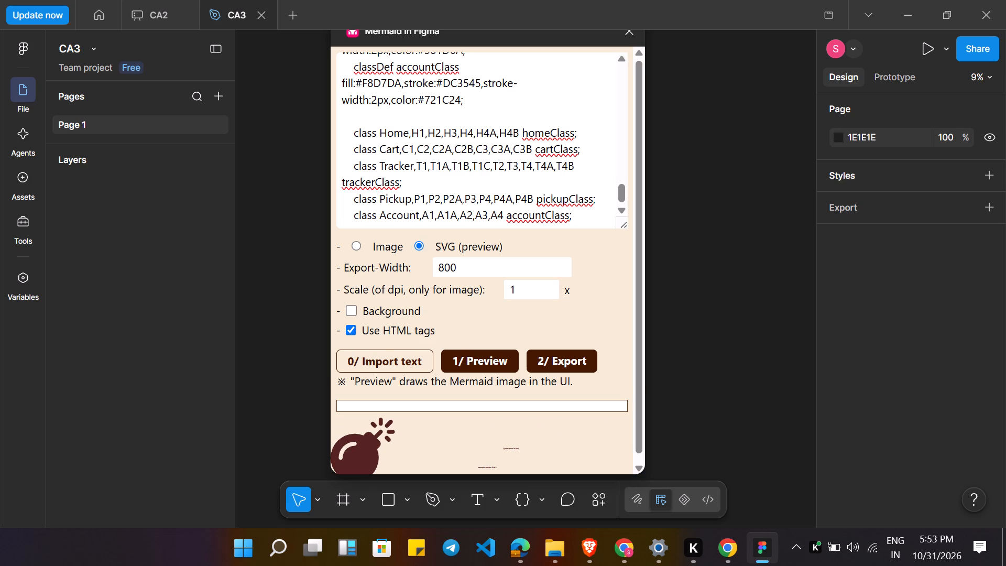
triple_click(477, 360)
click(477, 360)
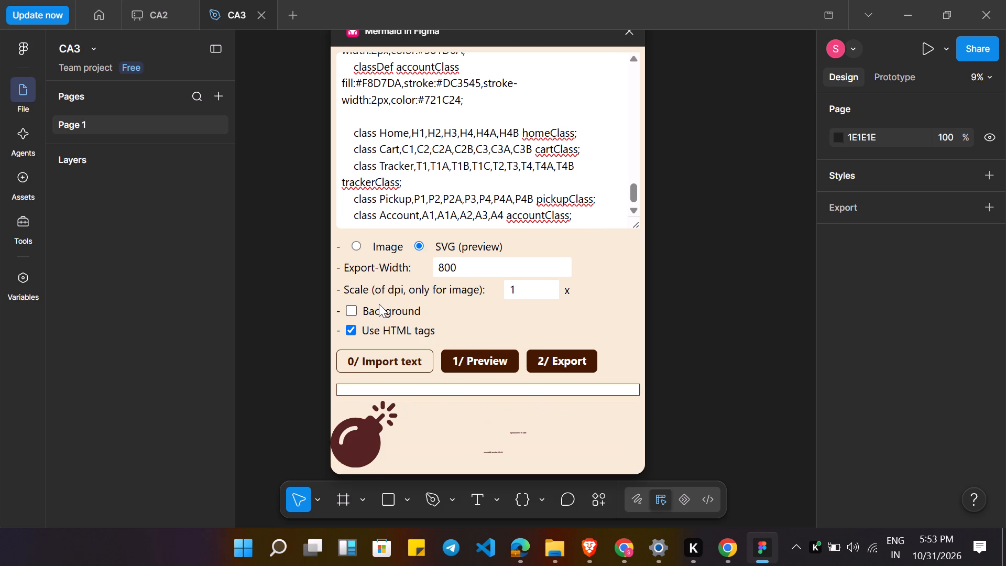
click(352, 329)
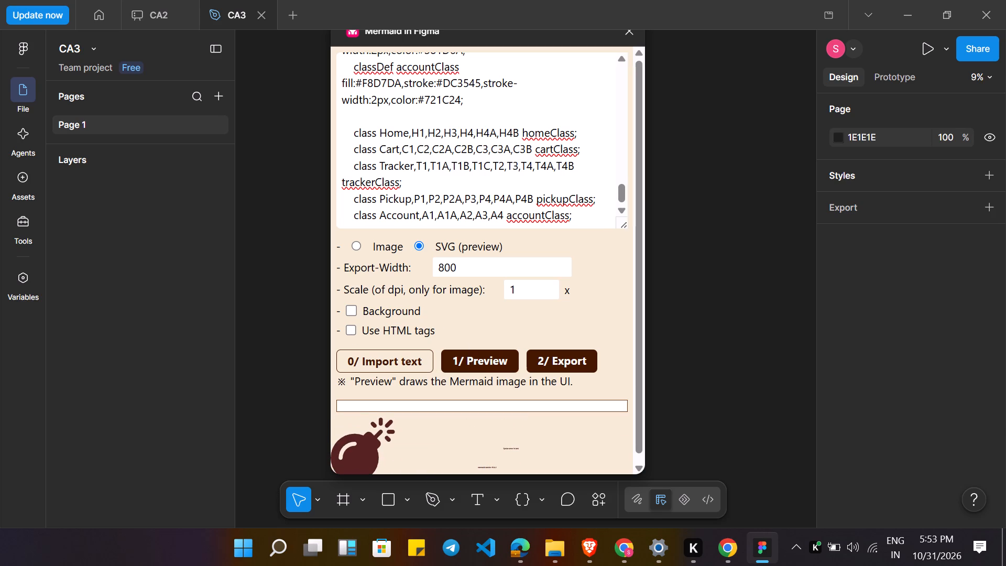
Reposition the Mermaid in Figma window so its whole title bar is visible, and regenerate the sitemap preview.
scroll(499, 18, up, 3)
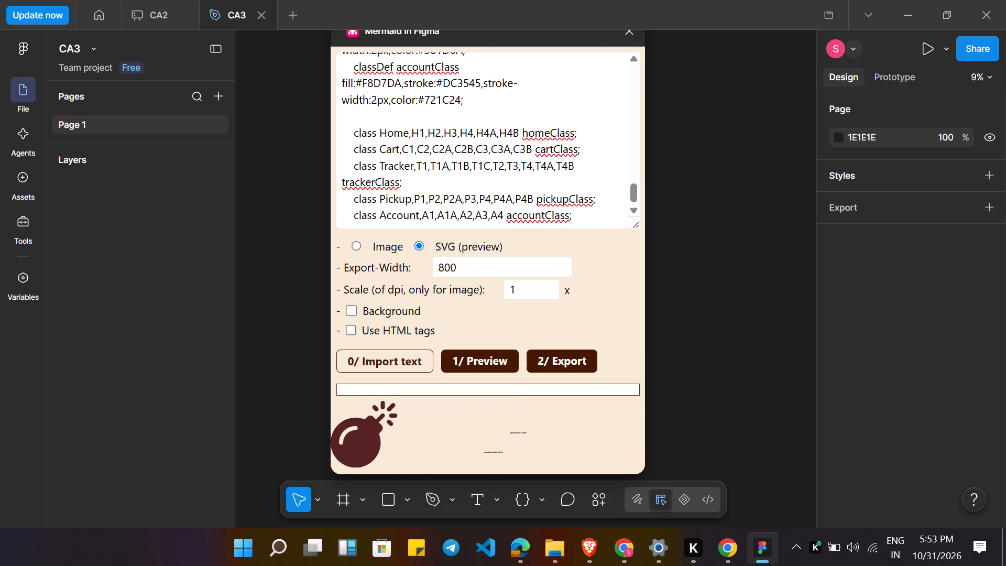
scroll(520, 147, up, 14)
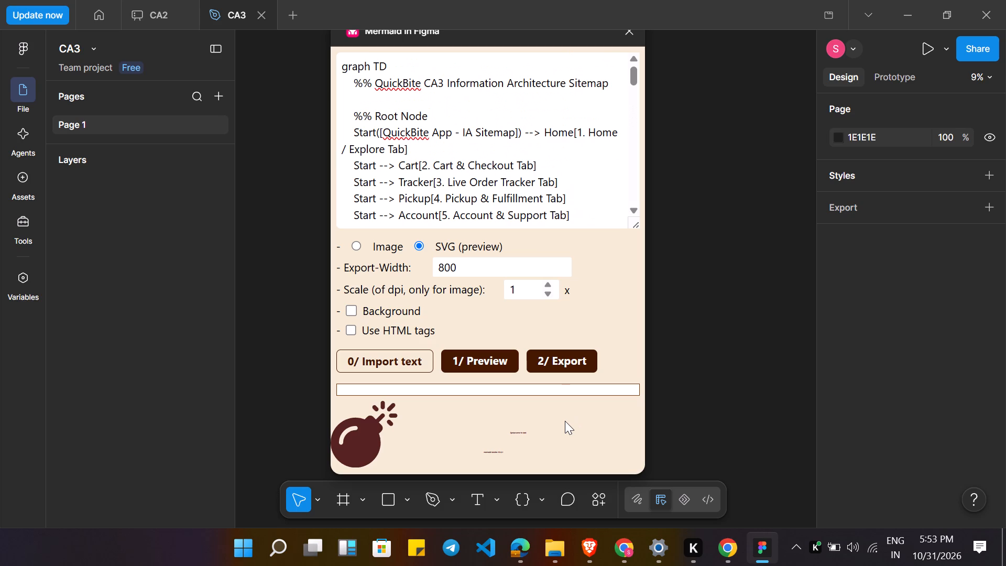
scroll(565, 421, up, 1)
scroll(510, 147, up, 2)
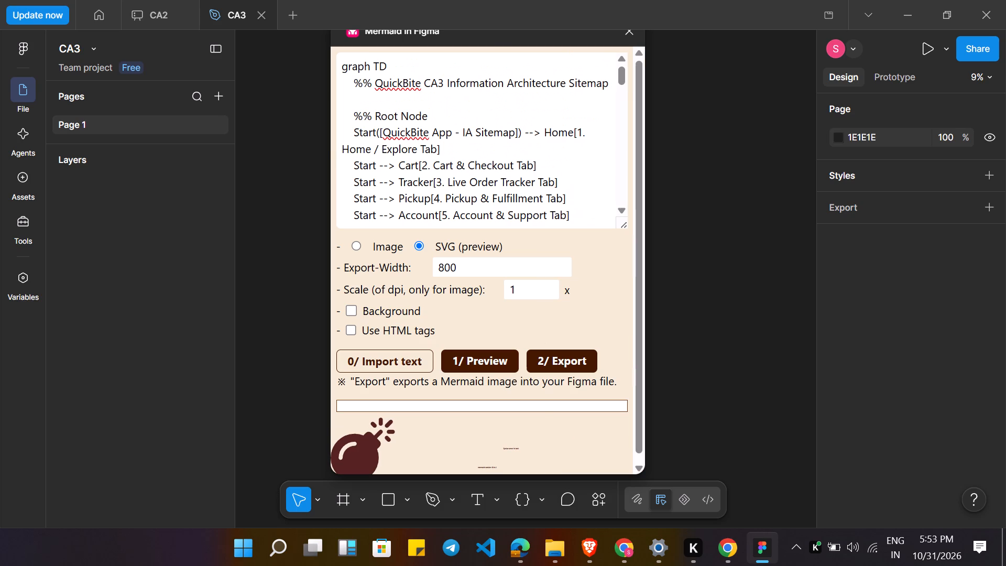
scroll(510, 147, up, 1)
drag(484, 36, 661, 193)
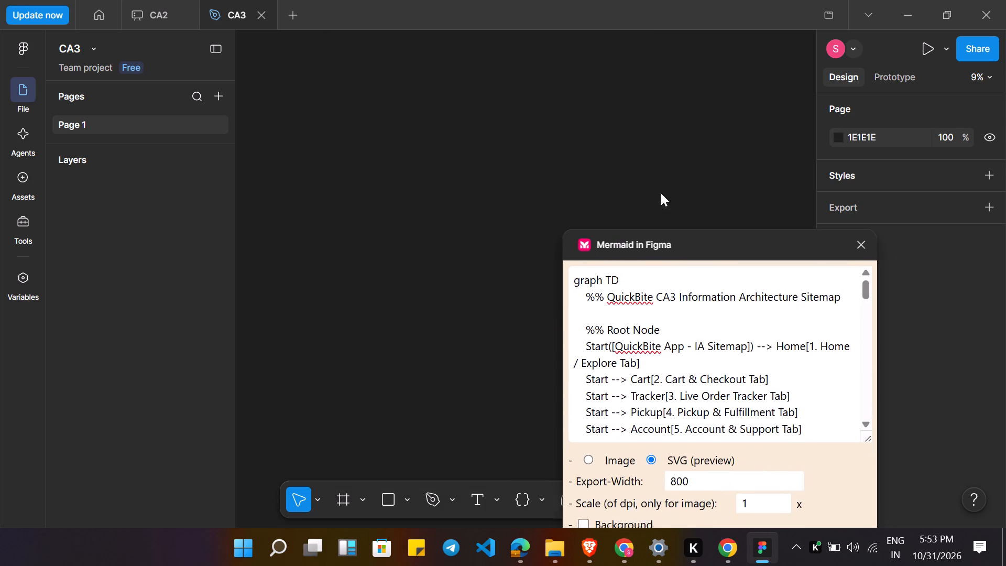
drag(661, 193, 370, 38)
scroll(646, 254, down, 1)
scroll(646, 254, up, 1)
triple_click(368, 369)
triple_click(368, 369)
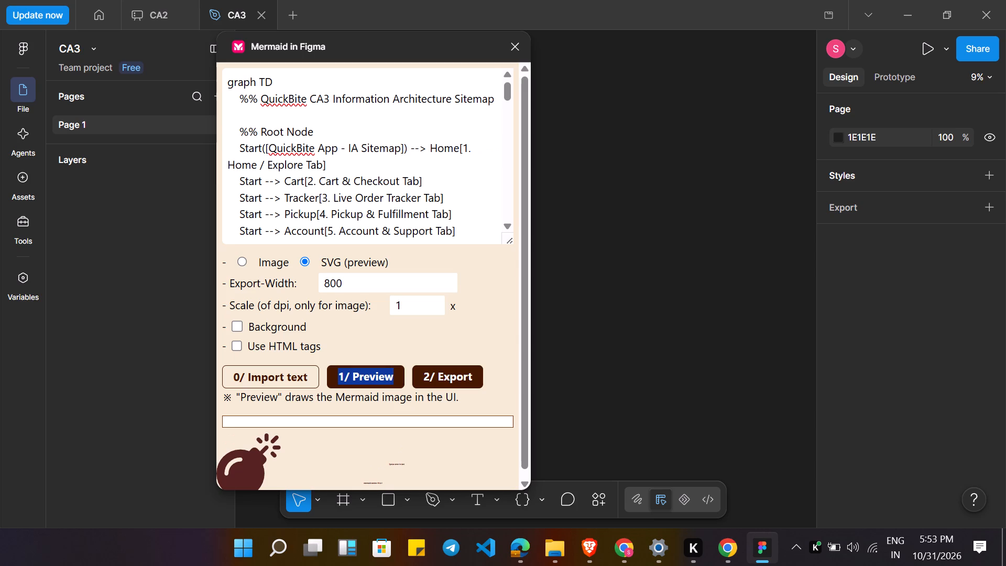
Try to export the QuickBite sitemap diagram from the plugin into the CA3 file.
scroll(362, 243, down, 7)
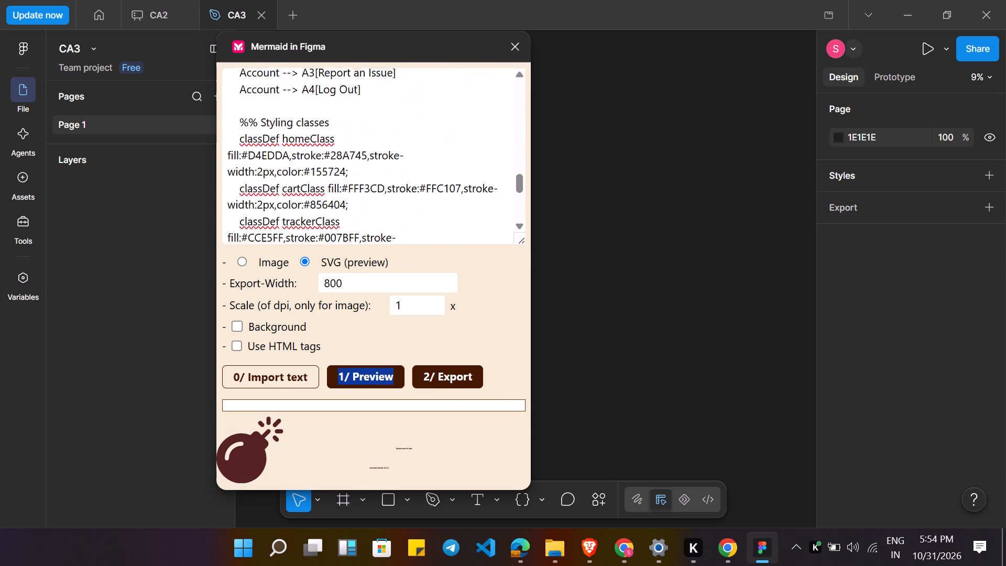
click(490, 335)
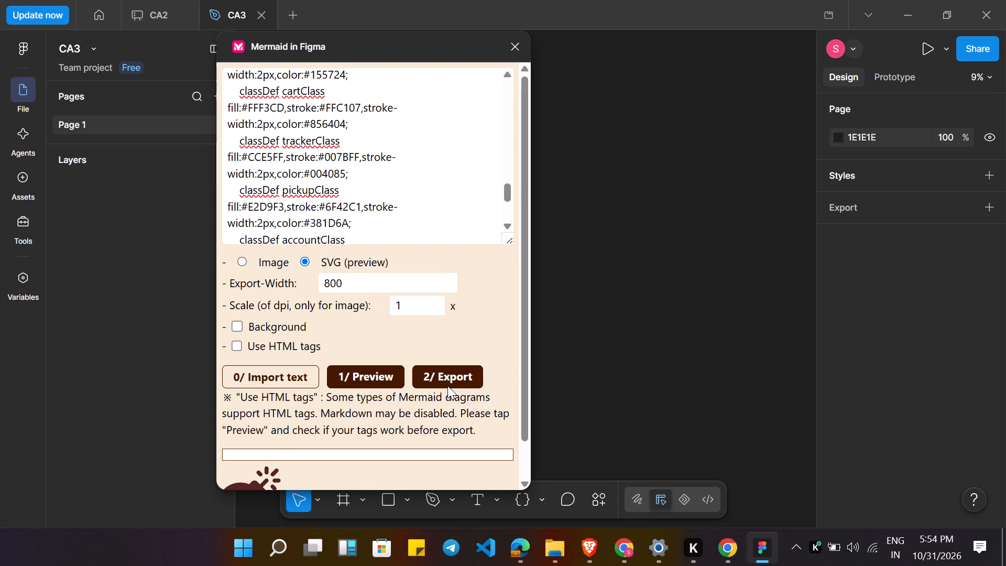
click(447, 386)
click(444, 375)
Copy the entire QuickBite Mermaid code from the plugin and clear the code box.
click(404, 184)
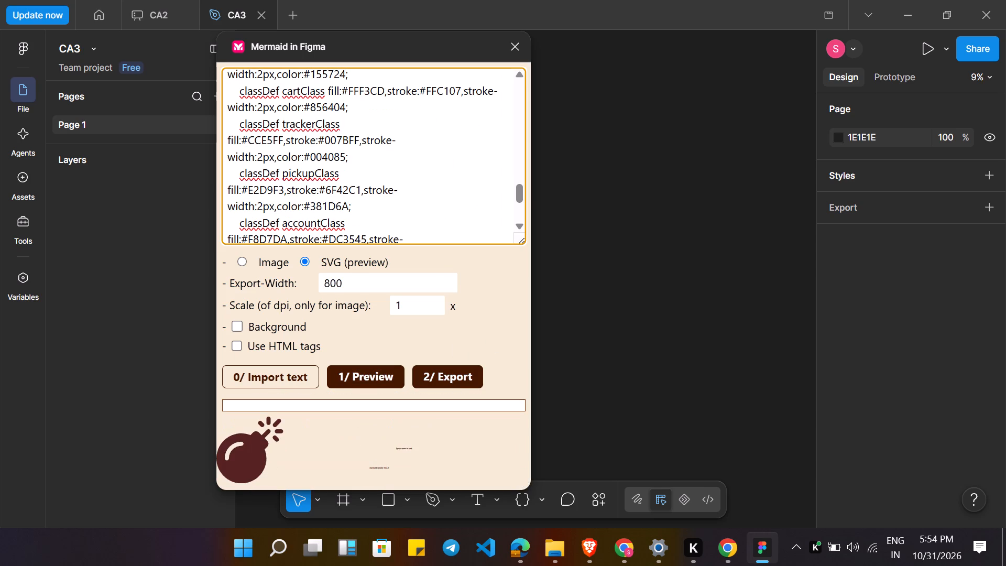
key(ctrl+a)
key(ctrl+c)
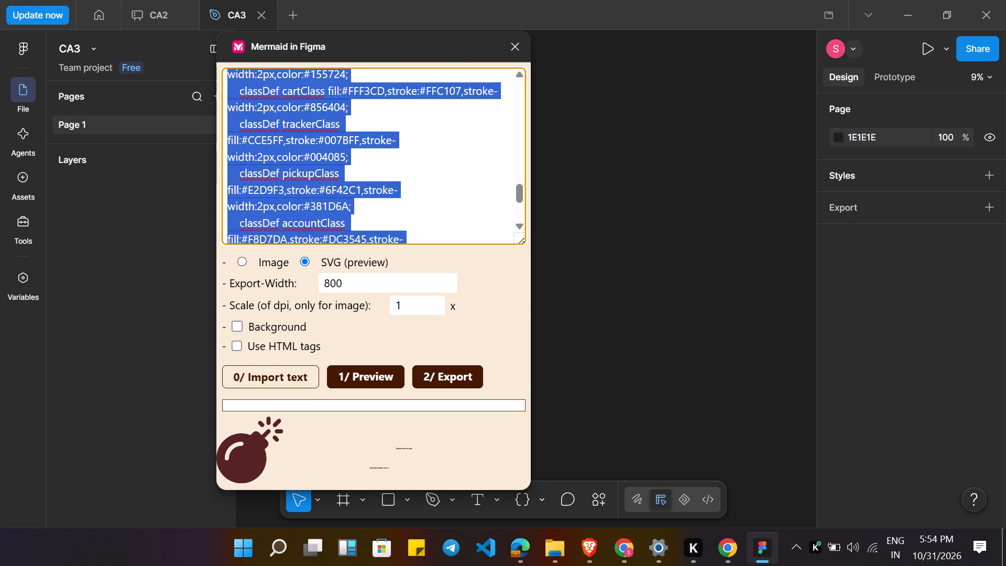
key(BackSpace)
Close the Mermaid in Figma plugin and run it again in the CA3 file.
click(511, 47)
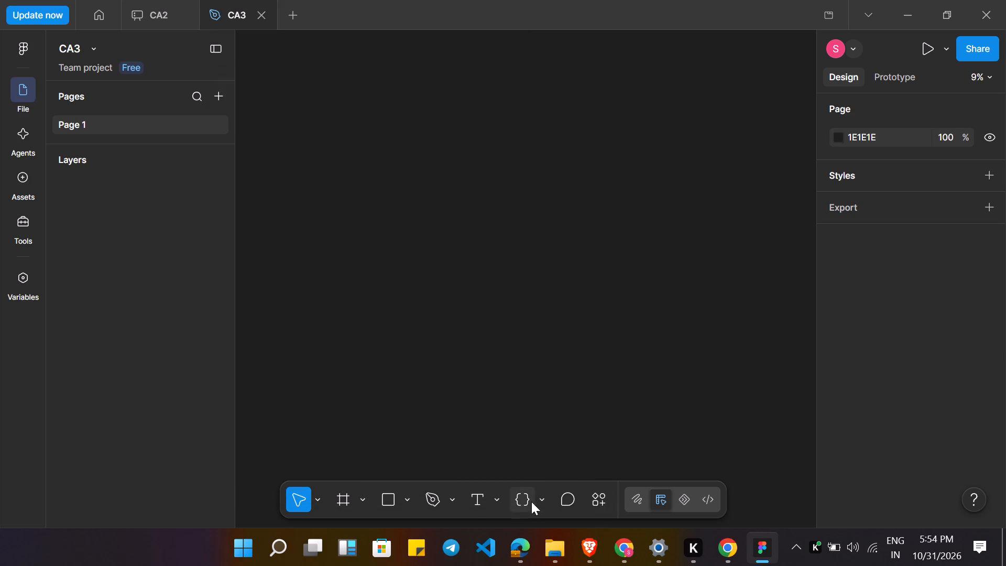
scroll(568, 443, down, 1)
right_click(568, 443)
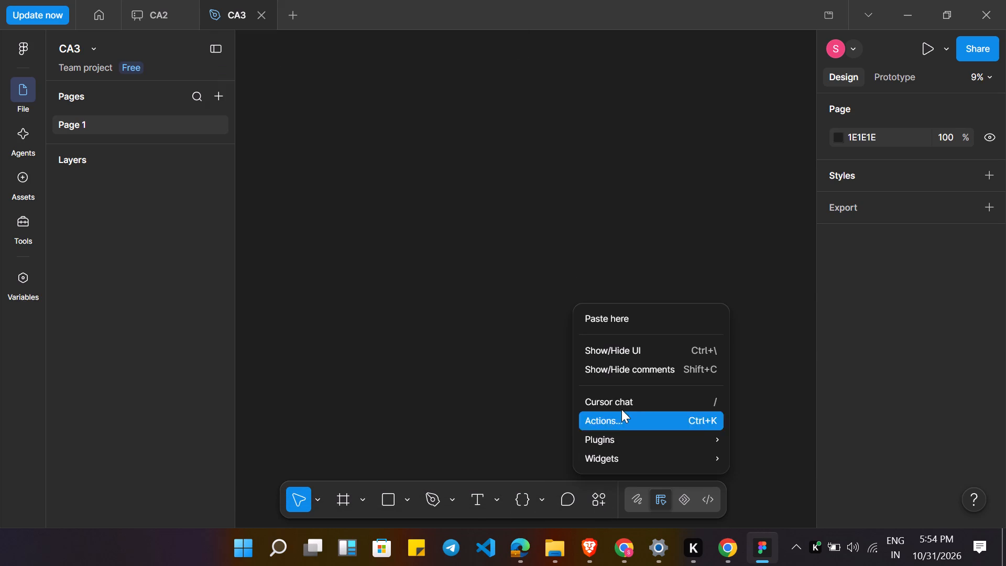
click(758, 442)
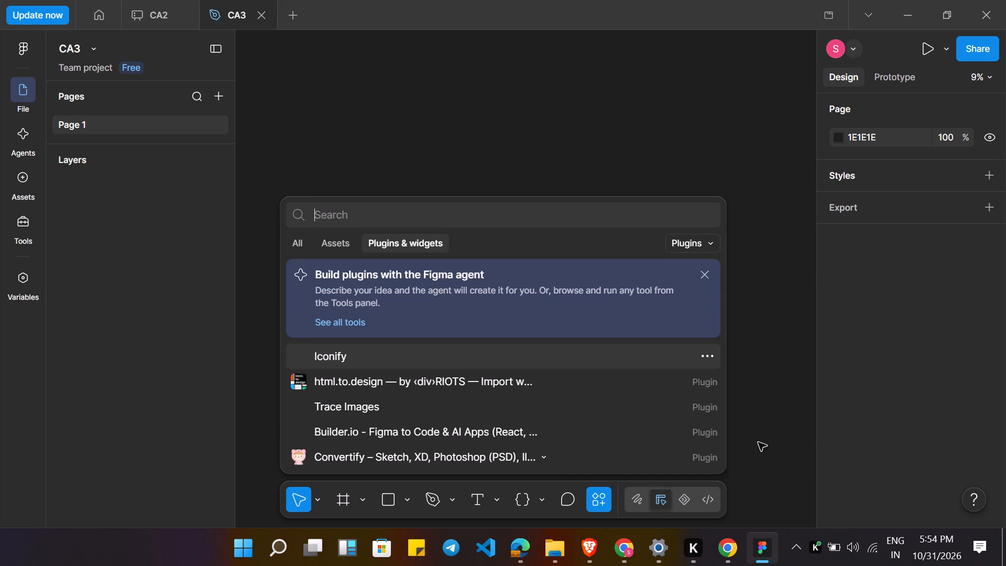
double_click(463, 357)
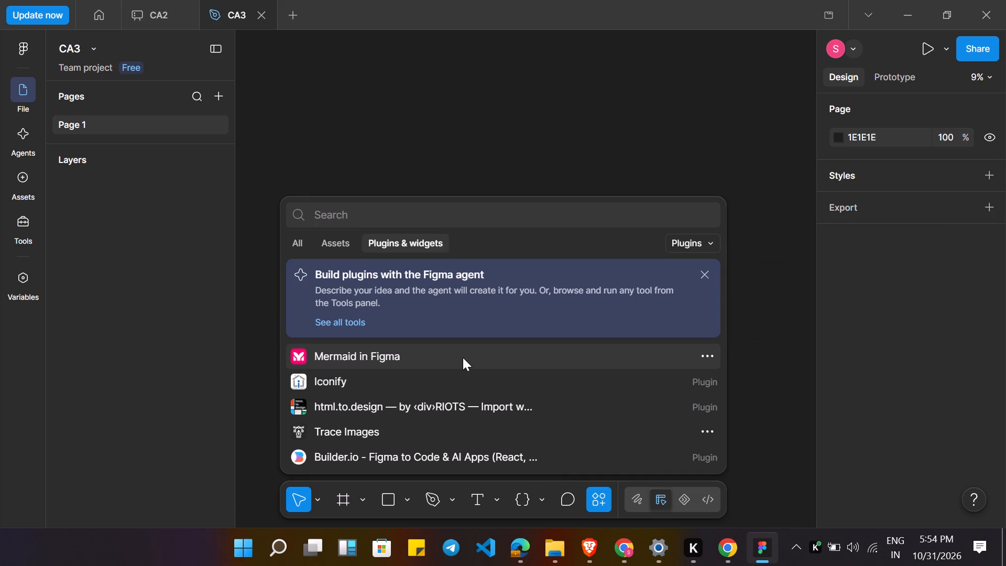
Preview the plugin's default sample code as an image and examine the sample diagram.
scroll(385, 165, down, 6)
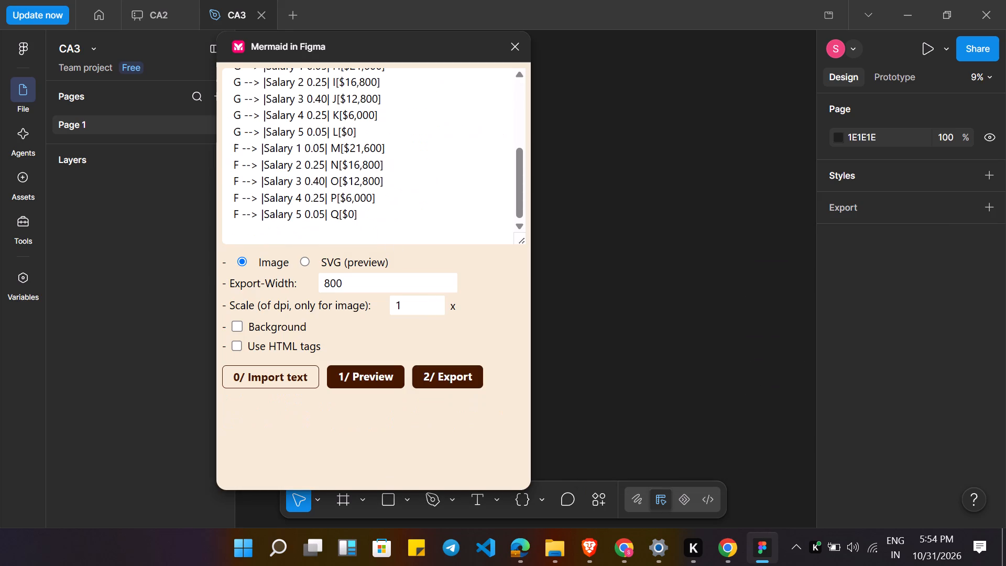
scroll(385, 165, up, 4)
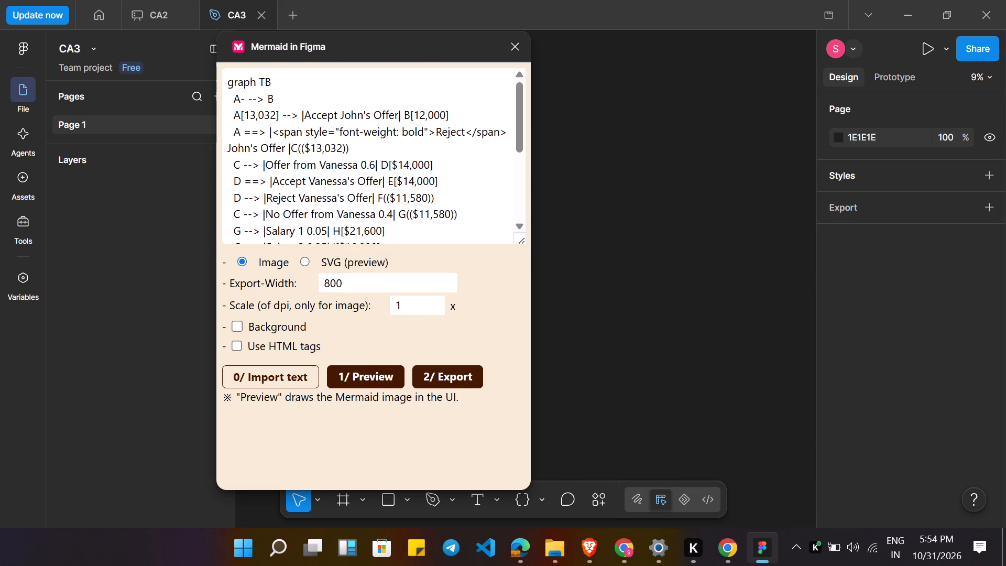
click(371, 373)
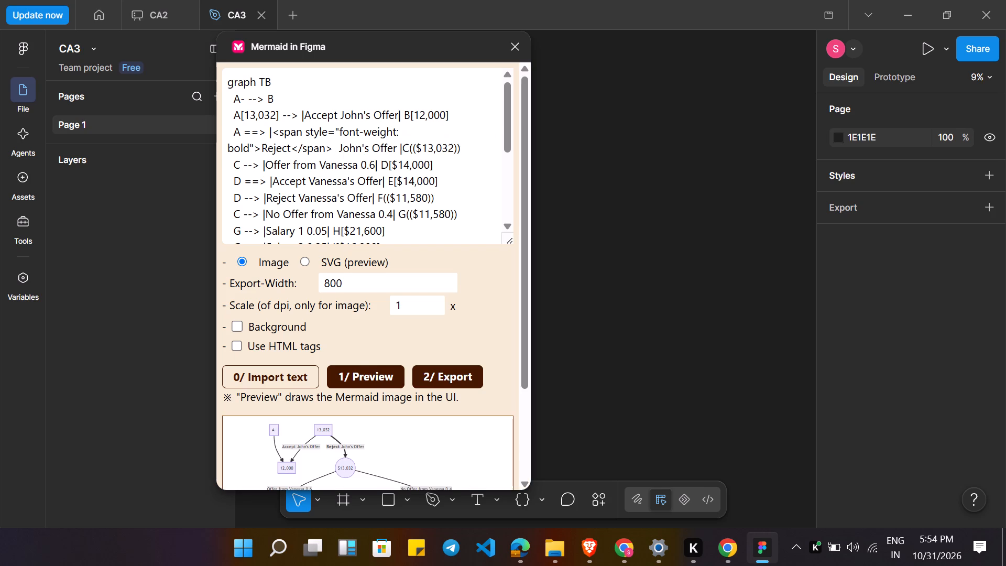
scroll(371, 428, down, 5)
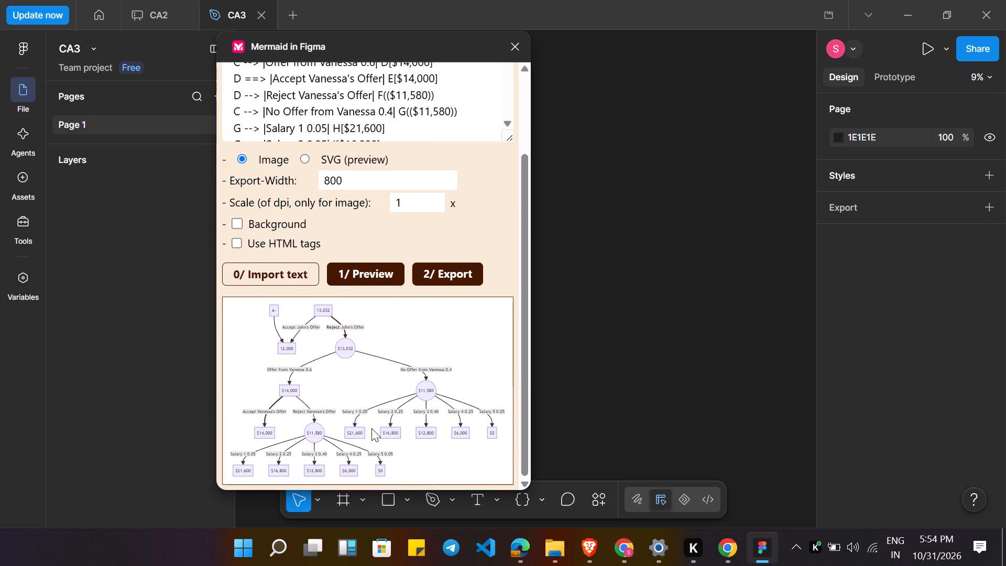
scroll(371, 428, down, 1)
scroll(371, 428, up, 1)
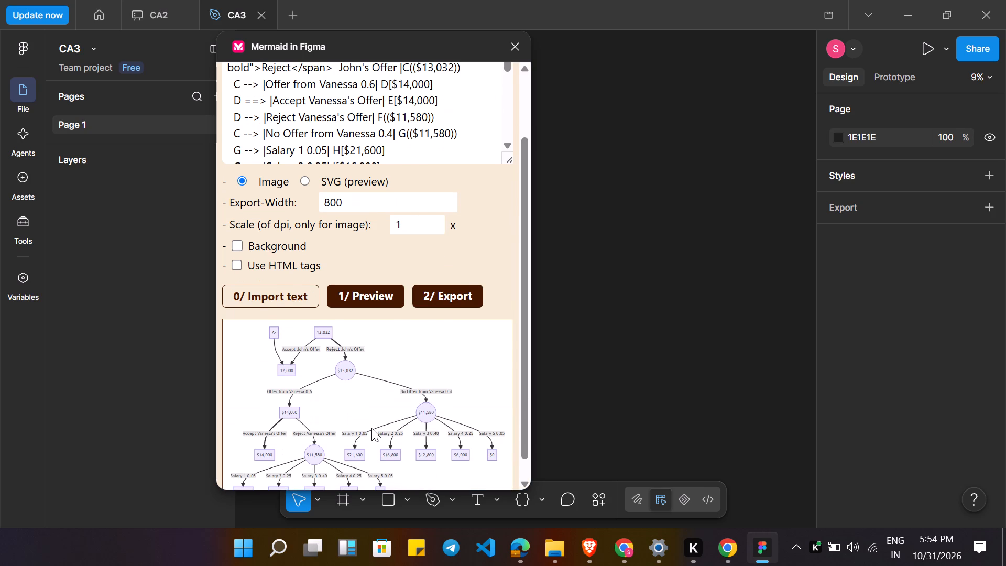
scroll(371, 428, up, 3)
Replace the sample code with the copied QuickBite Mermaid code and generate its preview with Image output.
click(341, 164)
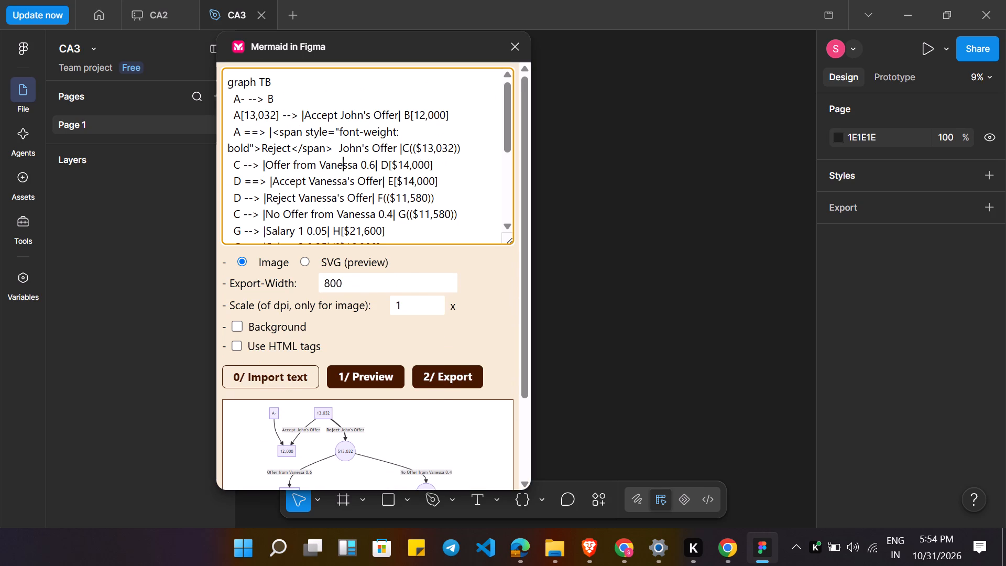
key(ctrl+a)
key(ctrl+v)
scroll(341, 164, down, 3)
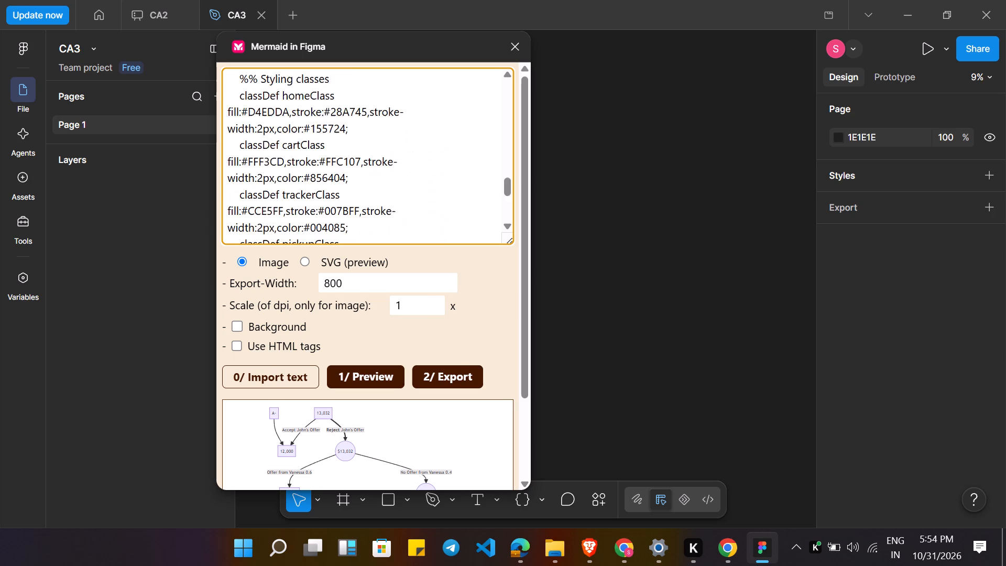
click(358, 379)
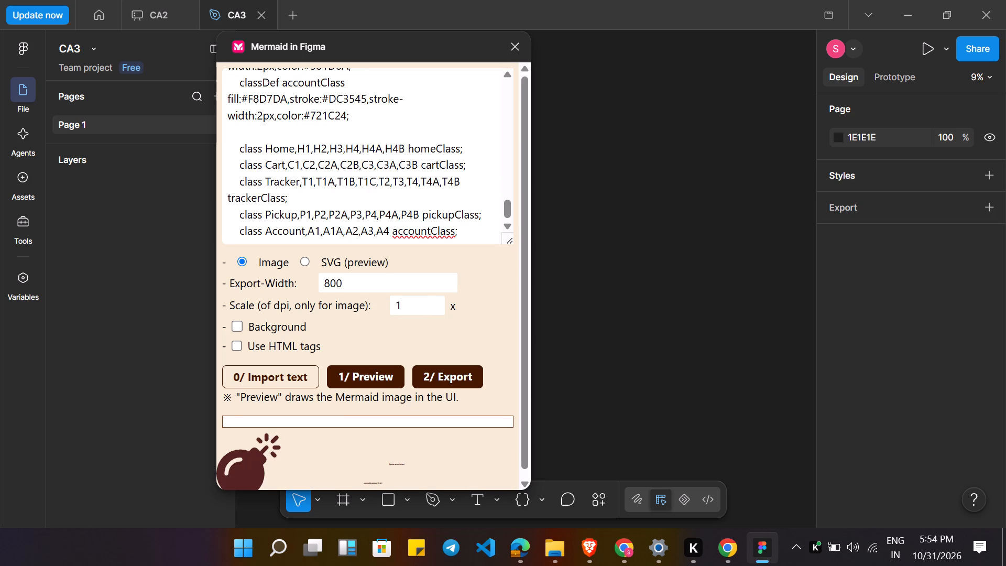
Examine the preview and the pasted QuickBite code from the root node through to the final class assignments.
scroll(360, 148, down, 1)
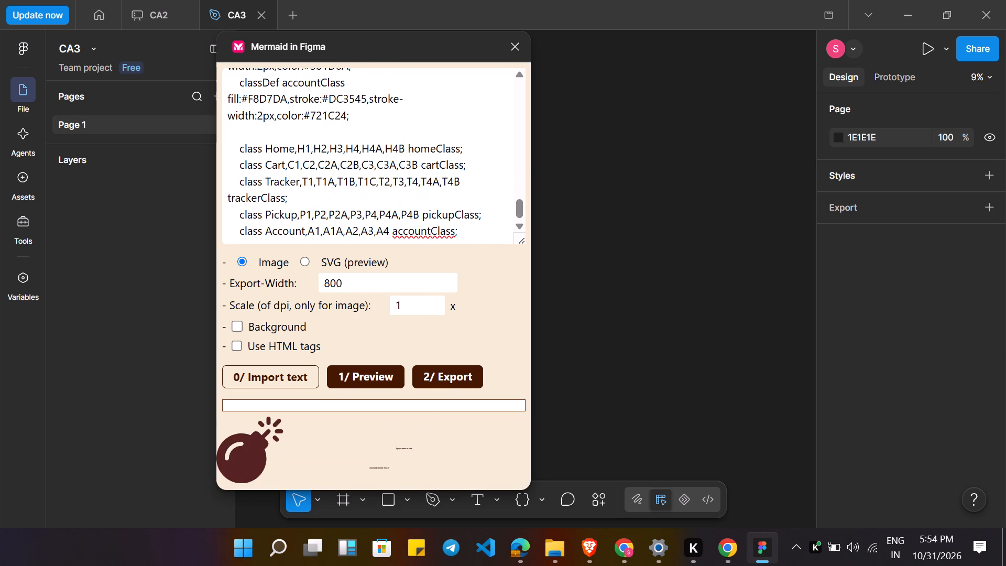
scroll(443, 430, up, 1)
scroll(358, 499, down, 1)
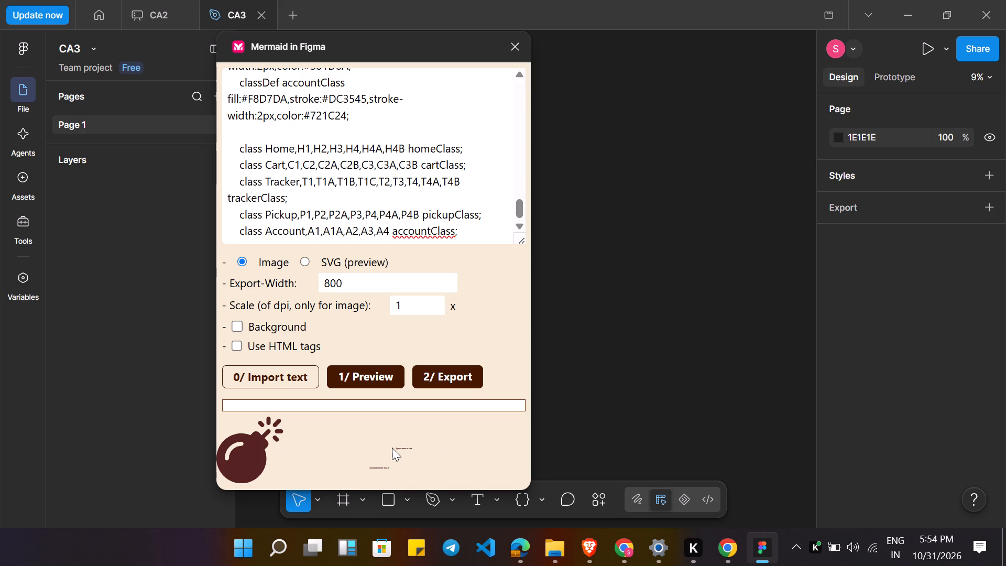
scroll(408, 131, up, 8)
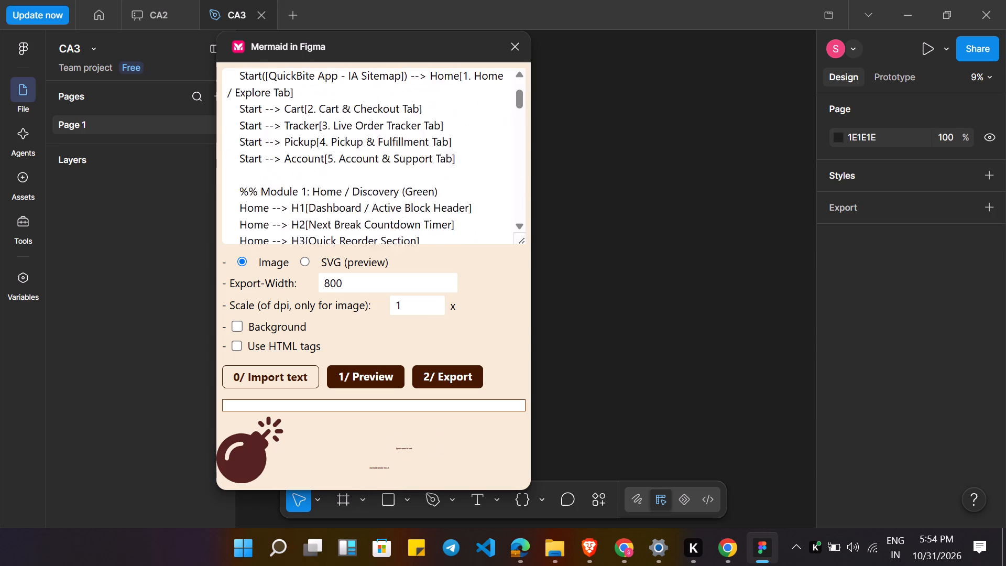
scroll(408, 131, up, 7)
scroll(408, 131, down, 12)
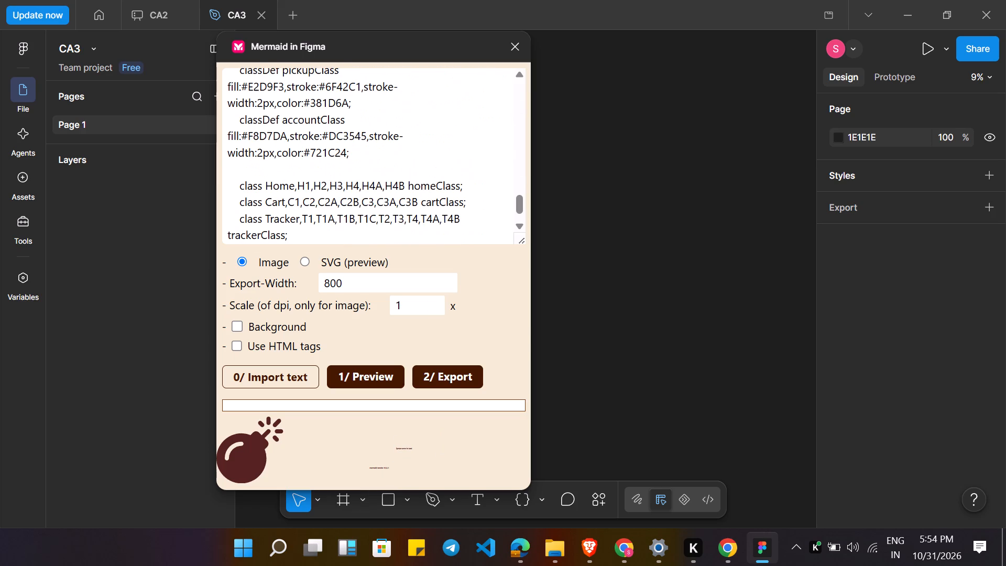
scroll(442, 199, down, 1)
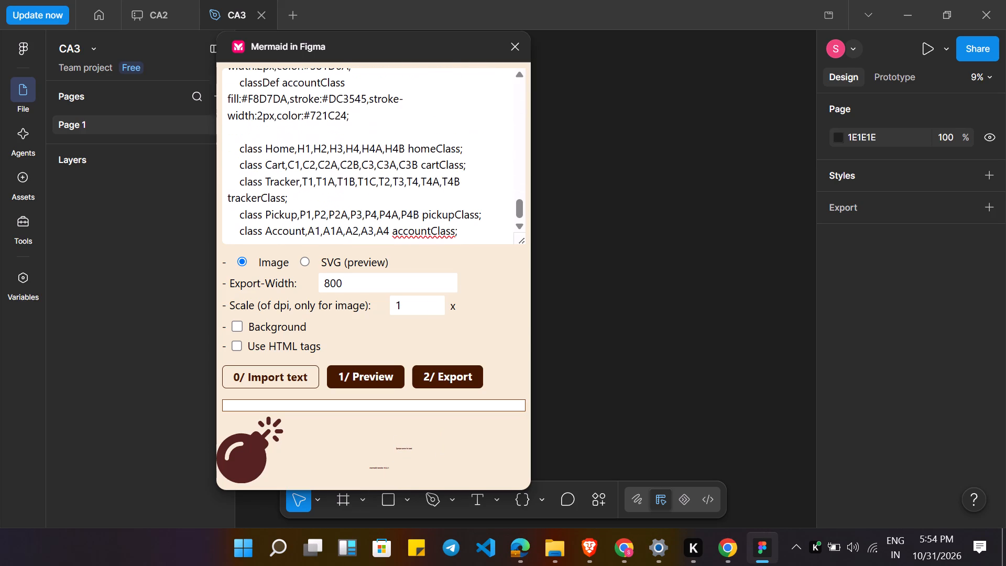
click(442, 233)
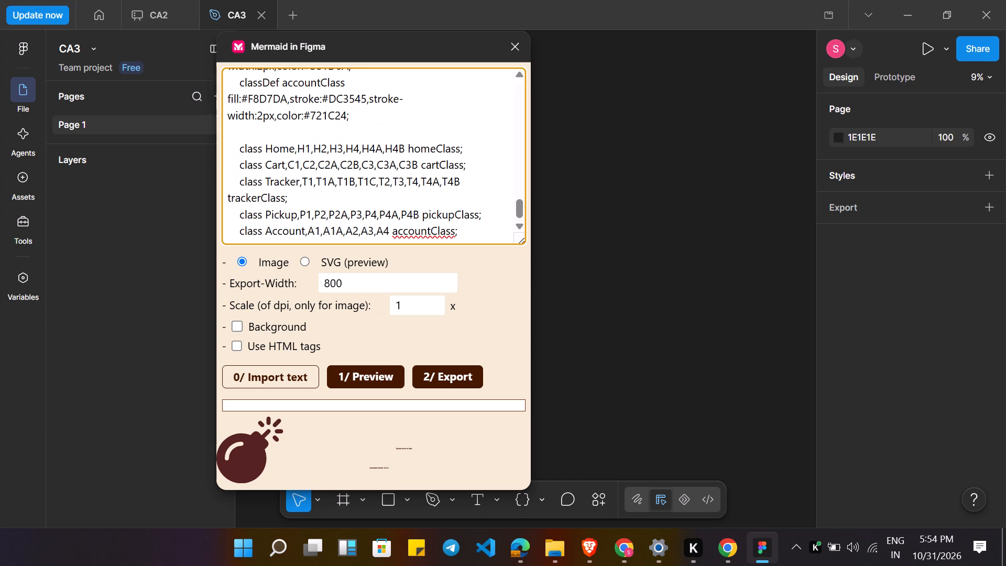
Switch the plugin output to SVG (preview) and generate the preview of the pasted QuickBite code.
scroll(443, 158, up, 1)
scroll(443, 158, down, 1)
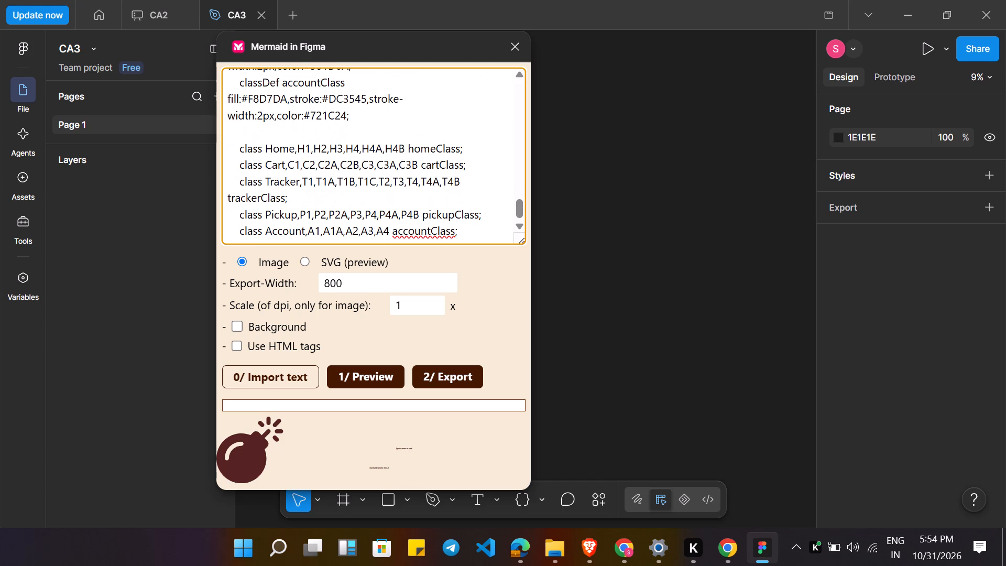
scroll(443, 158, up, 13)
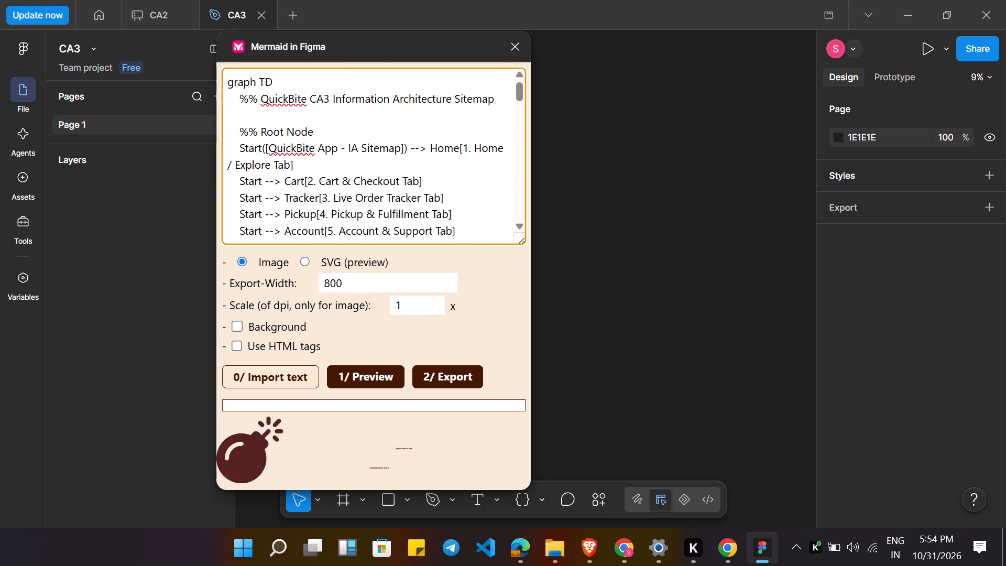
scroll(443, 158, down, 13)
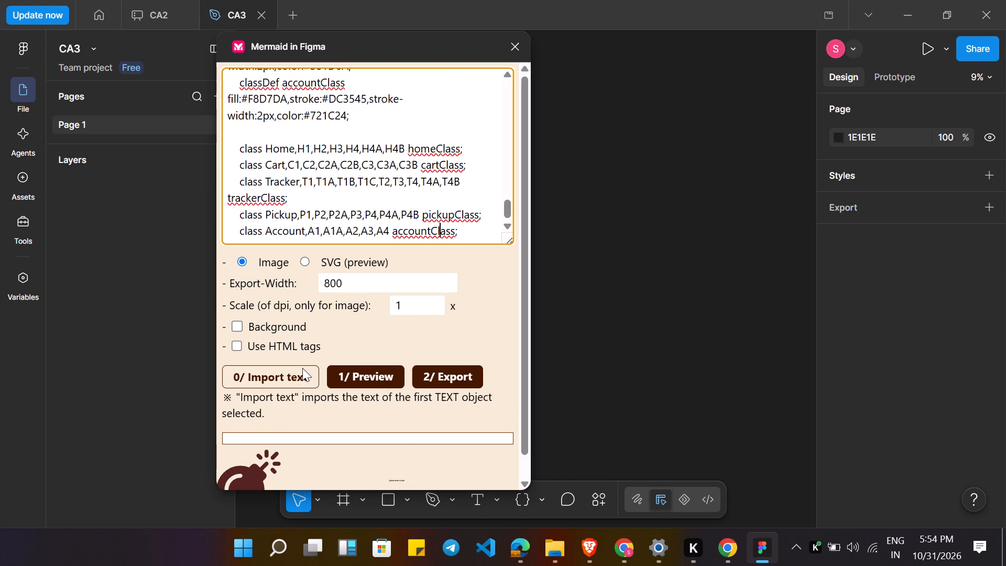
click(304, 259)
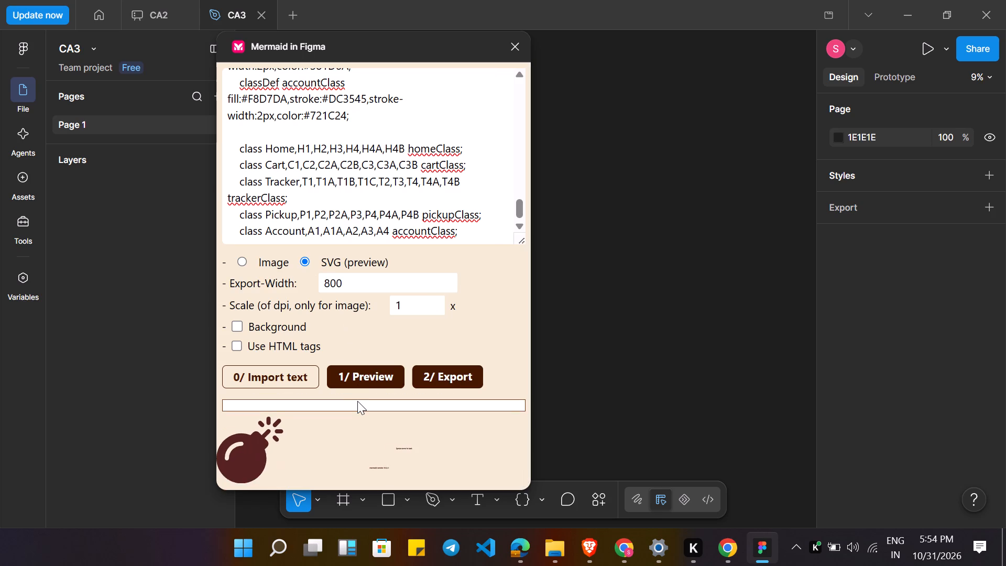
click(370, 377)
Undo the QuickBite code paste to restore the plugin's sample code, preview it as SVG and check the sample diagram.
scroll(366, 110, up, 14)
triple_click(396, 165)
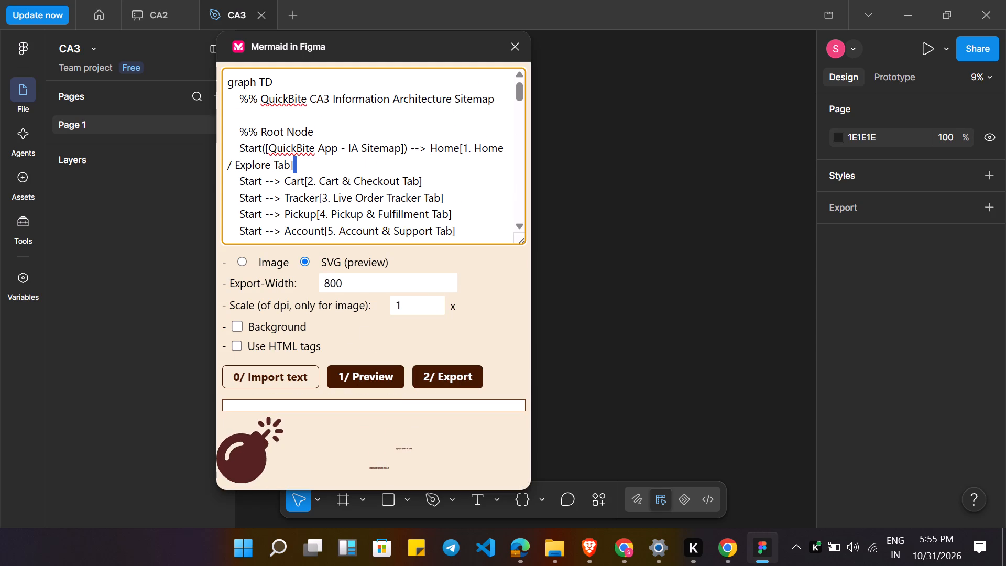
double_click(396, 165)
key(ctrl+z)
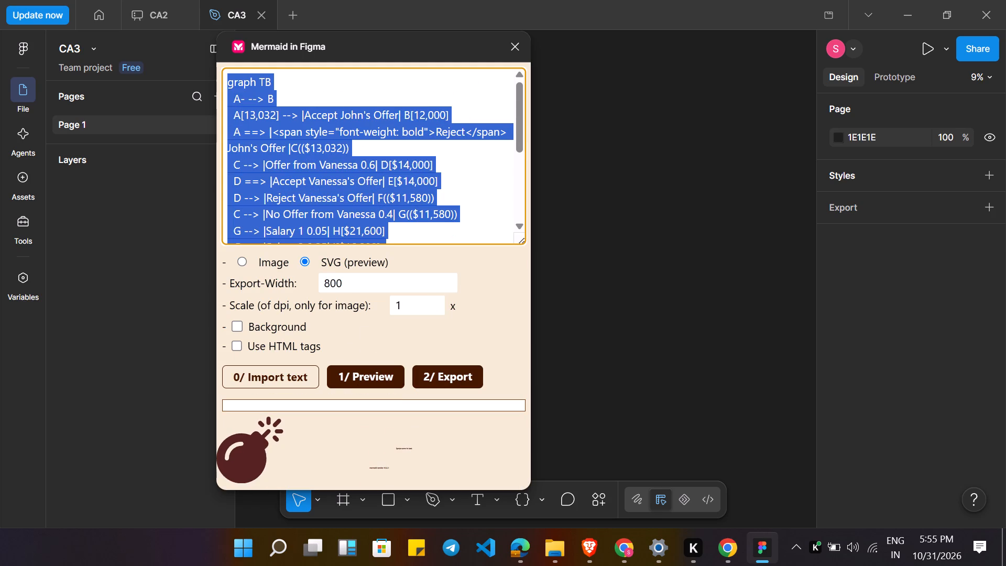
click(467, 189)
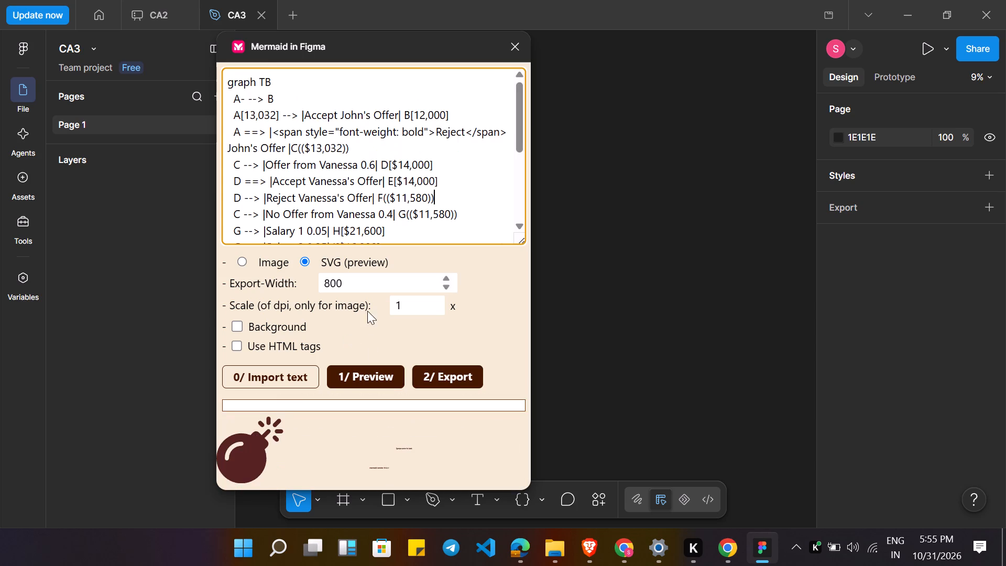
click(367, 372)
scroll(389, 428, down, 1)
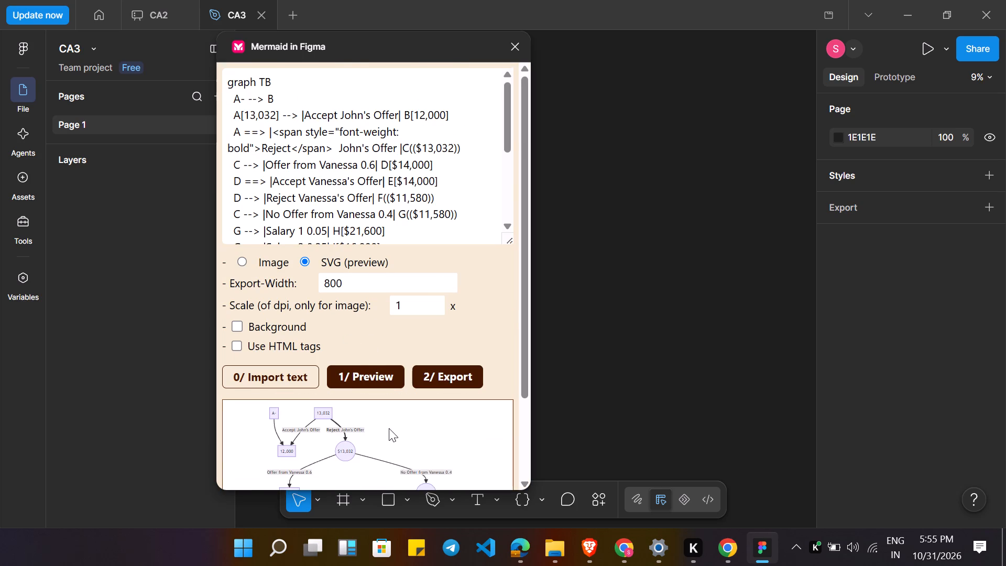
scroll(389, 428, down, 4)
scroll(389, 428, up, 2)
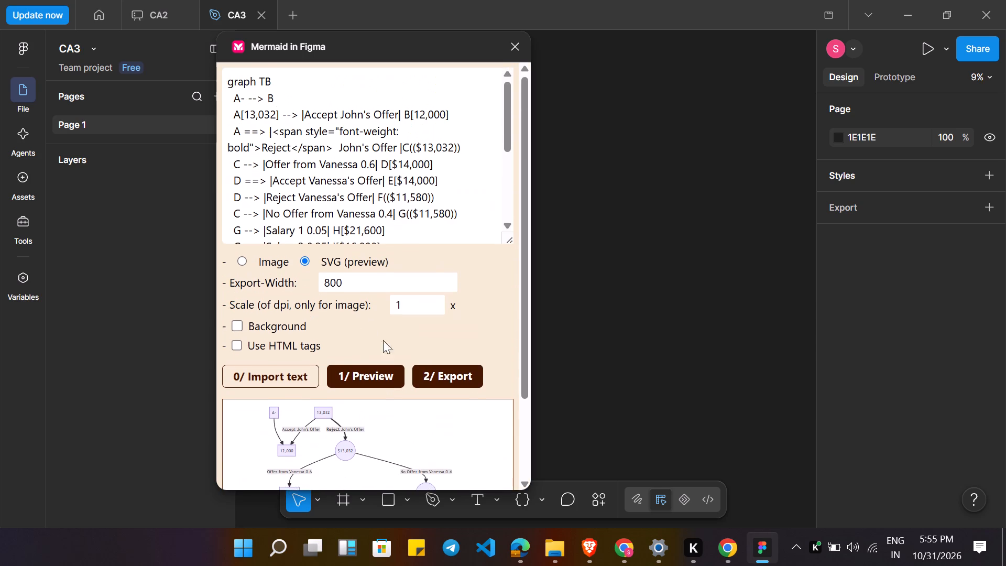
scroll(386, 281, down, 4)
scroll(392, 386, up, 4)
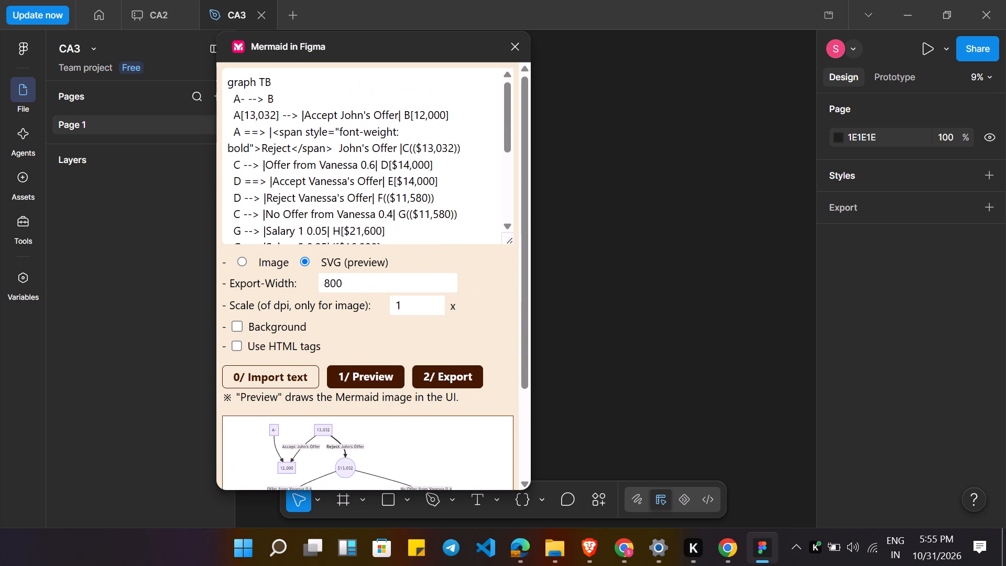
scroll(392, 135, down, 7)
scroll(392, 135, up, 5)
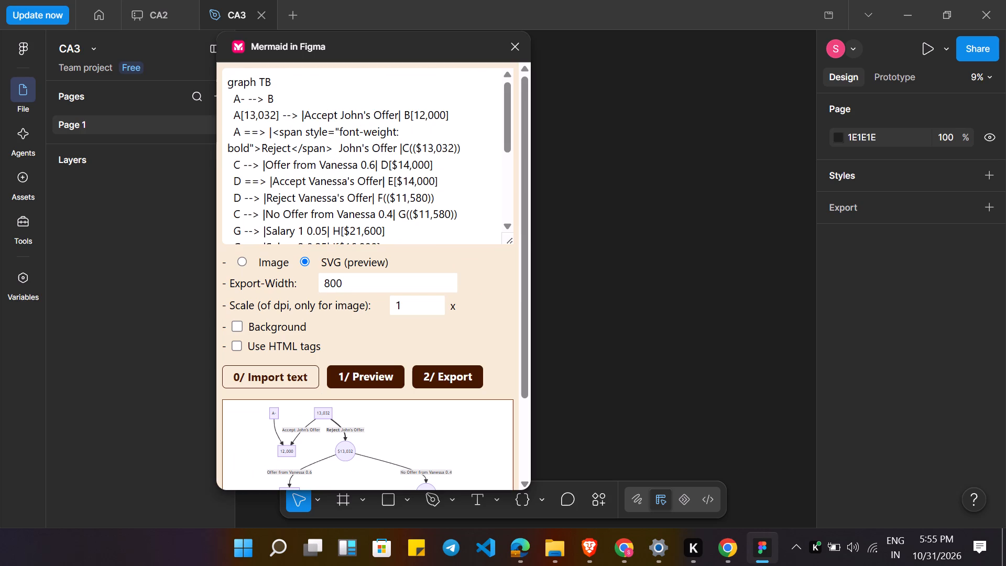
Copy the plugin's entire sample Mermaid code, starting at "graph TB".
key(ctrl+a)
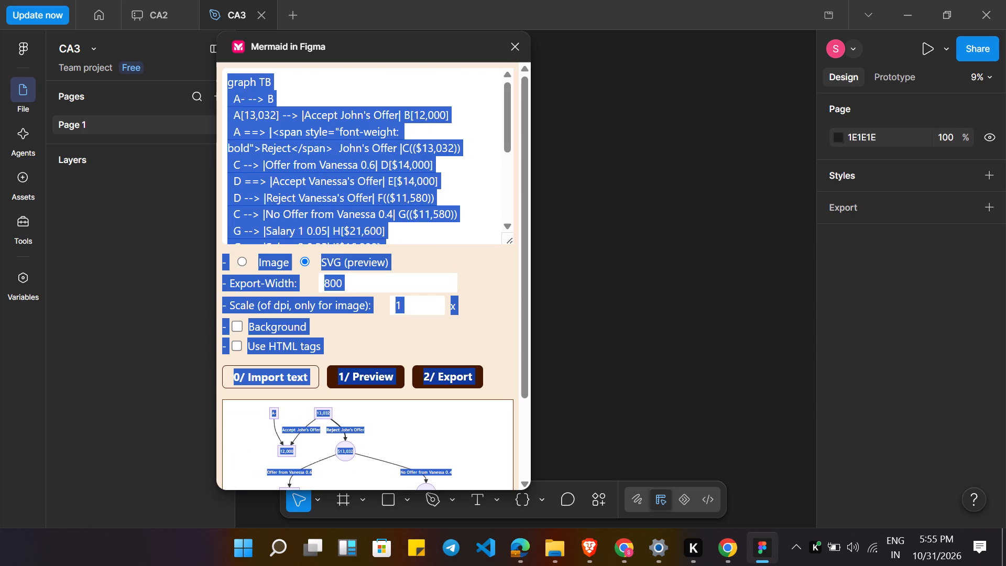
click(392, 135)
triple_click(364, 151)
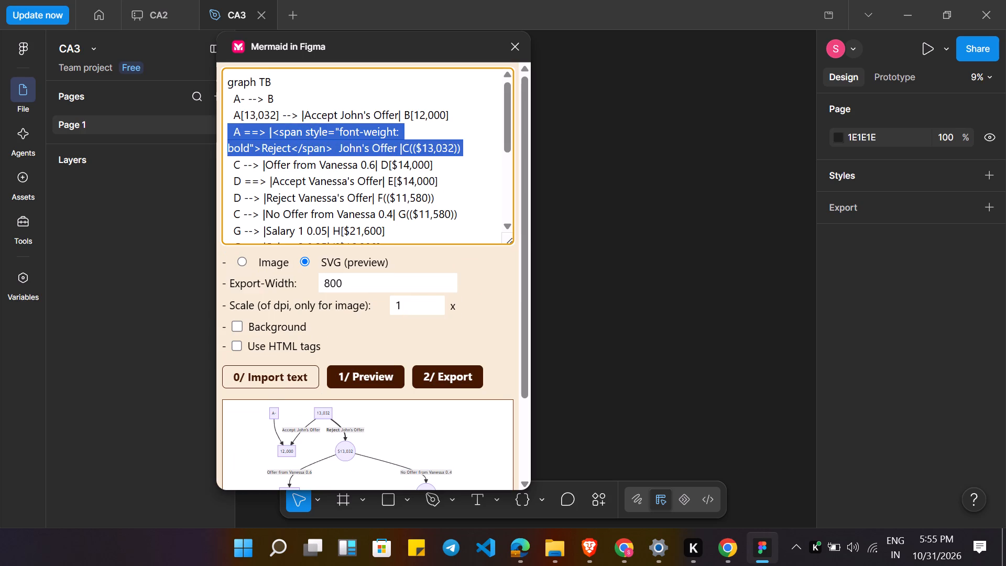
key(ctrl+a)
key(ctrl+c)
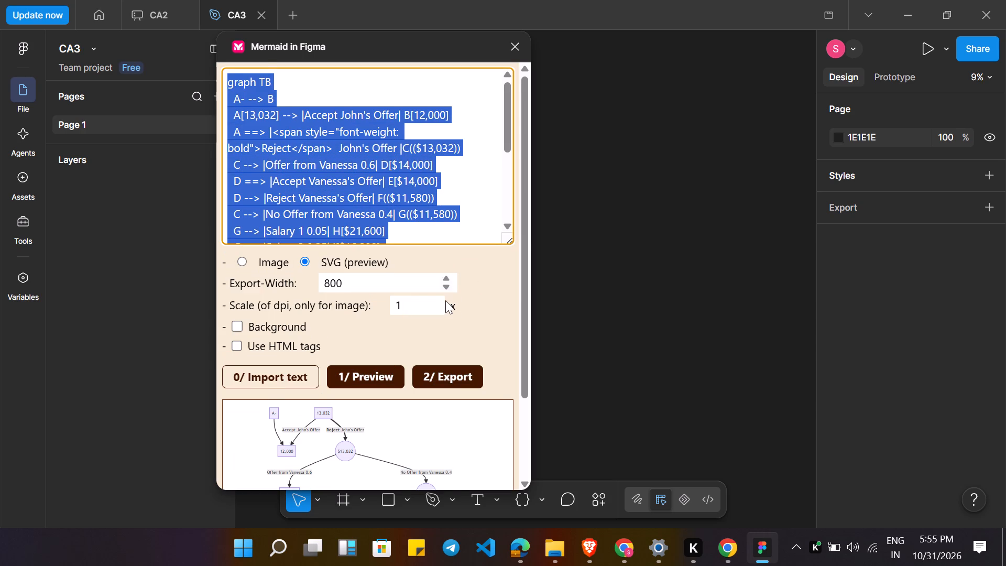
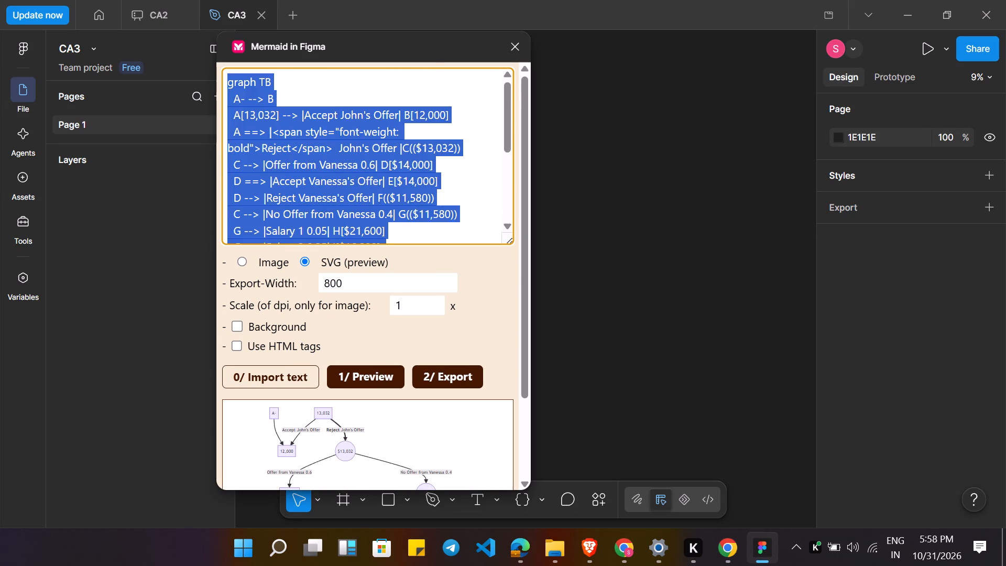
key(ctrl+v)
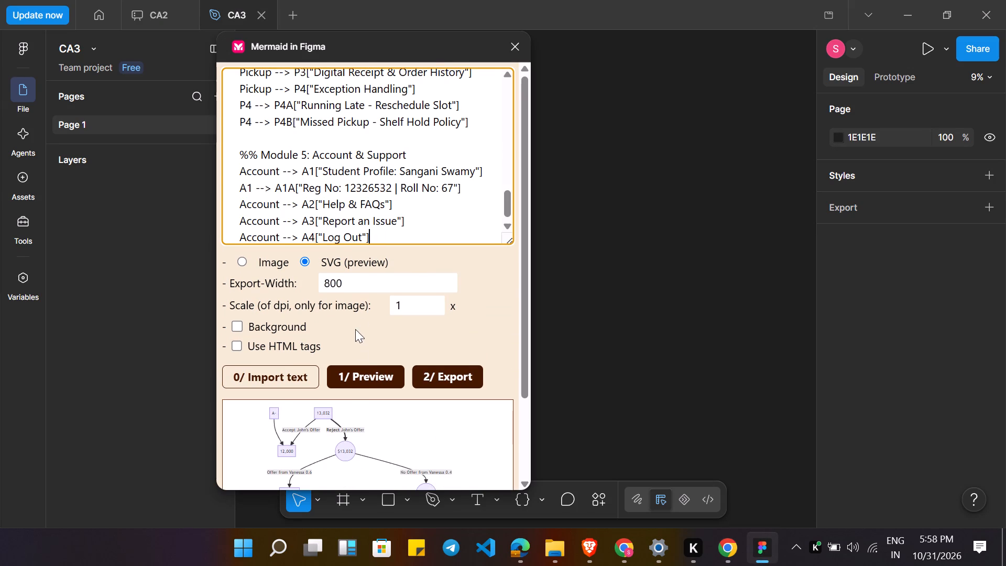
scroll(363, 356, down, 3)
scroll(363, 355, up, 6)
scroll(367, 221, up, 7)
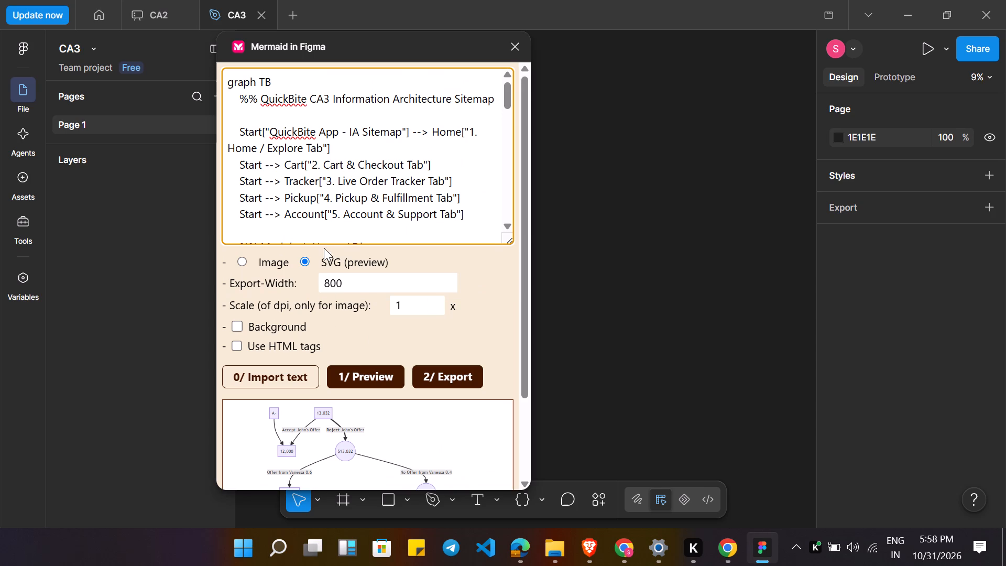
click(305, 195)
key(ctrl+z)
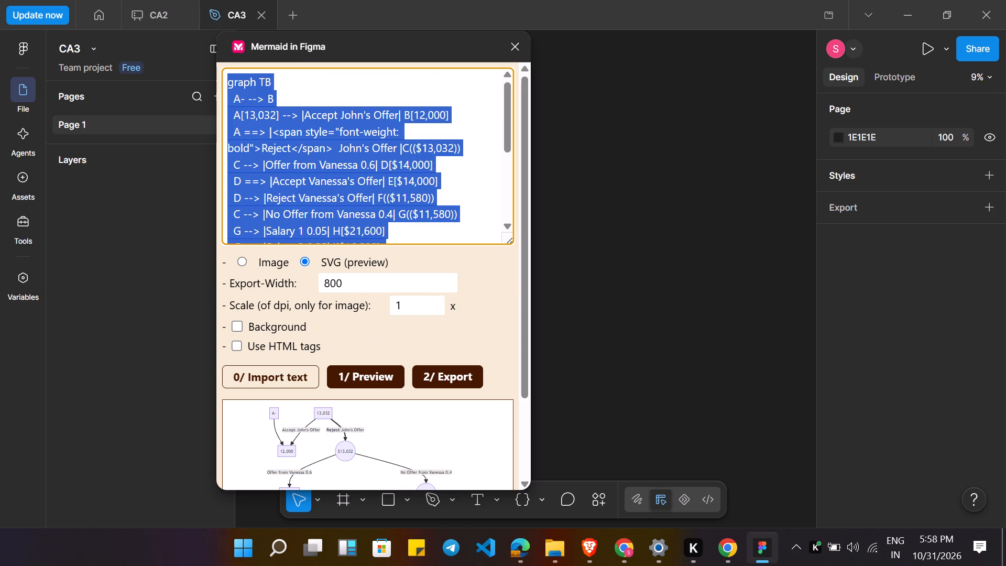
Replace all the sample code in Figma's Mermaid plugin with the copied QuickBite code, generate its preview and inspect the diagram.
click(373, 182)
key(ctrl+a)
key(ctrl+v)
scroll(373, 182, down, 6)
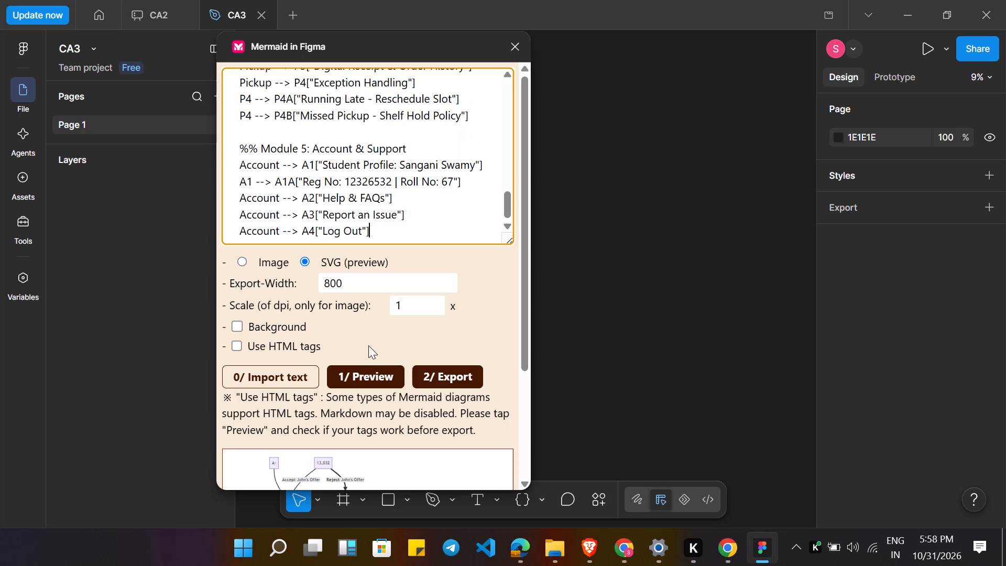
click(356, 382)
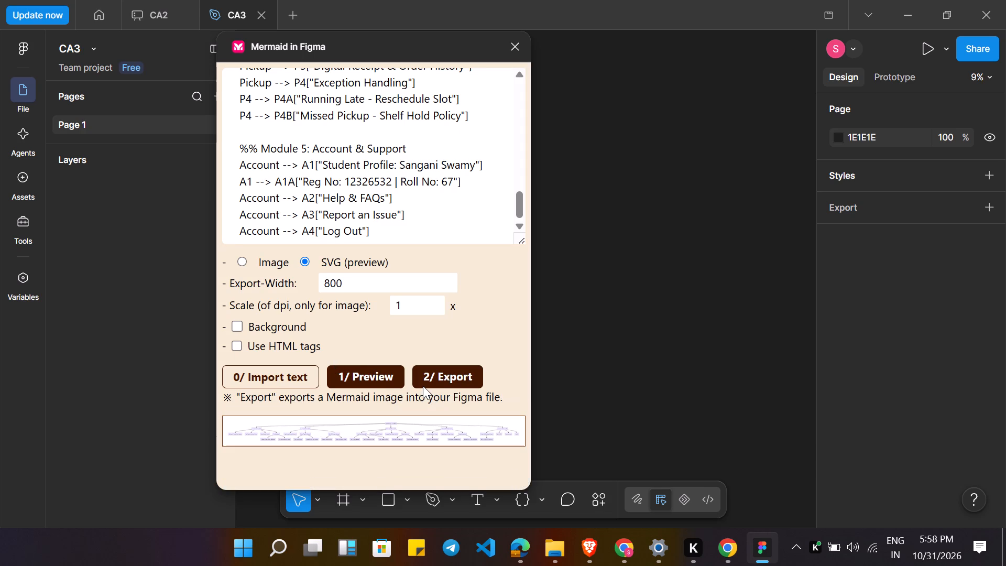
scroll(409, 201, right, 1)
scroll(384, 175, down, 4)
scroll(384, 175, up, 7)
scroll(384, 175, down, 4)
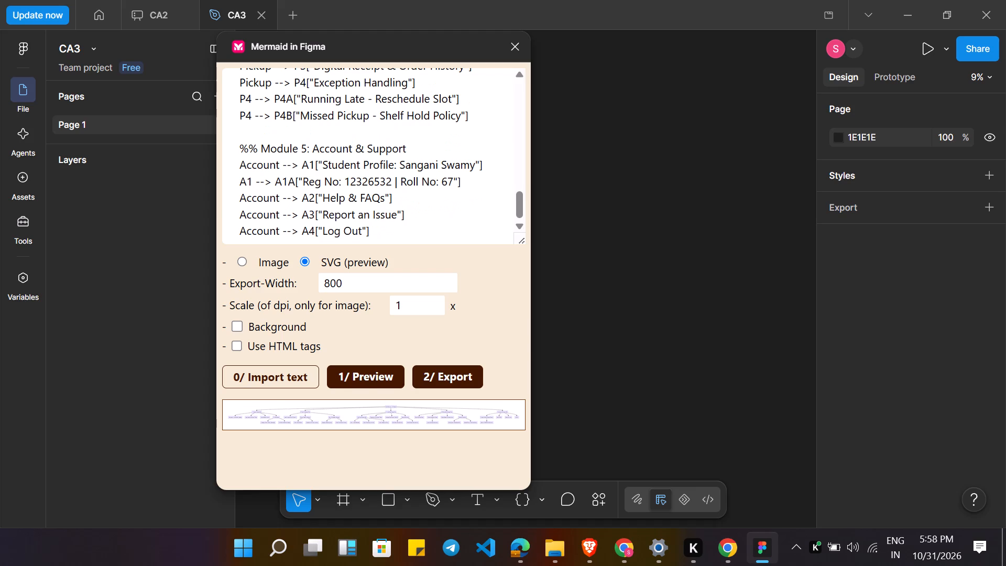
Export the QuickBite sitemap as SVG onto the CA3 canvas and move the plugin window aside to uncover the canvas.
click(439, 381)
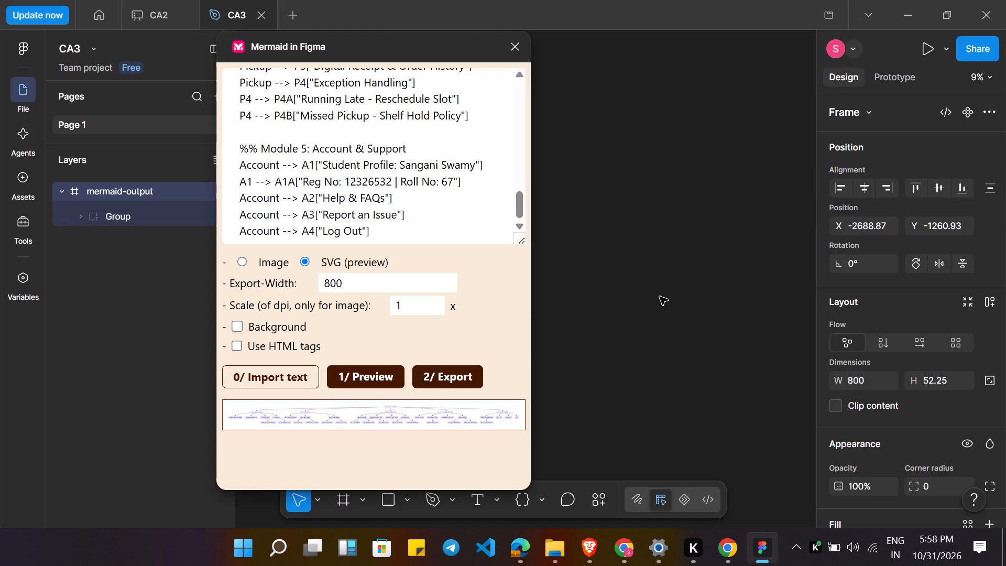
click(663, 208)
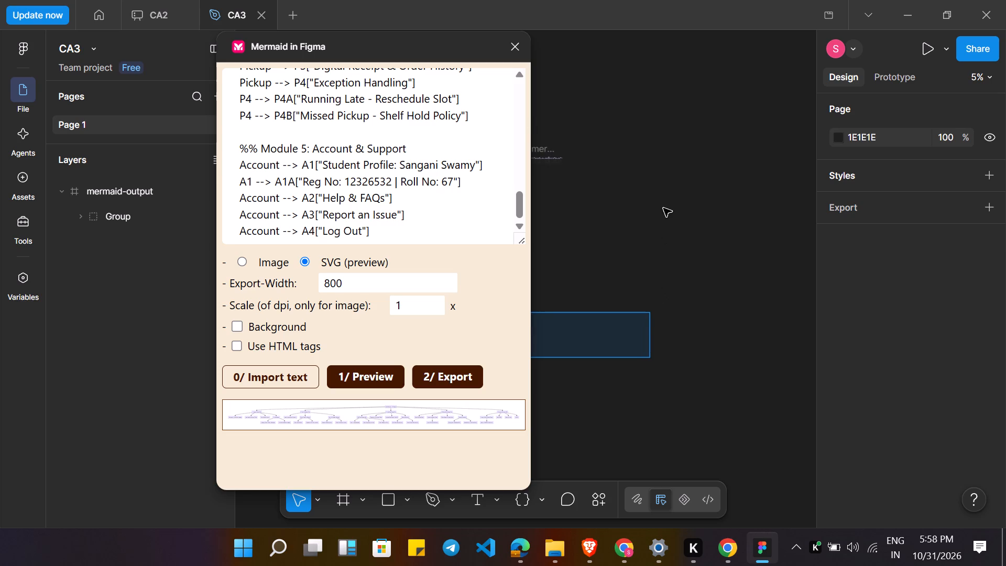
drag(420, 49, 950, 170)
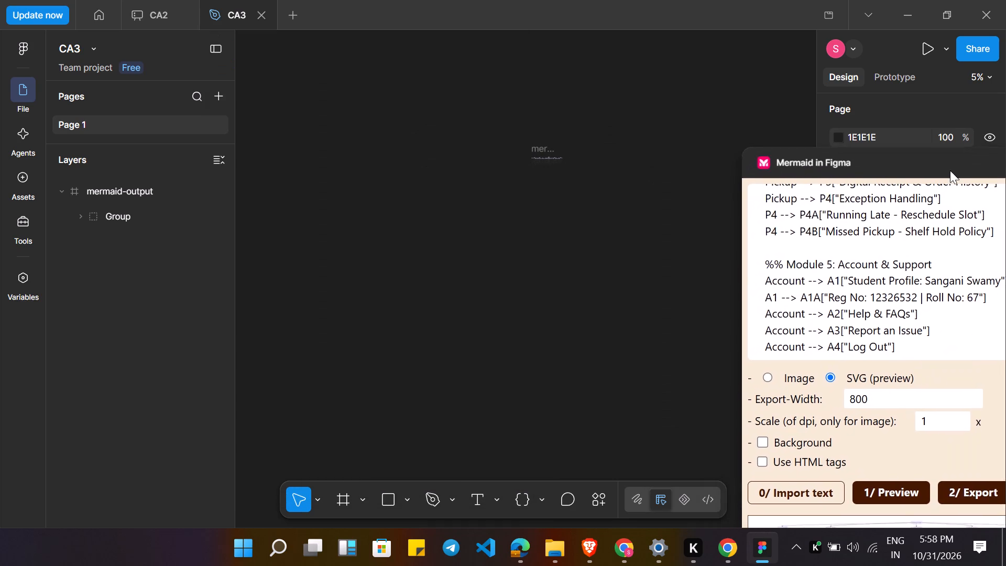
drag(950, 170, 949, 171)
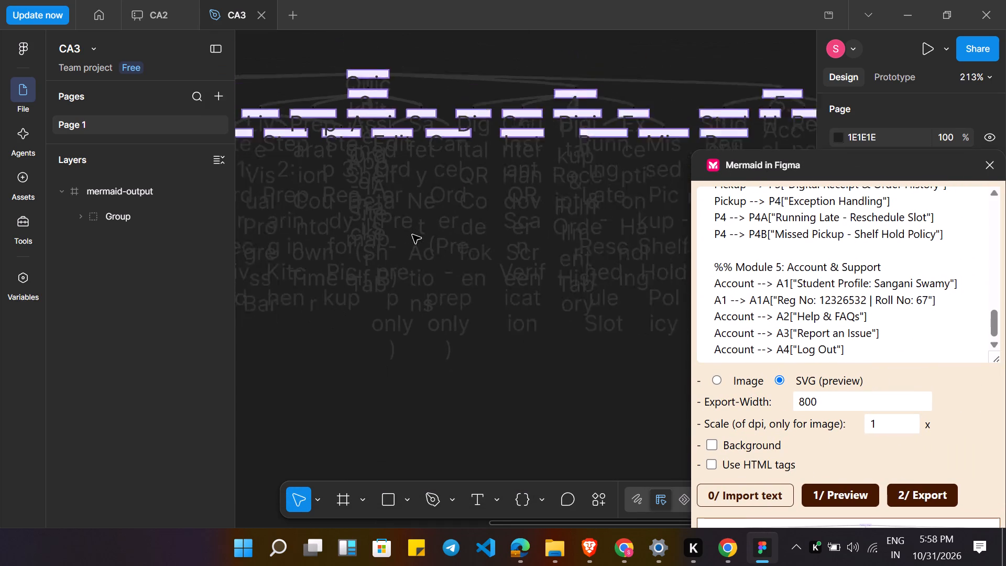
Inspect the exported sitemap up close and move the mermaid-output frame up and left on the canvas, clear of the plugin window.
drag(403, 222, 464, 289)
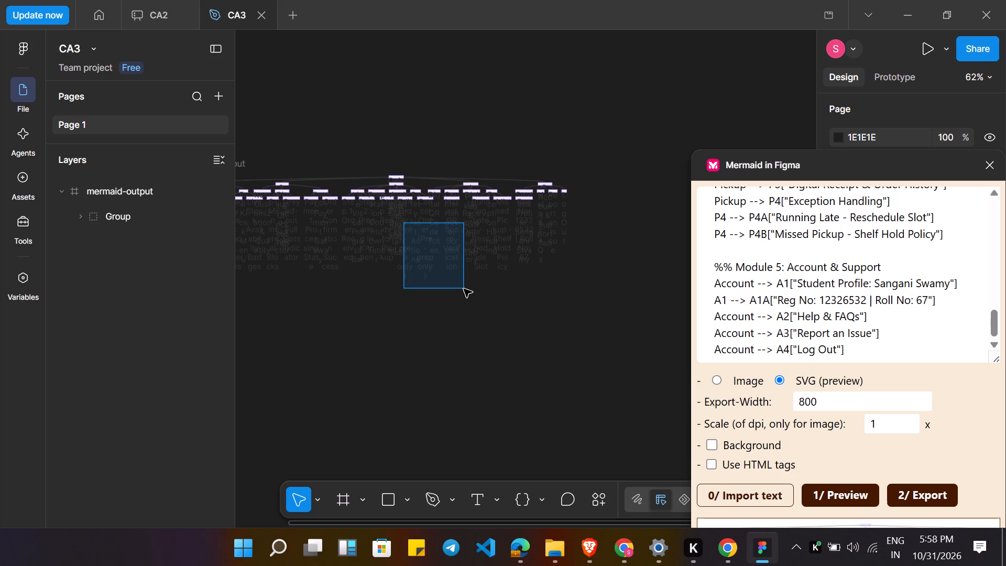
scroll(366, 330, right, 1)
click(445, 159)
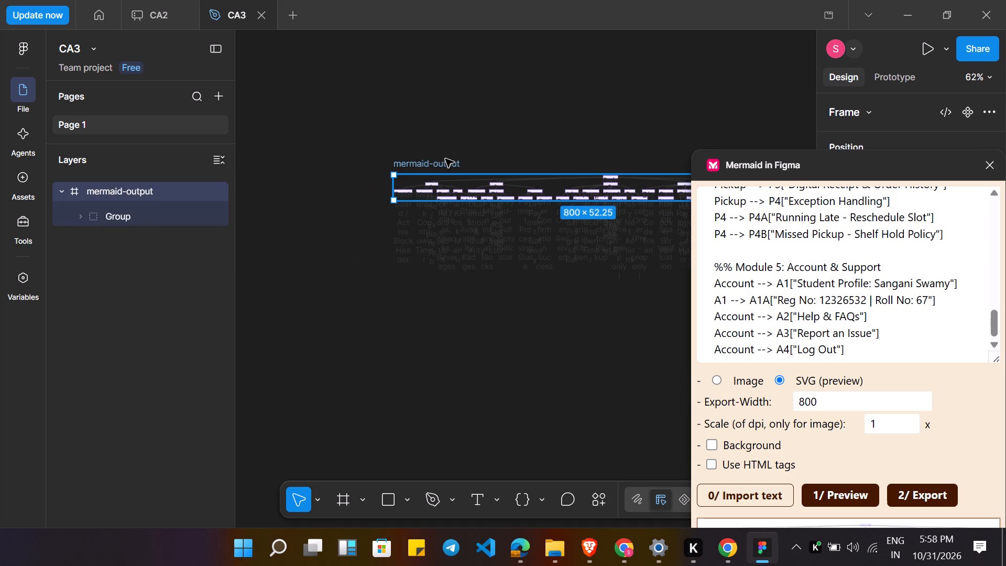
drag(445, 159, 409, 116)
click(409, 116)
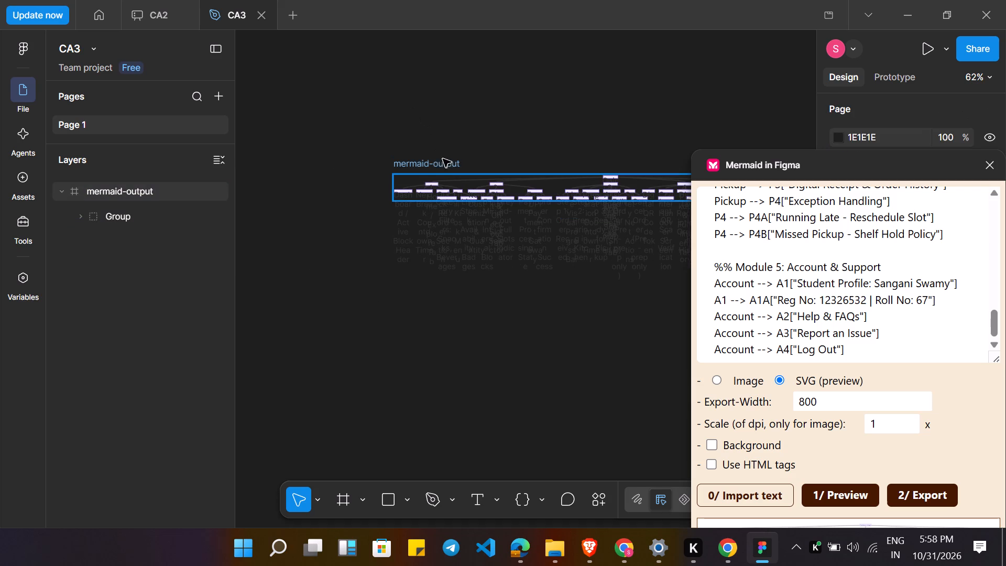
drag(444, 165, 355, 101)
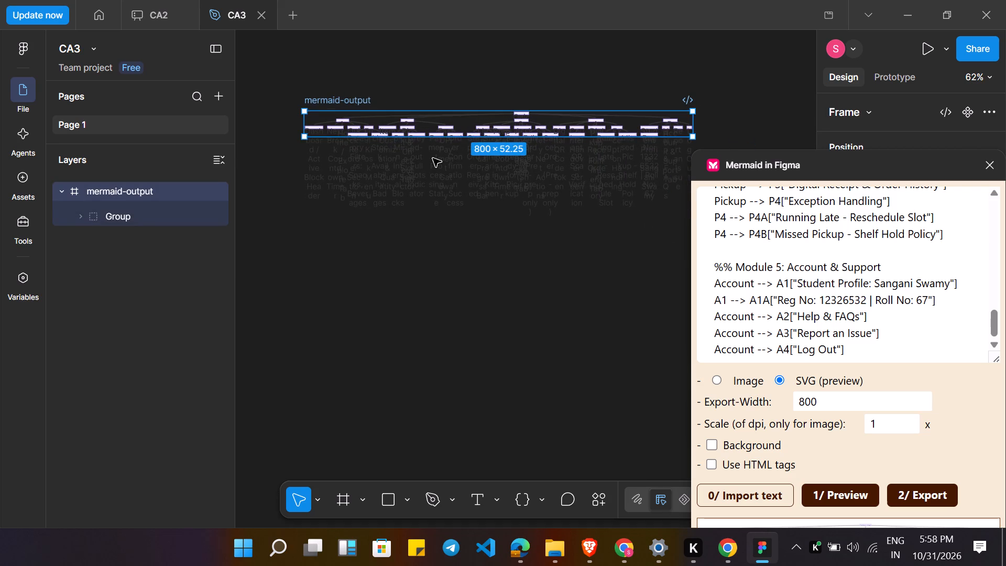
Select the nested group holding the sitemap's node boxes and enlarge it to about 1237 × 441.
click(433, 158)
triple_click(449, 131)
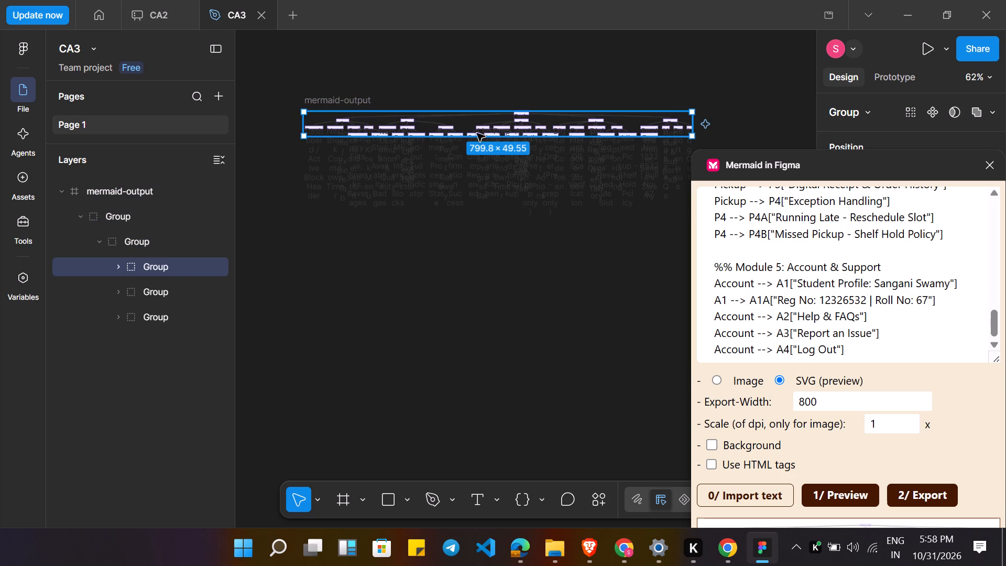
drag(696, 140, 796, 286)
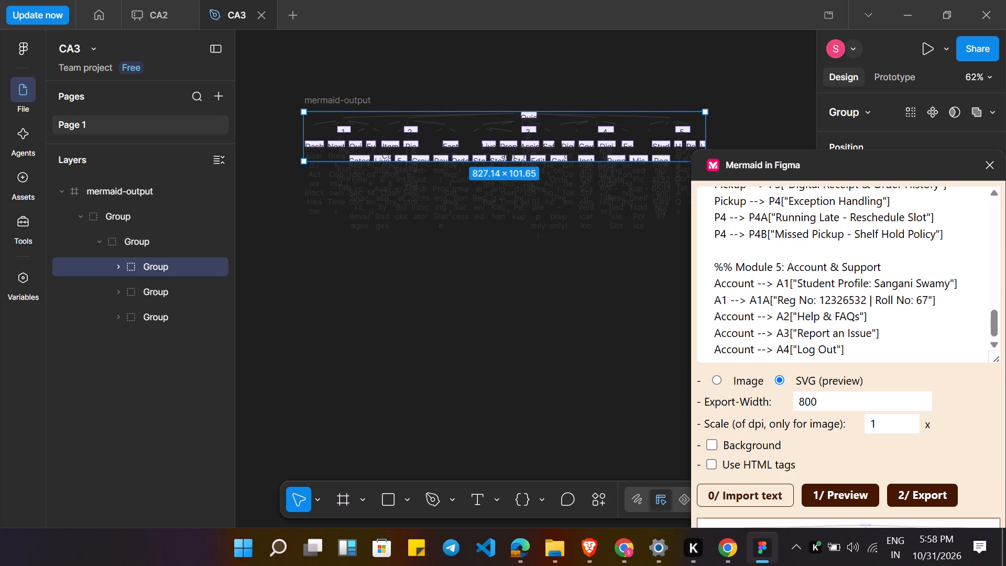
drag(796, 286, 860, 345)
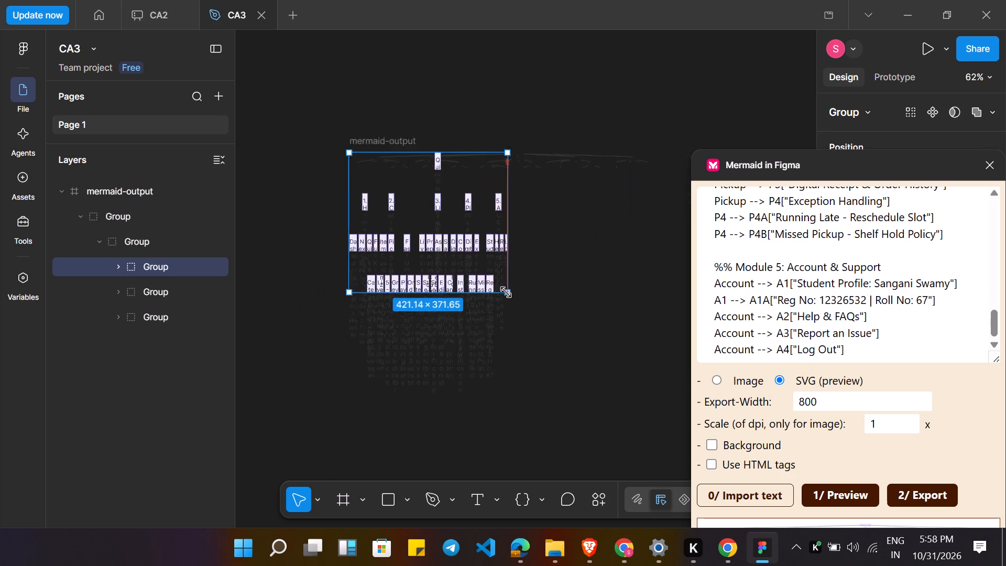
scroll(506, 292, down, 1)
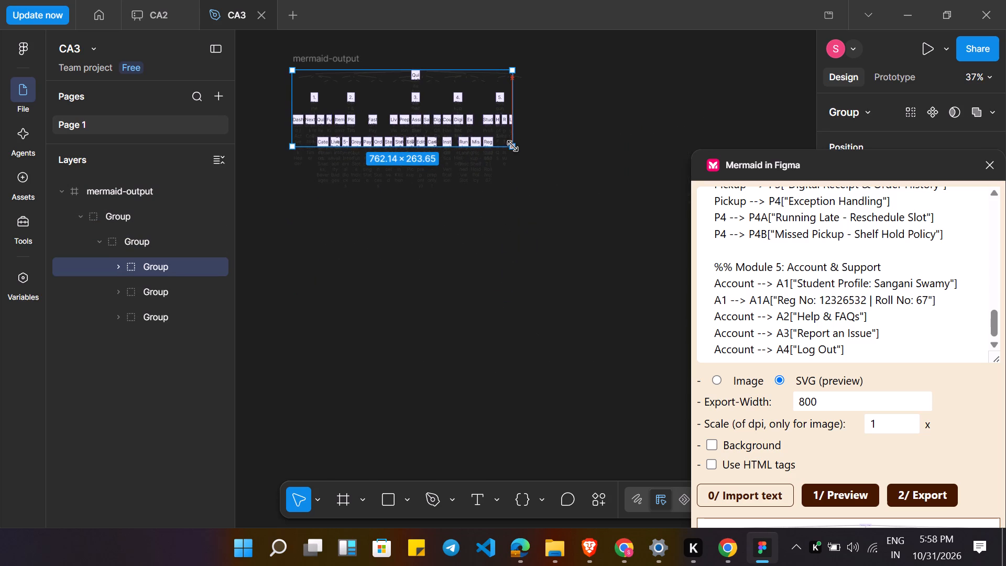
drag(512, 146, 649, 197)
click(649, 197)
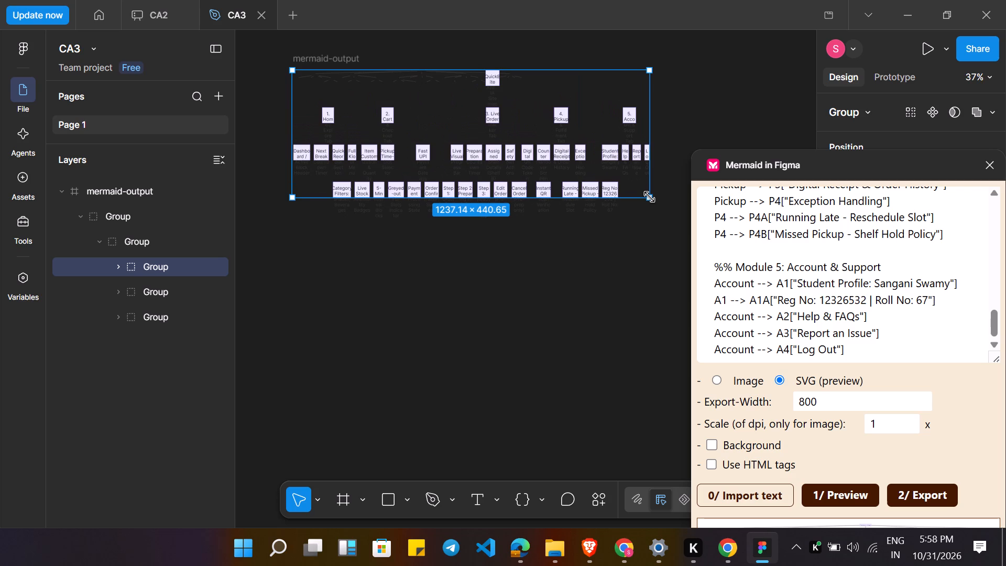
scroll(573, 222, left, 1)
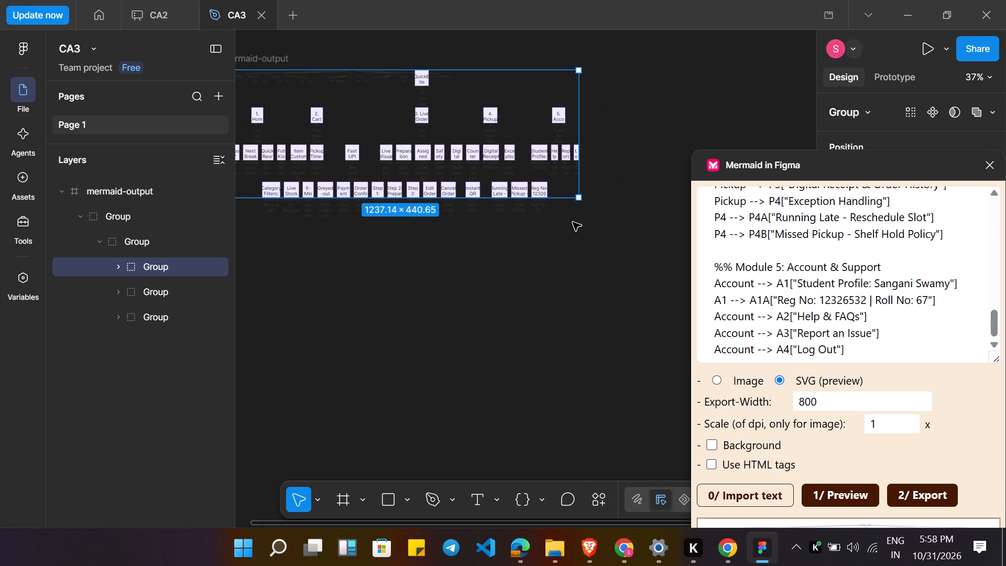
Stretch and then shorten the nested group of sitemap node boxes by its lower edge to about 1237 × 421.
scroll(573, 222, left, 1)
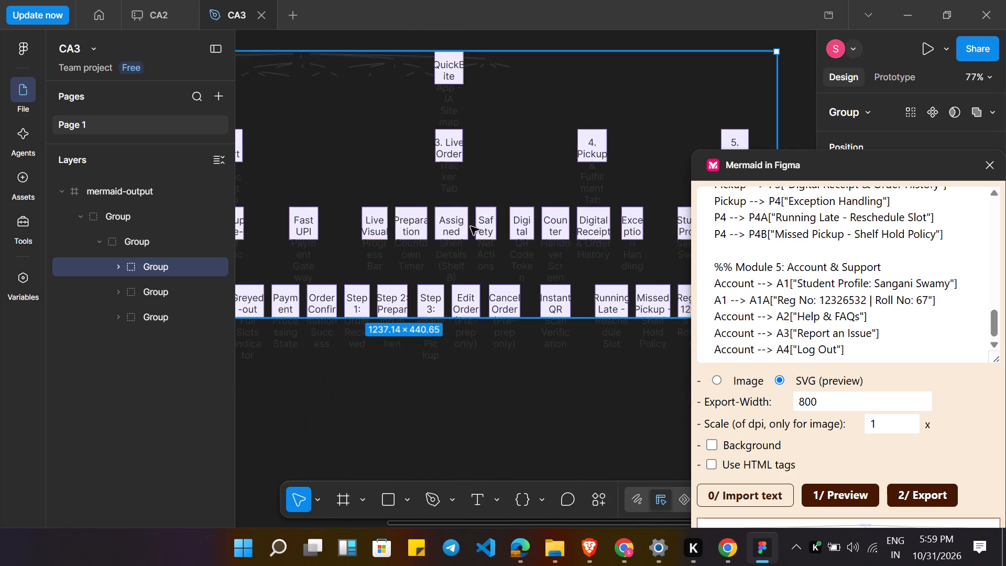
scroll(475, 239, down, 1)
click(454, 139)
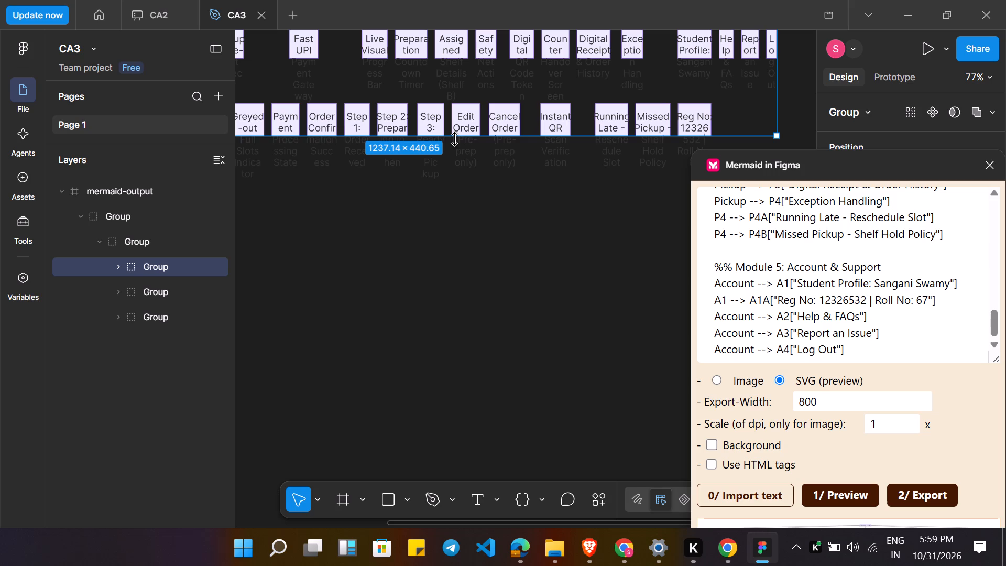
drag(454, 139, 460, 177)
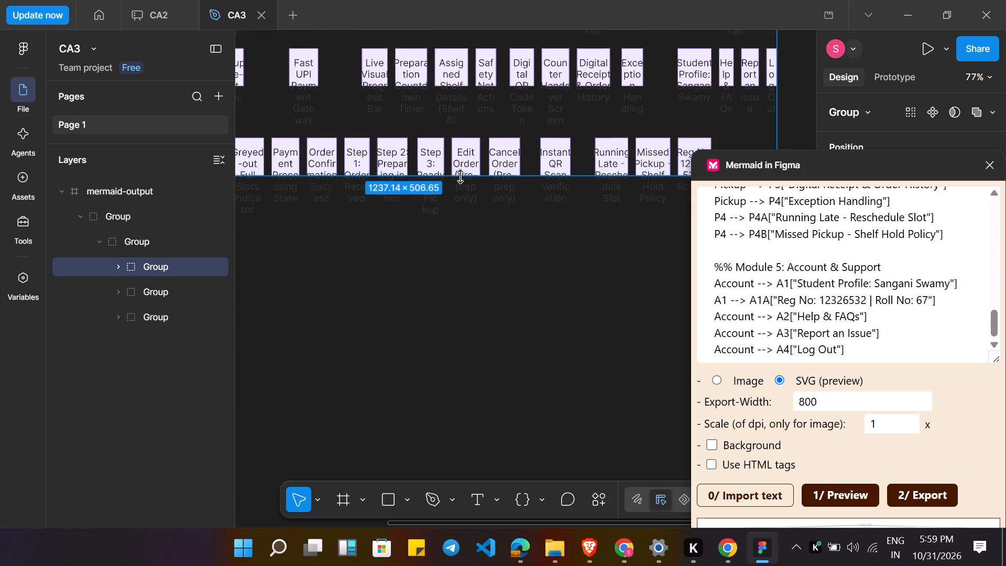
drag(460, 177, 459, 124)
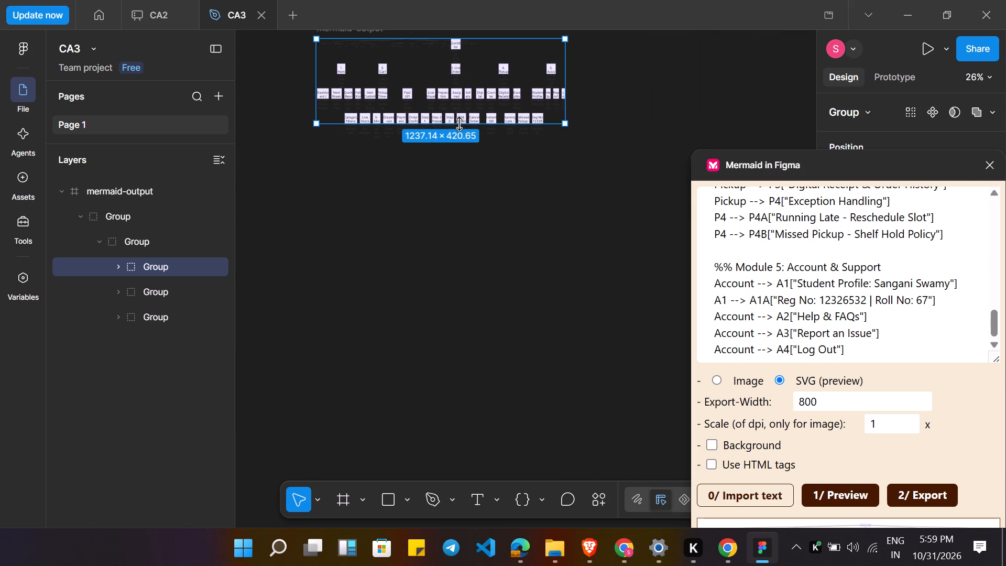
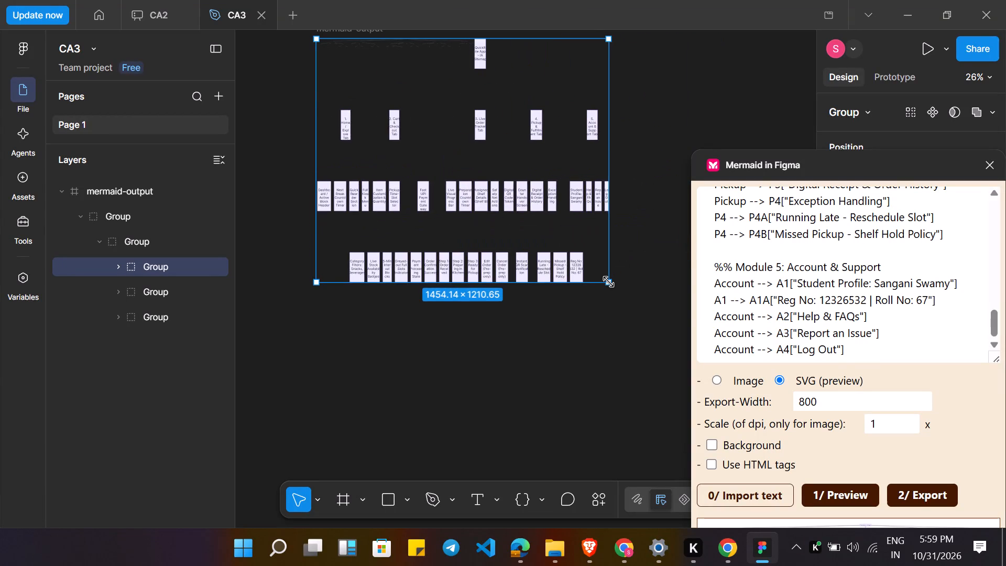
Stretch the nested group of sitemap node boxes by its lower edge to about 2356 × 1092.
click(736, 169)
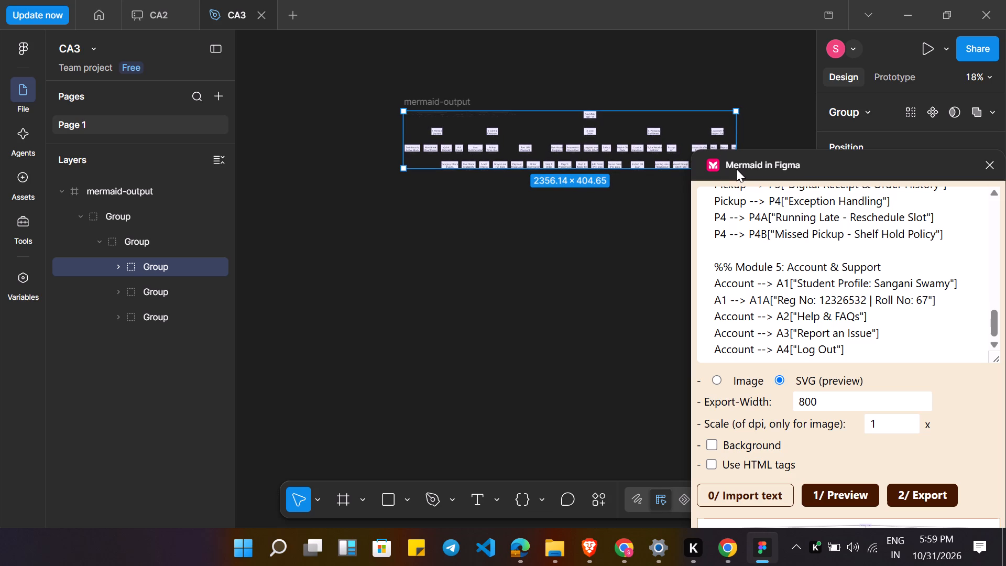
scroll(602, 205, left, 2)
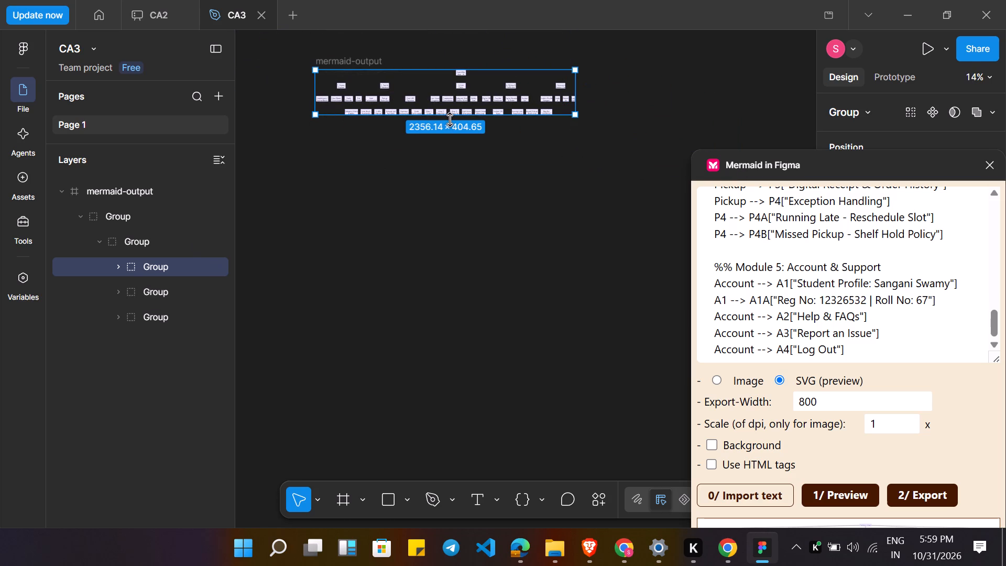
drag(450, 117, 444, 190)
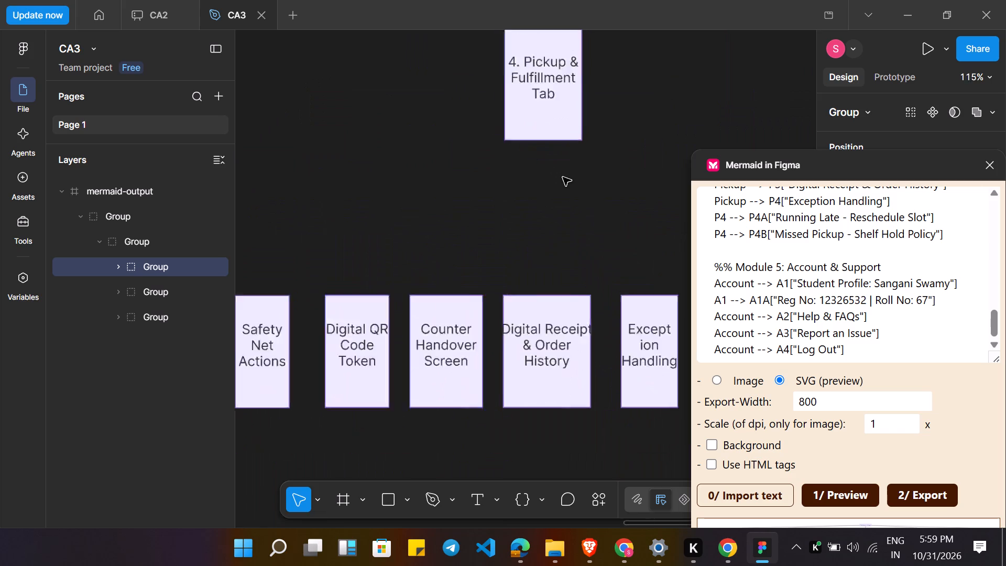
Move the group of node boxes out of the mermaid-output frame and place it around the connector lines.
scroll(482, 210, right, 2)
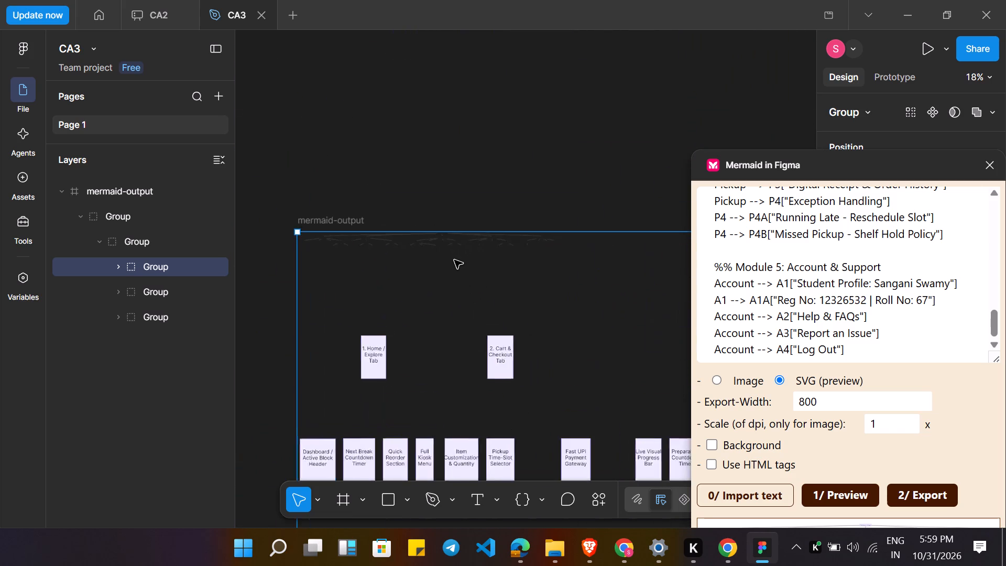
scroll(454, 260, down, 1)
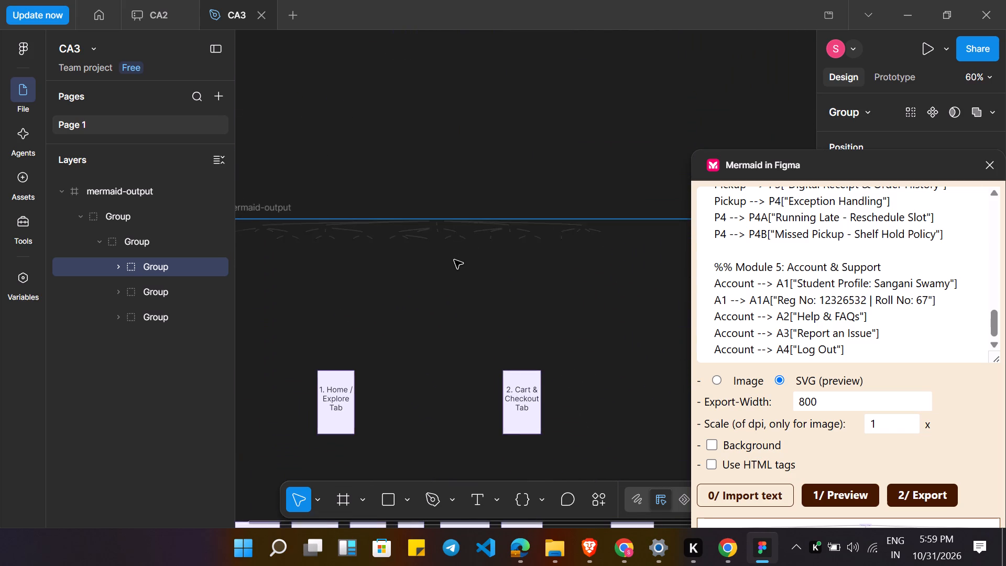
scroll(454, 260, down, 2)
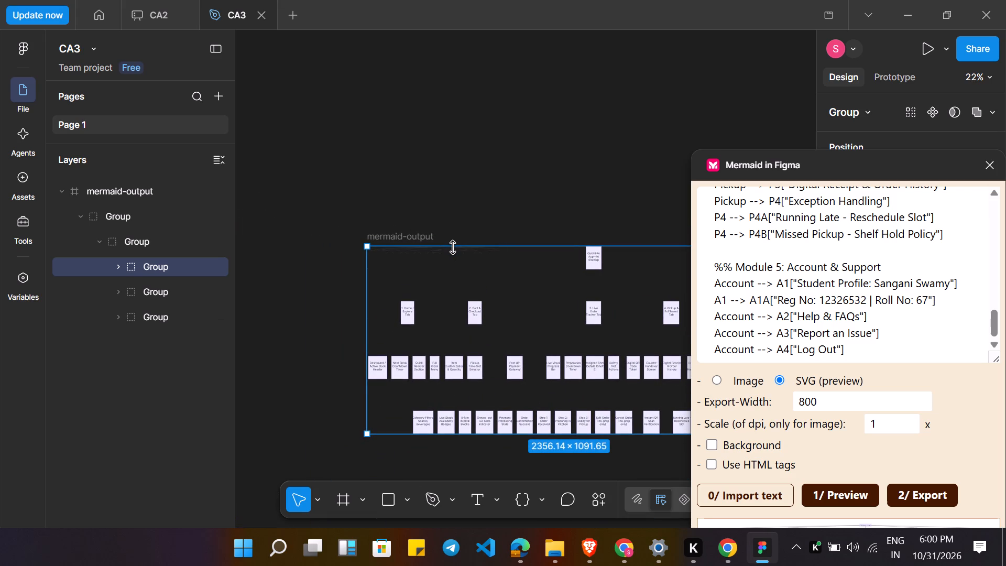
drag(457, 254, 538, 315)
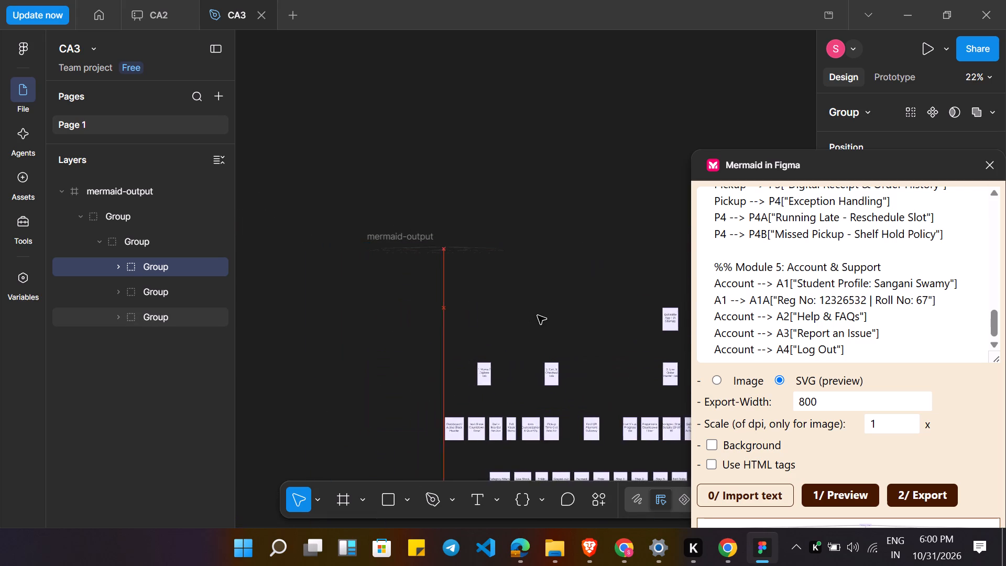
drag(538, 315, 340, 200)
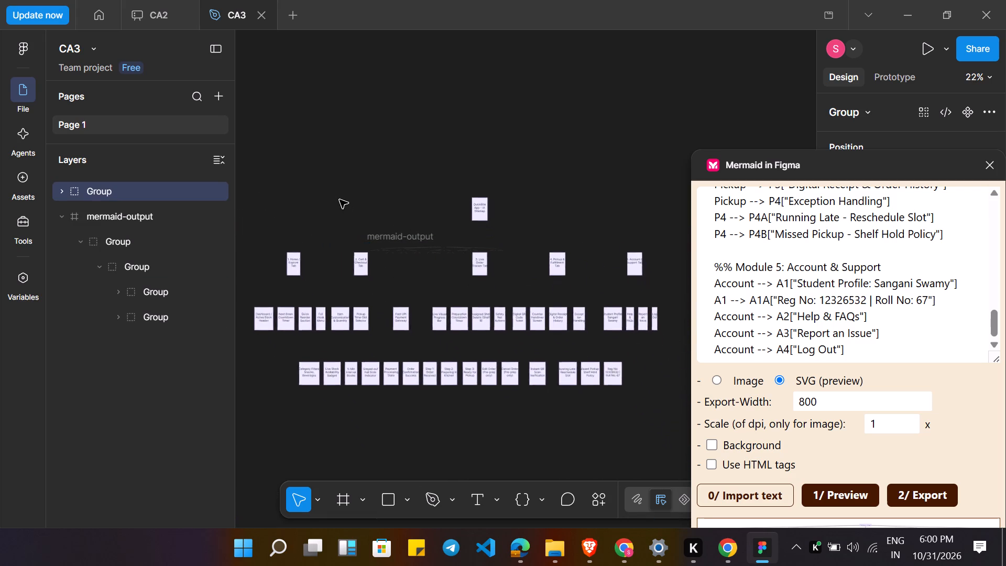
drag(340, 200, 330, 206)
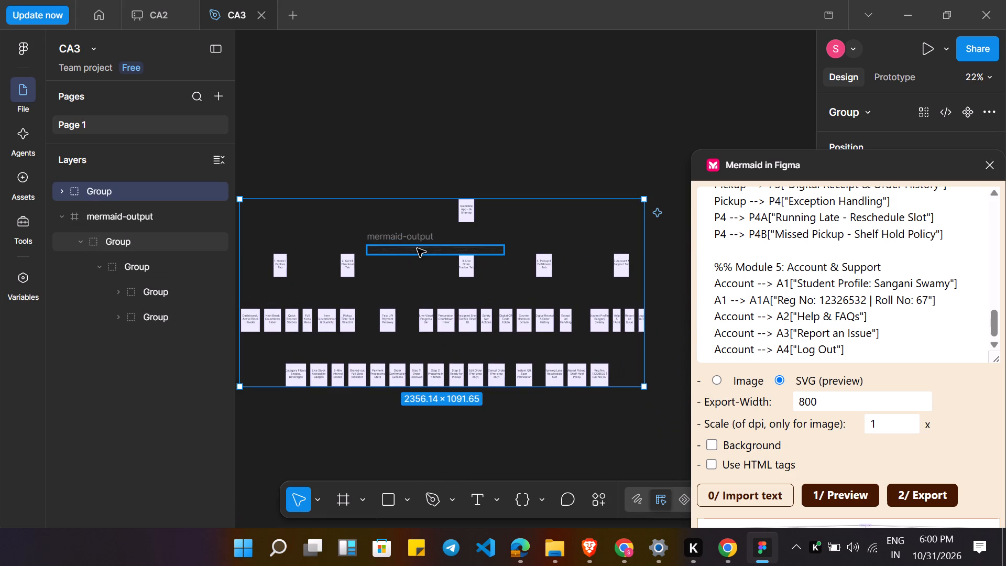
drag(417, 249, 444, 253)
Select the connector-line group inside mermaid-output, shift it slightly up and left, and enlarge it to about 2346 × 812.
click(444, 253)
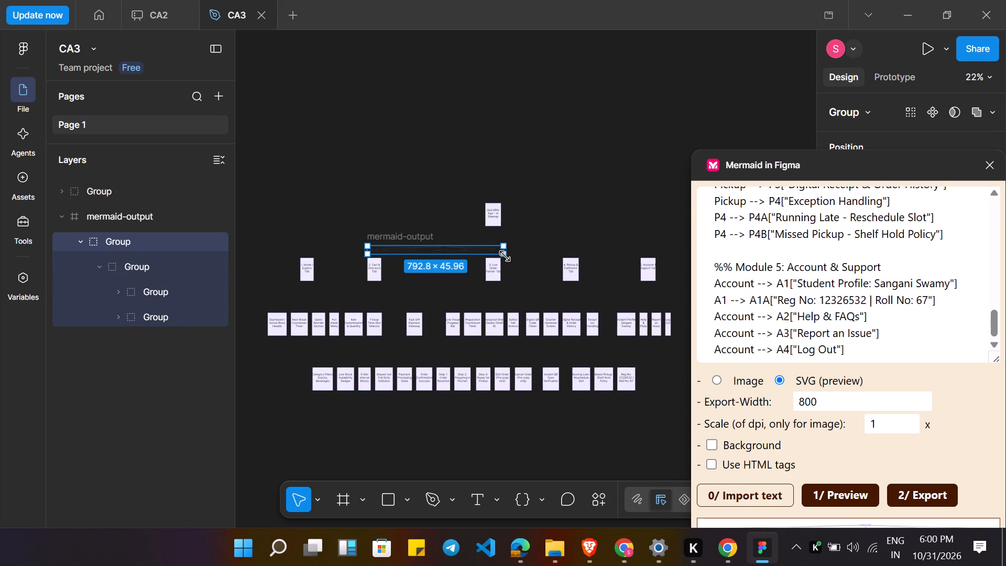
drag(505, 256, 597, 350)
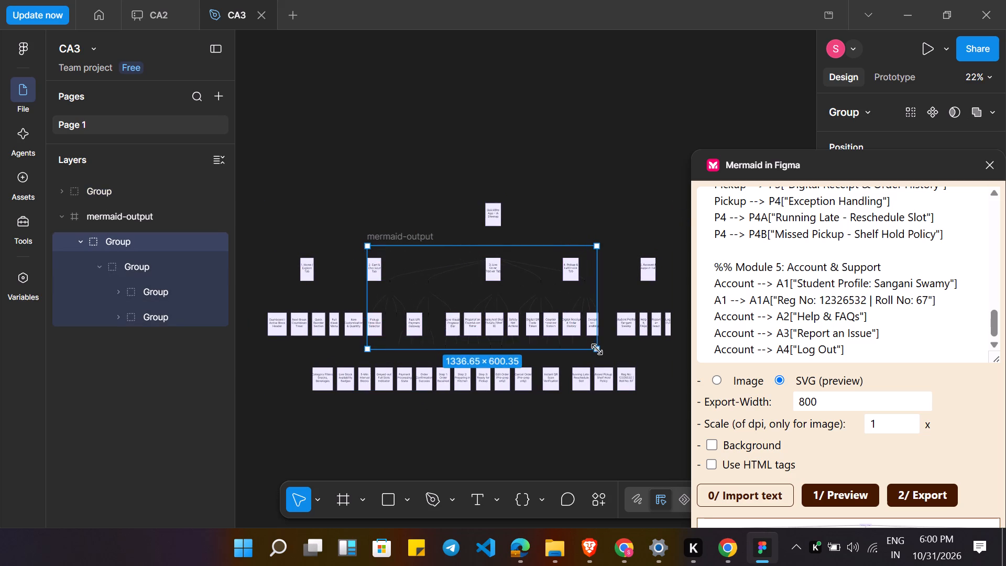
drag(597, 350, 620, 356)
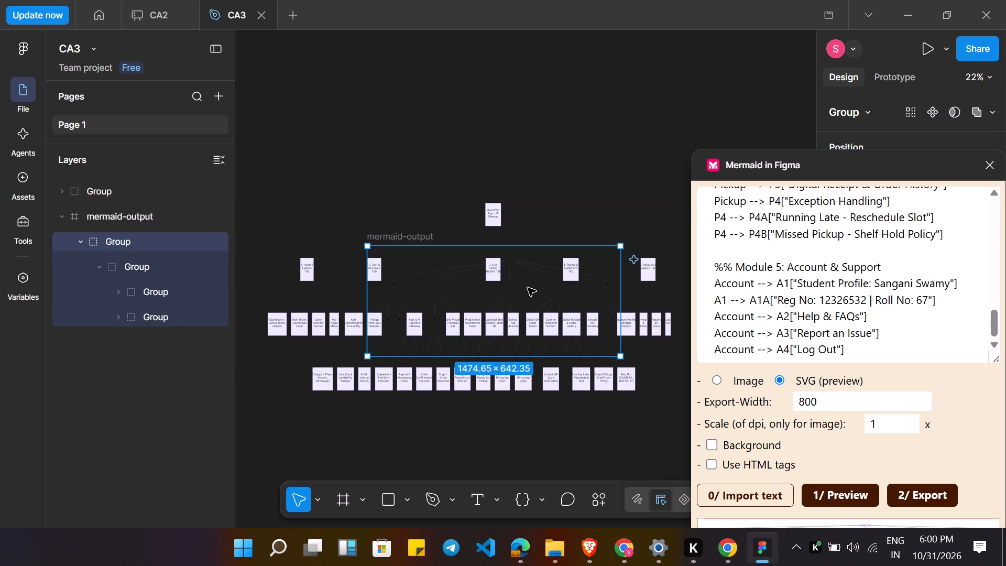
drag(528, 288, 508, 268)
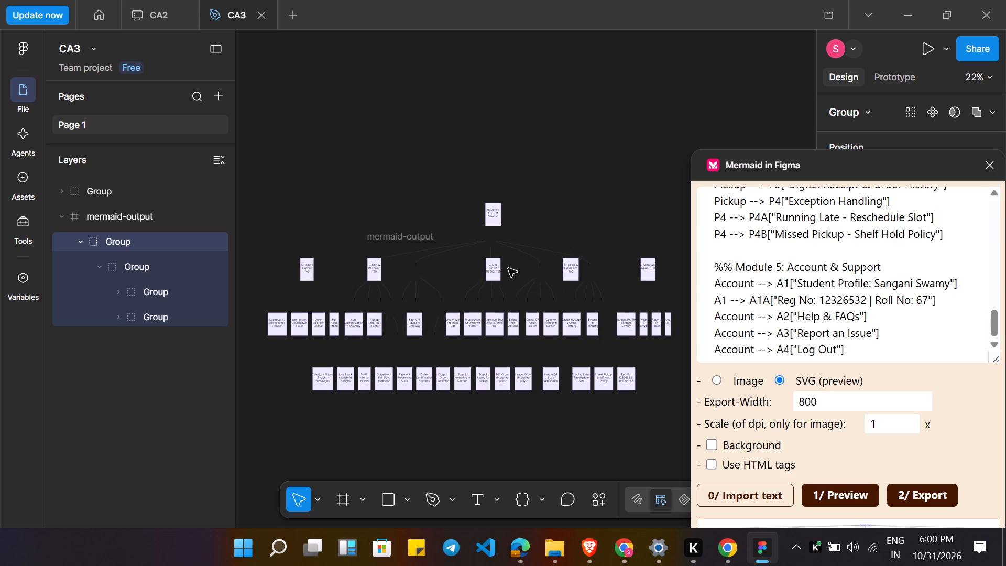
drag(598, 337, 614, 342)
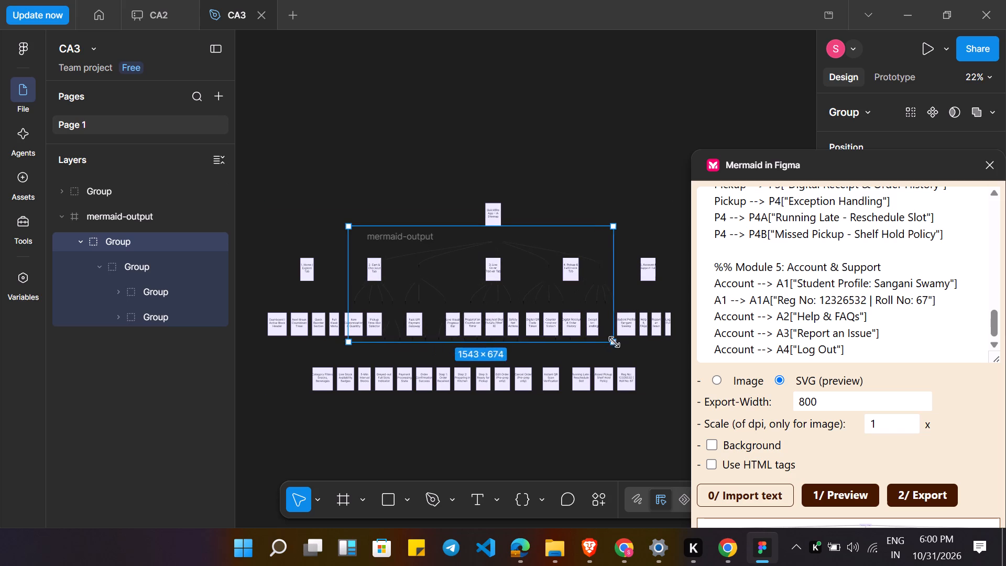
drag(614, 342, 669, 352)
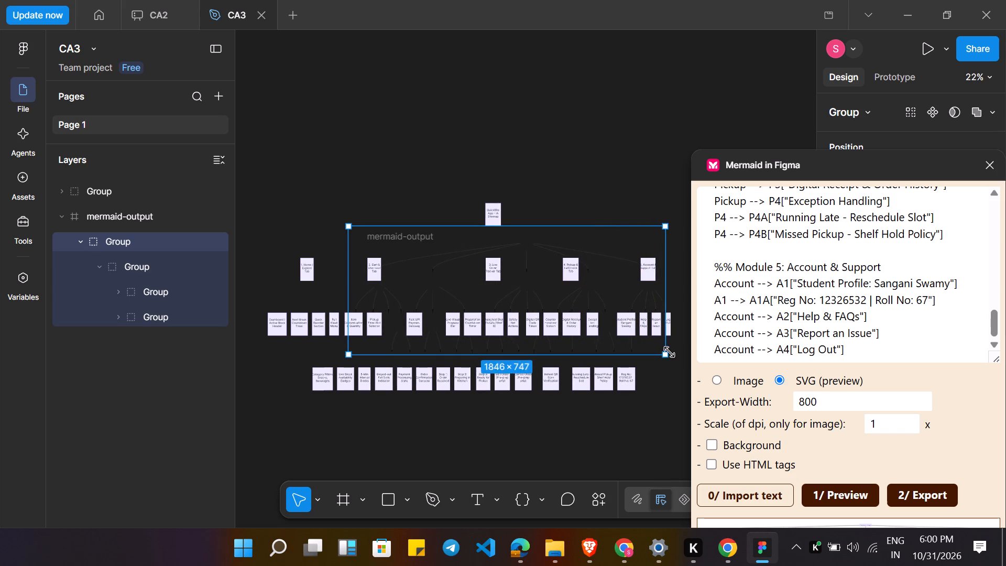
drag(669, 352, 665, 352)
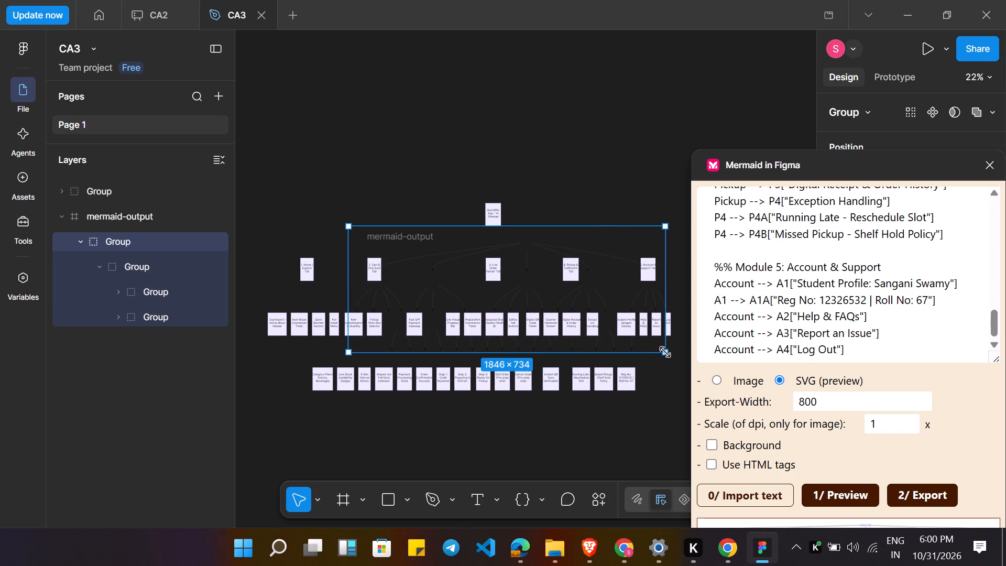
drag(352, 285, 263, 282)
drag(461, 354, 460, 367)
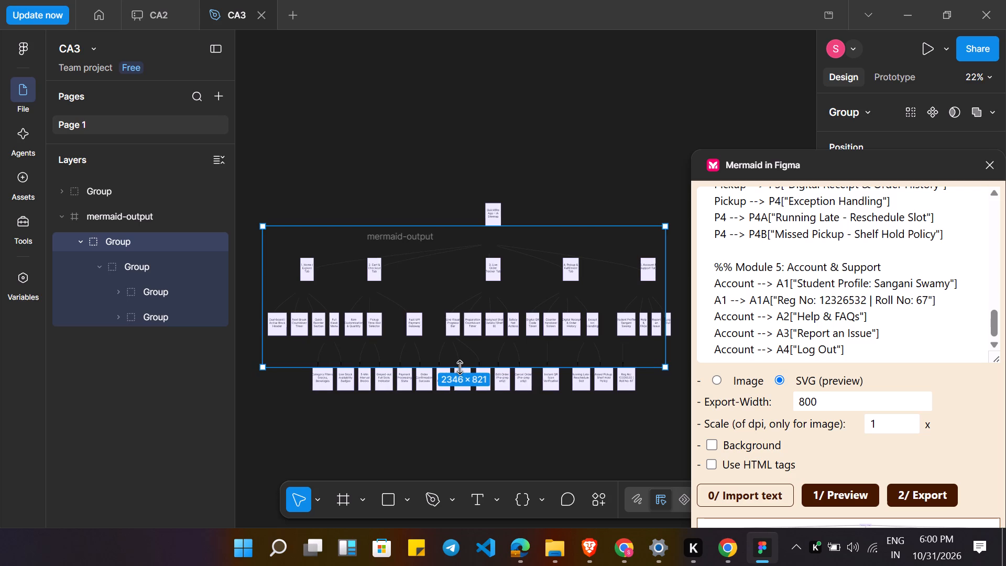
drag(460, 367, 460, 366)
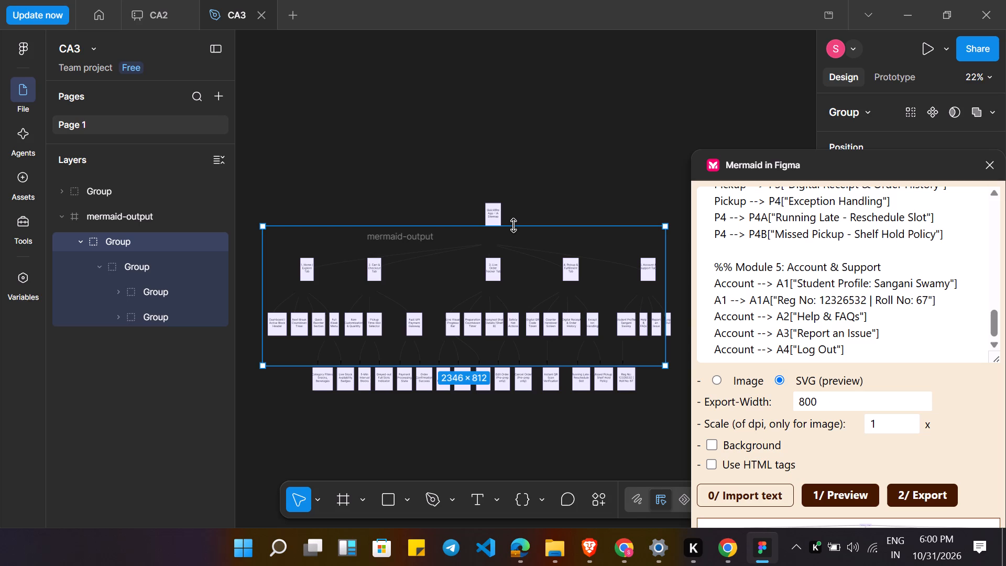
click(603, 451)
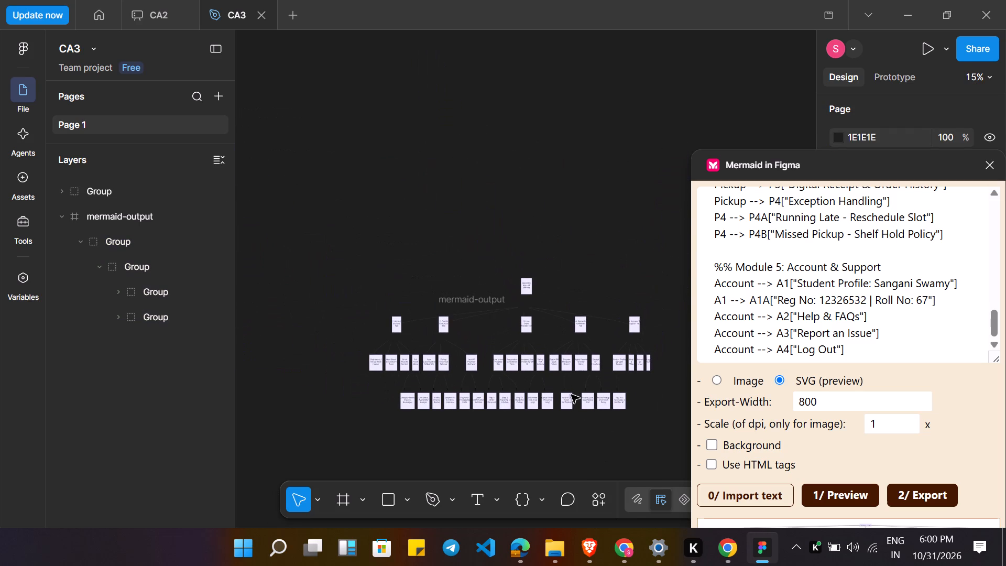
Reposition the Mermaid in Figma plugin window clear of the sitemap flowchart.
scroll(513, 257, down, 1)
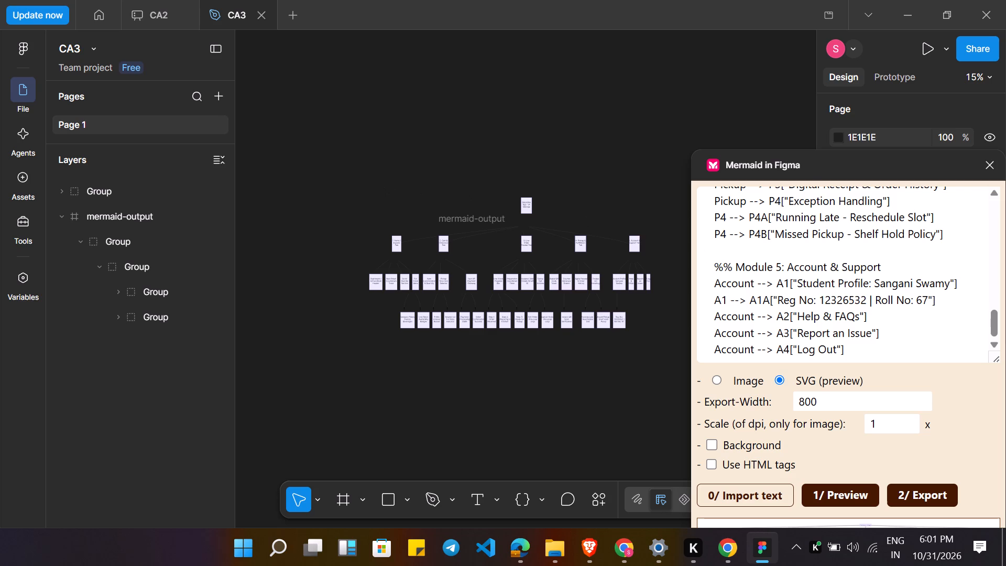
drag(806, 161, 793, 510)
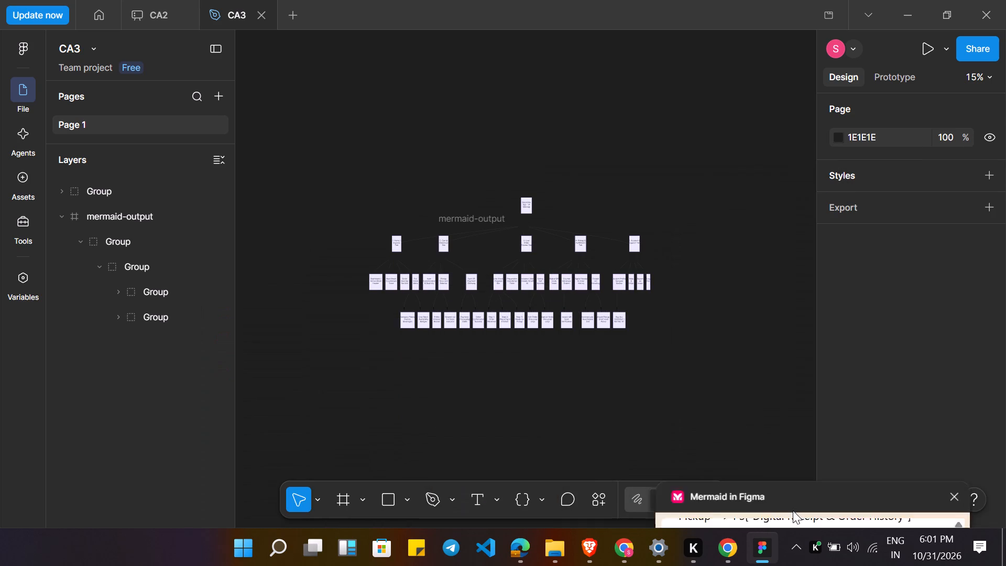
drag(793, 510, 844, 129)
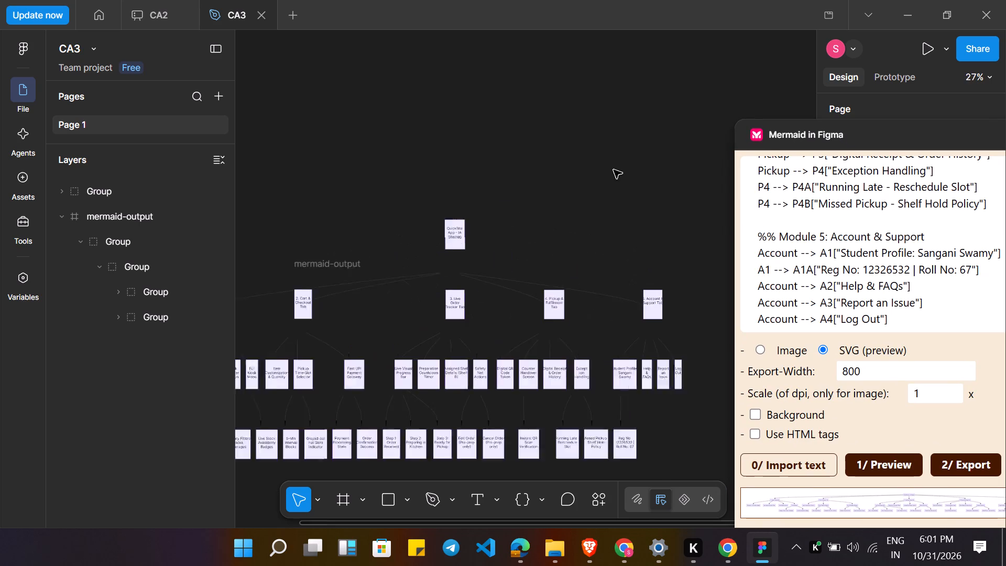
Select the mermaid-output frame and move it up so its connector lines meet the sitemap node boxes.
scroll(490, 230, down, 1)
scroll(490, 230, right, 1)
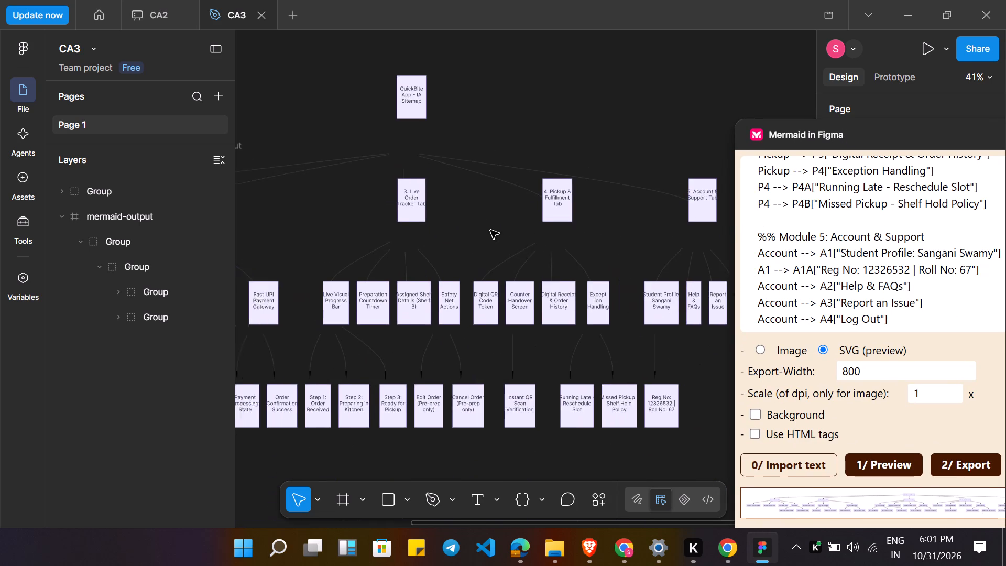
scroll(490, 230, right, 1)
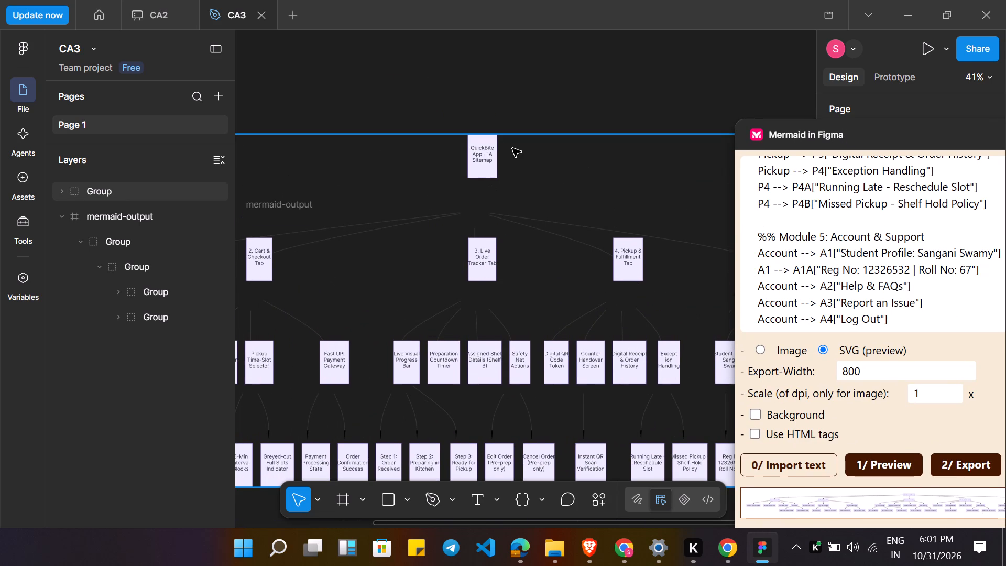
scroll(512, 150, down, 2)
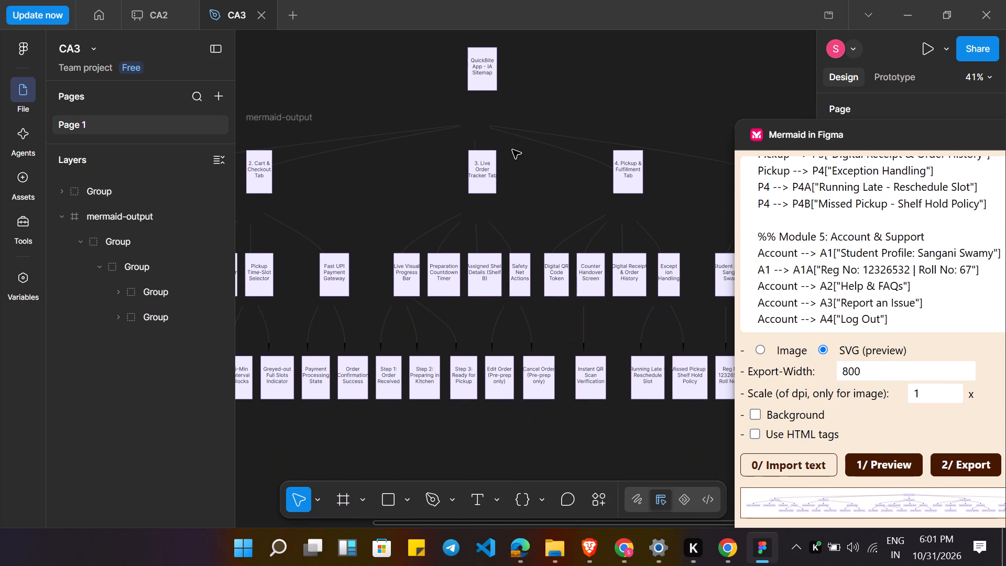
click(381, 131)
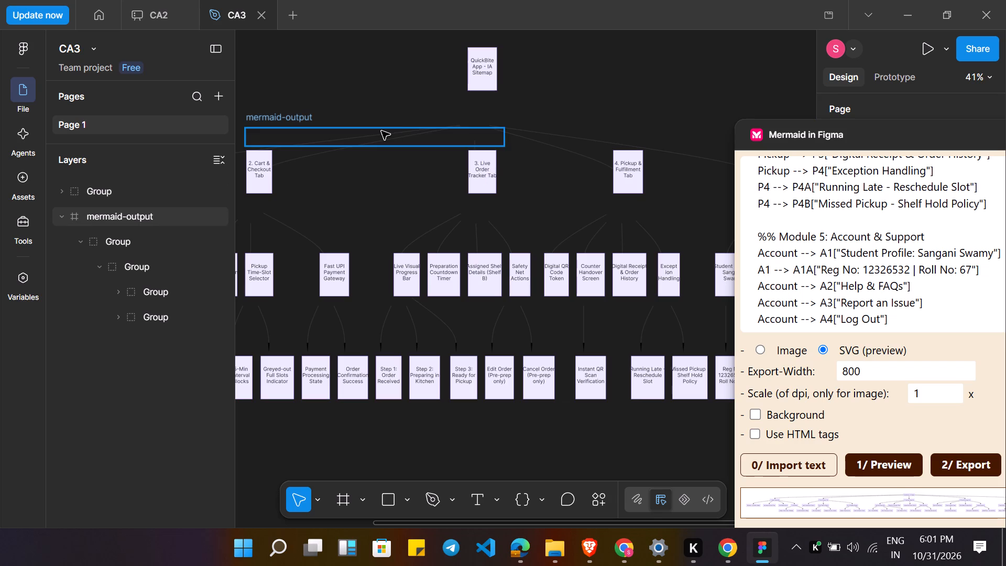
click(568, 118)
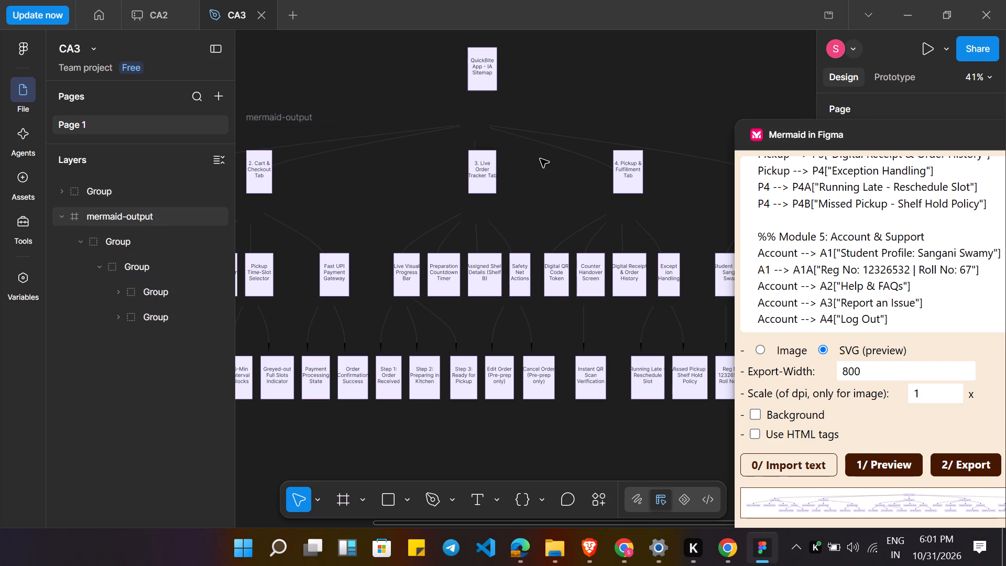
click(540, 159)
click(533, 139)
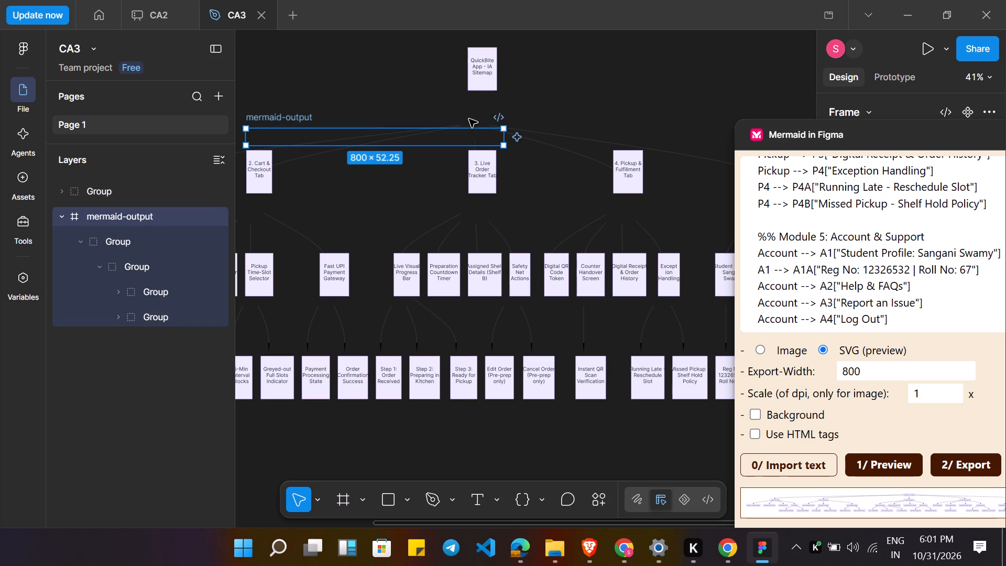
click(531, 119)
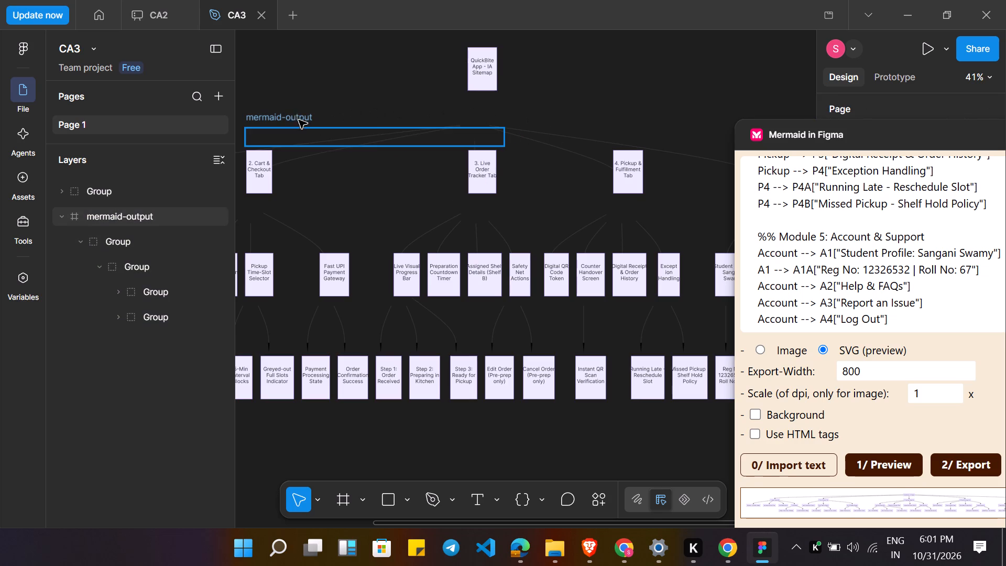
click(294, 118)
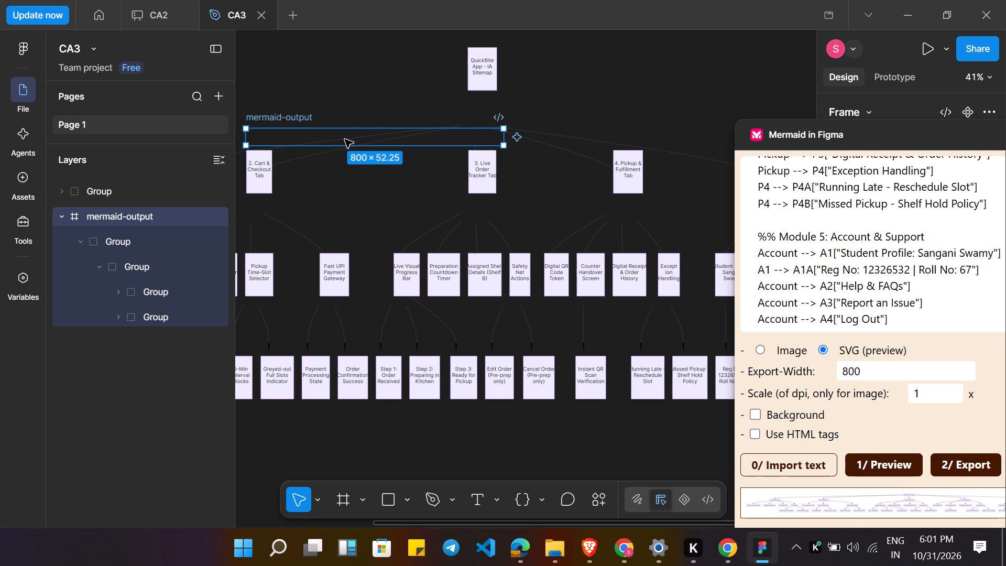
drag(381, 136, 379, 137)
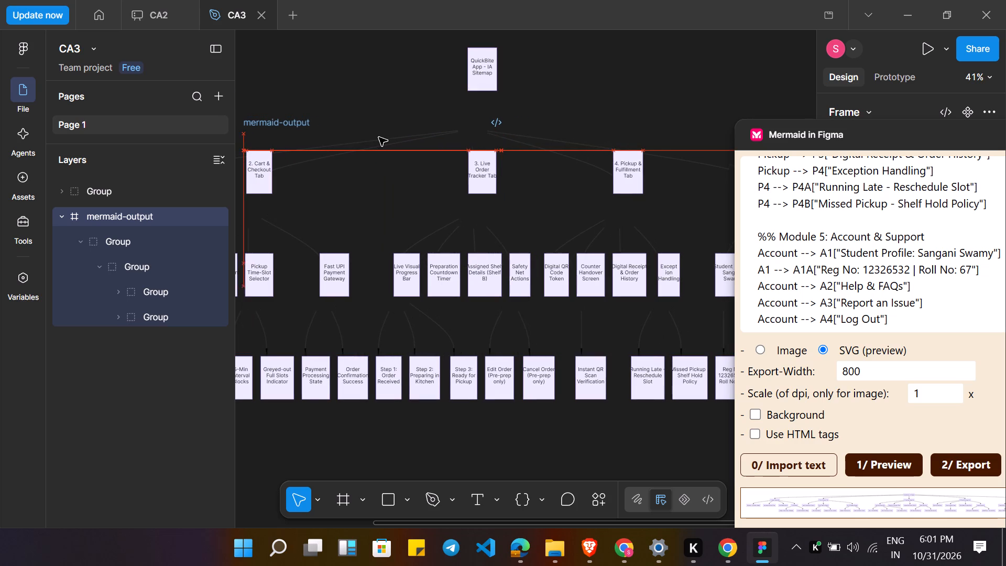
drag(379, 137, 379, 135)
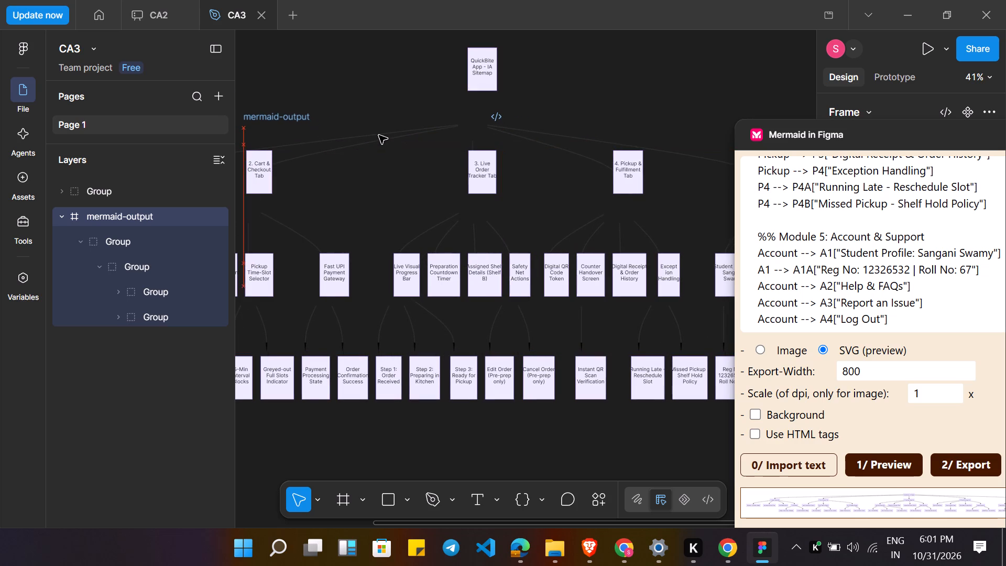
drag(379, 135, 384, 101)
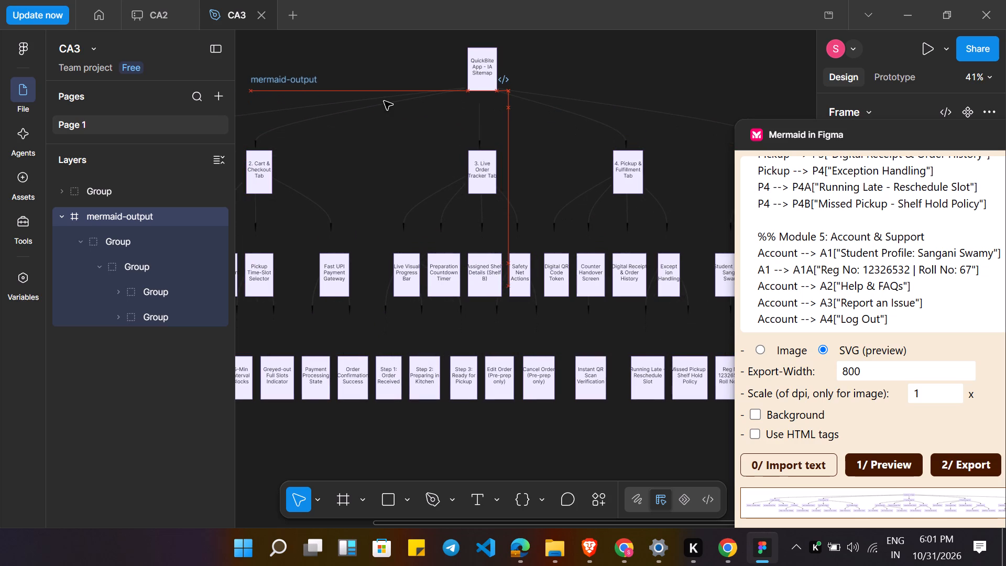
drag(384, 101, 386, 103)
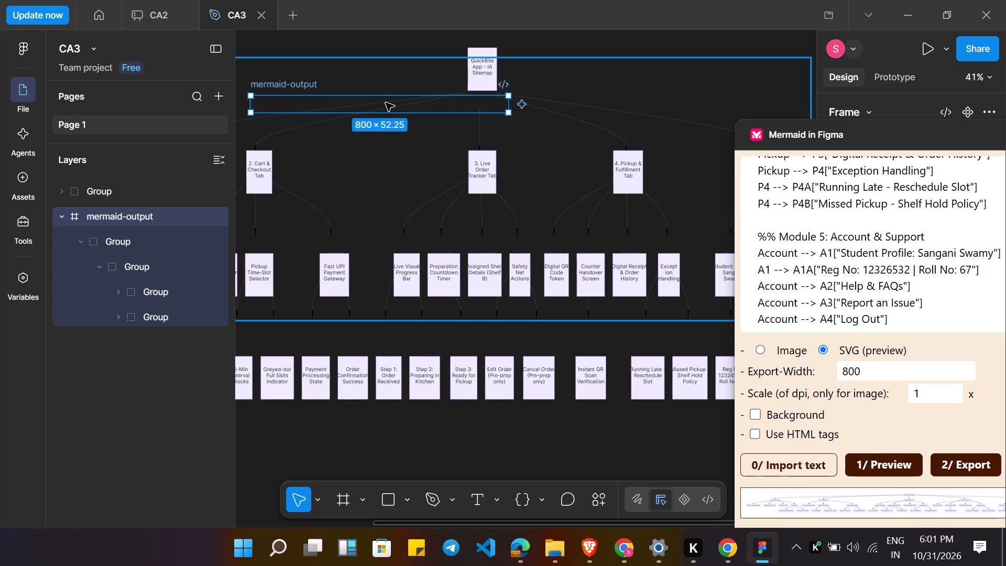
scroll(500, 266, down, 1)
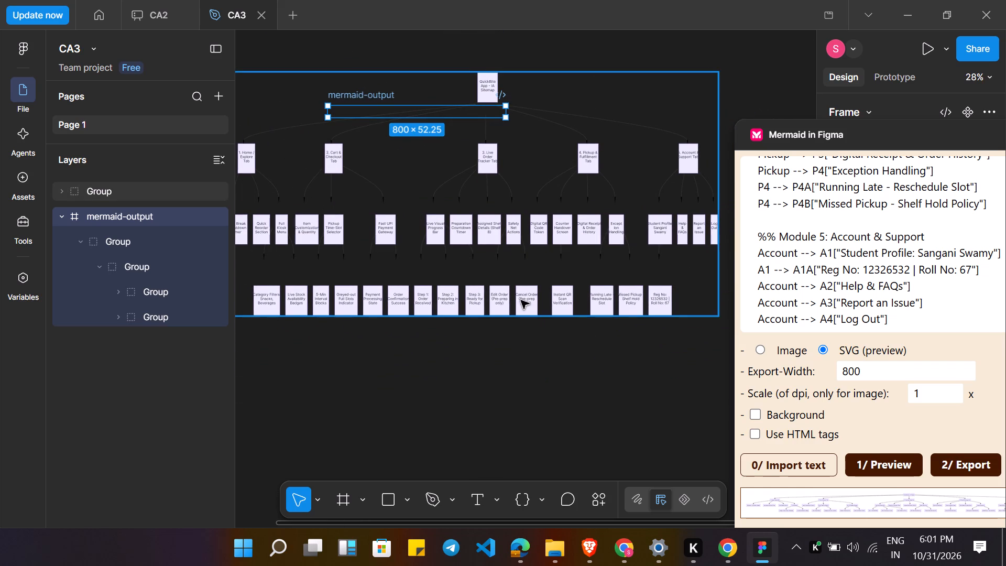
Select the group of node boxes and nudge it slightly up over the connector lines.
click(528, 297)
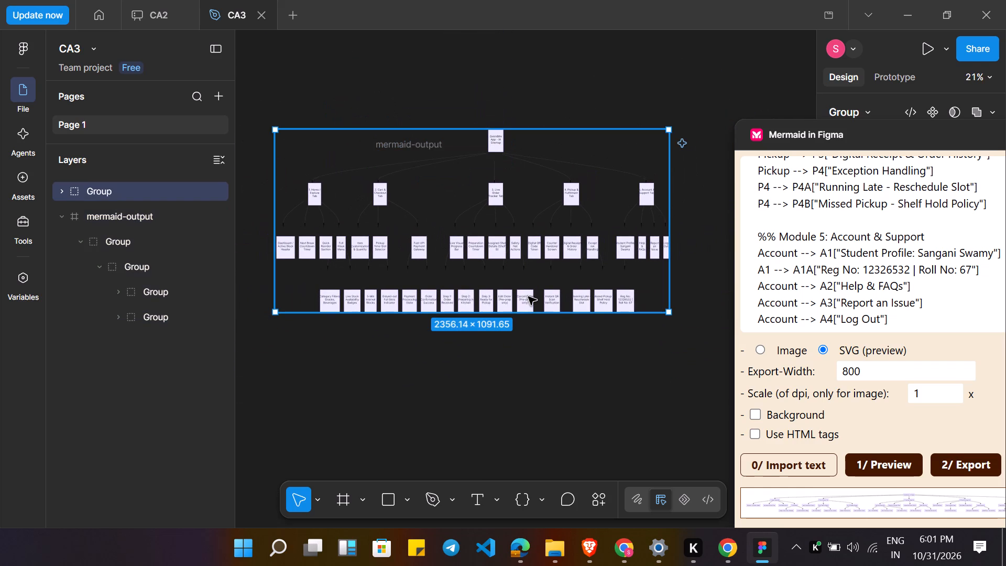
click(528, 297)
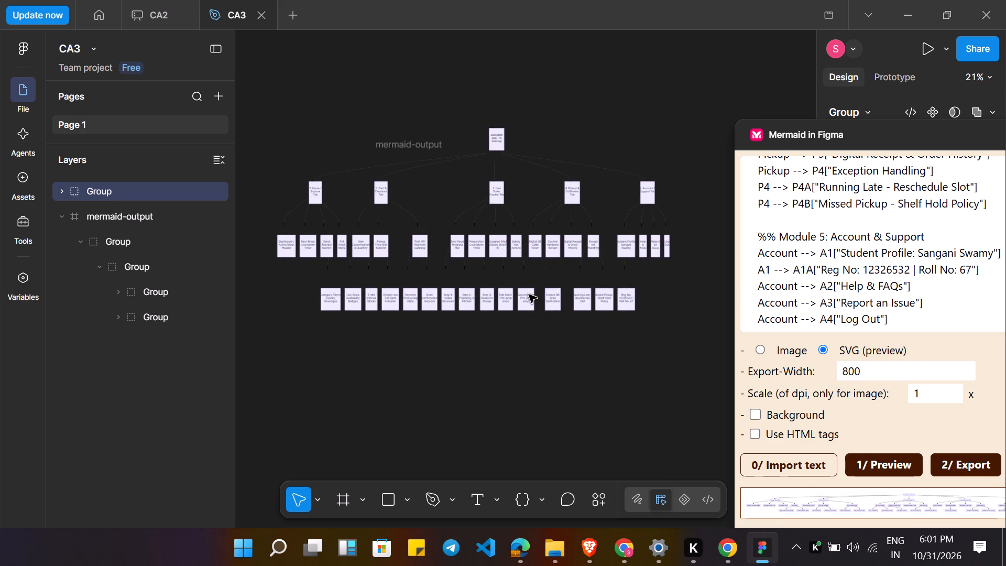
click(550, 395)
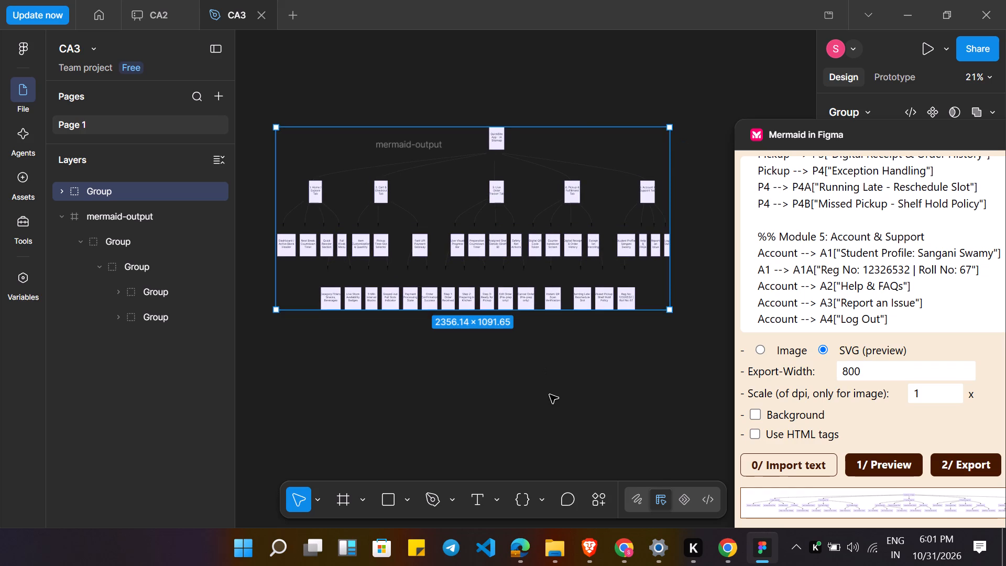
scroll(579, 281, left, 1)
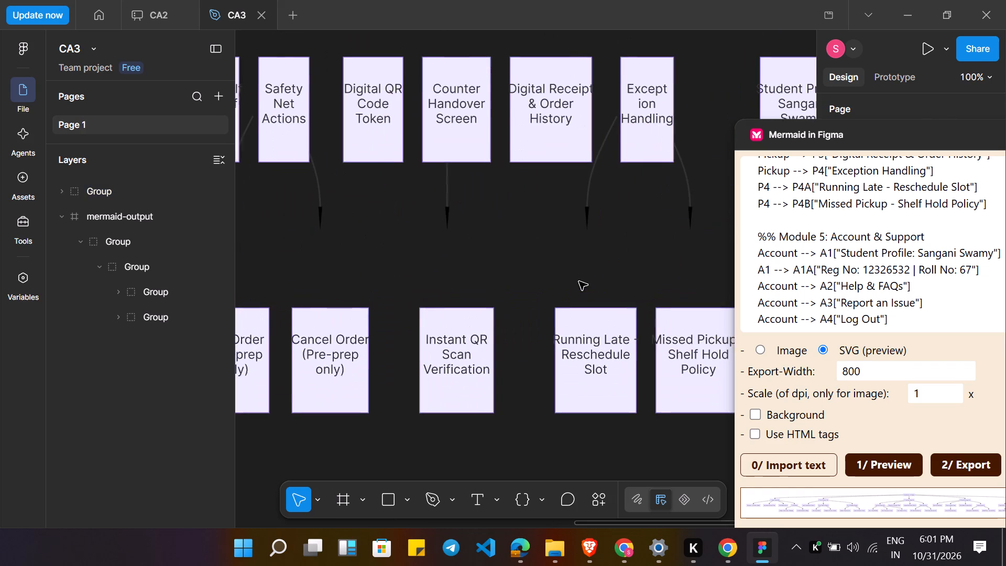
scroll(579, 281, left, 1)
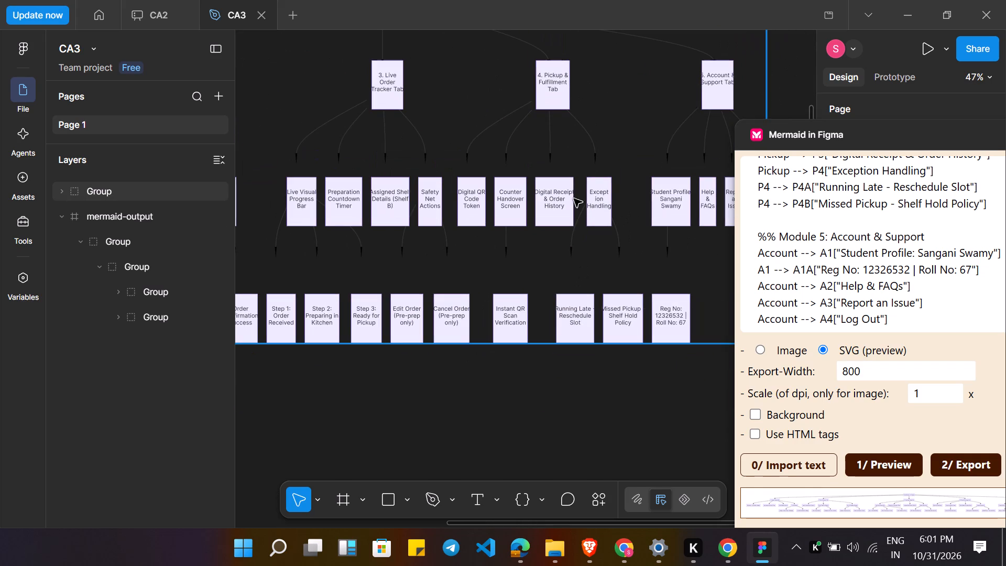
Select the Digital Receipt & Order History node box within the group and shift it slightly up.
click(571, 195)
click(571, 195)
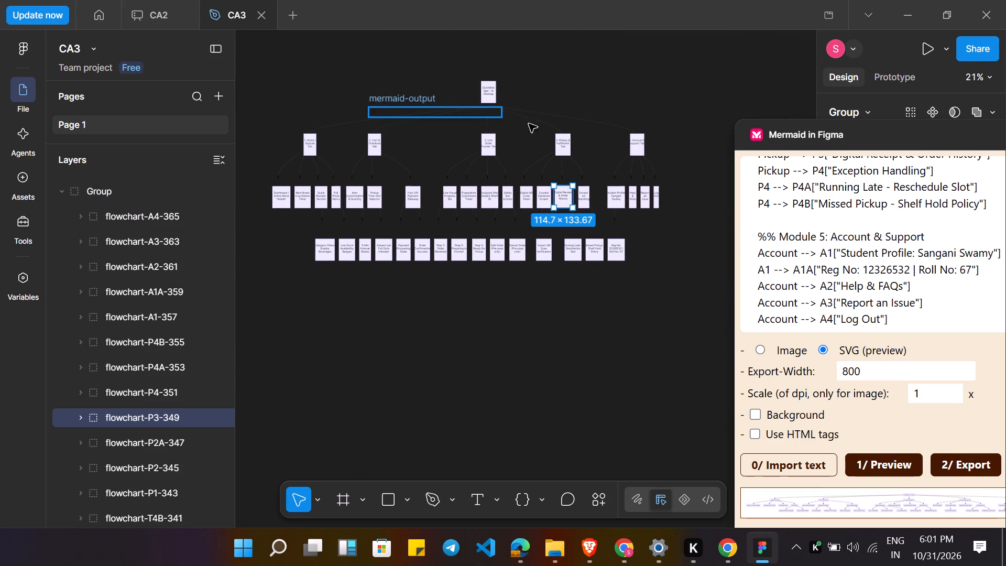
click(575, 356)
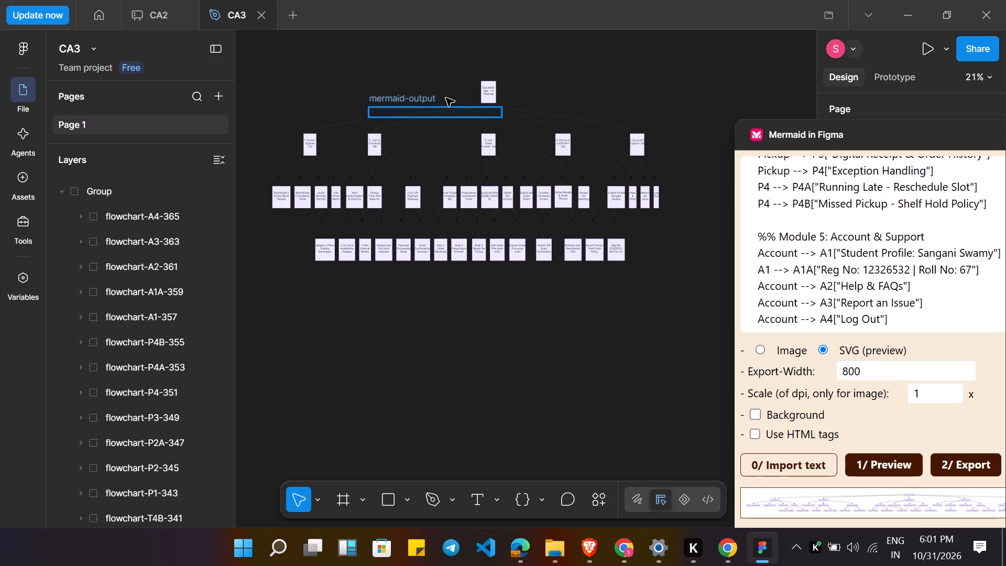
Move the nested connector-line group inside mermaid-output down so its arrowheads reach the tops of the bottom-row node boxes.
click(552, 96)
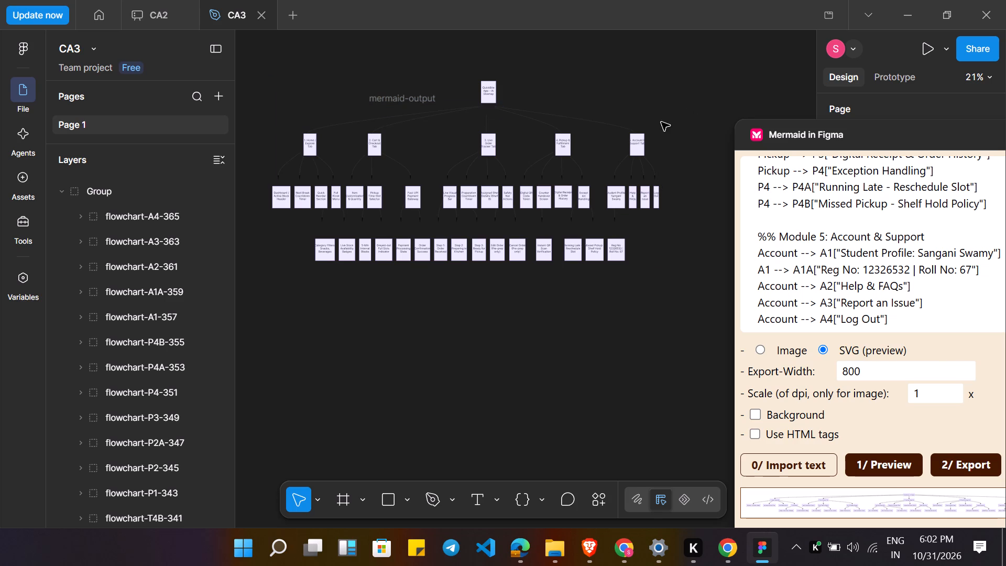
click(636, 135)
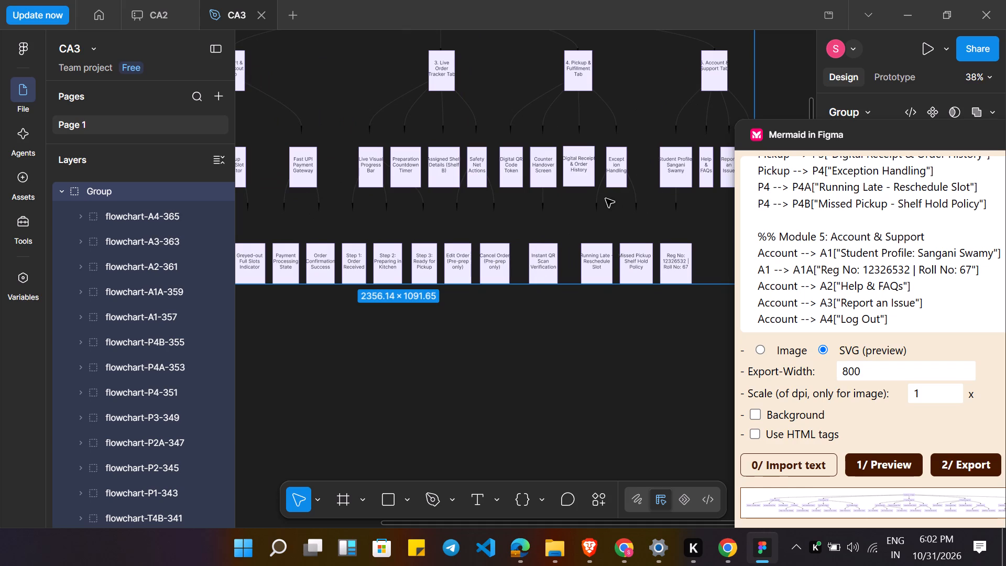
click(600, 198)
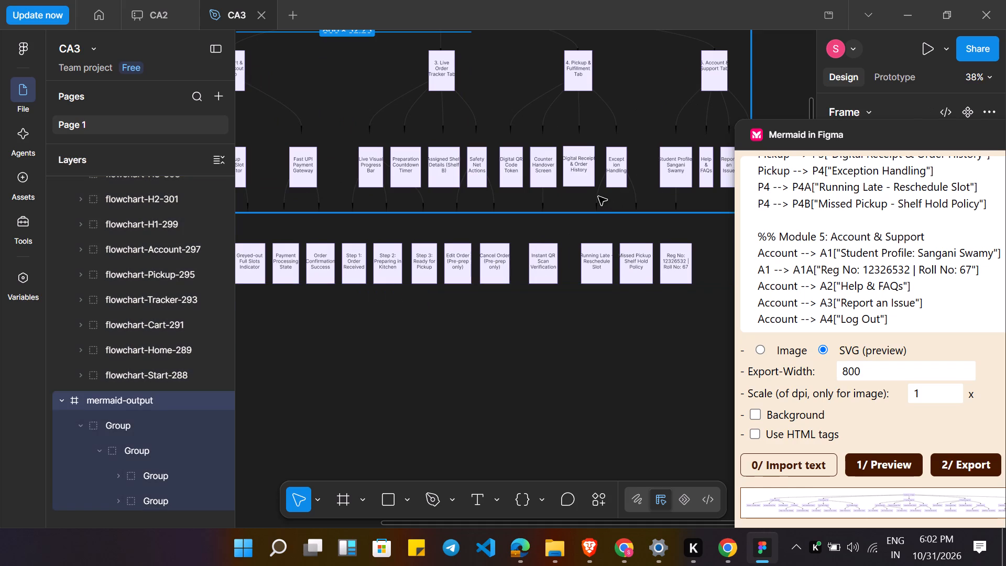
double_click(597, 194)
drag(597, 194, 596, 210)
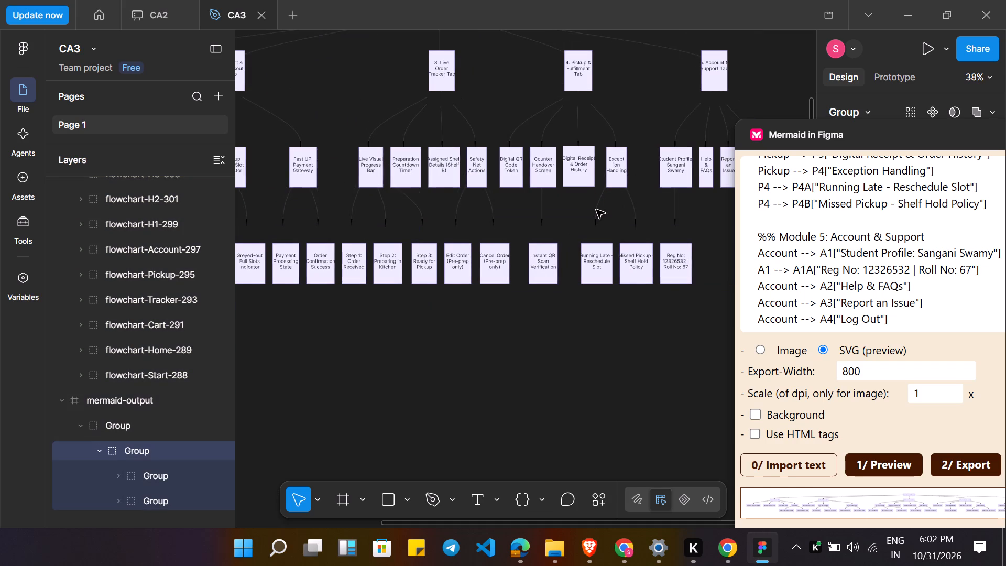
drag(596, 210, 597, 217)
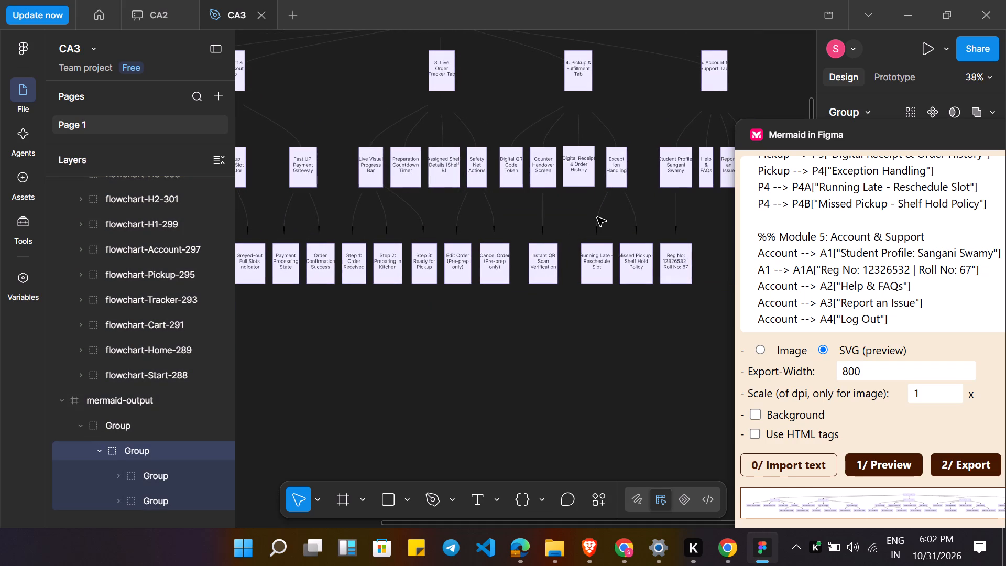
drag(597, 217, 597, 216)
drag(597, 216, 598, 220)
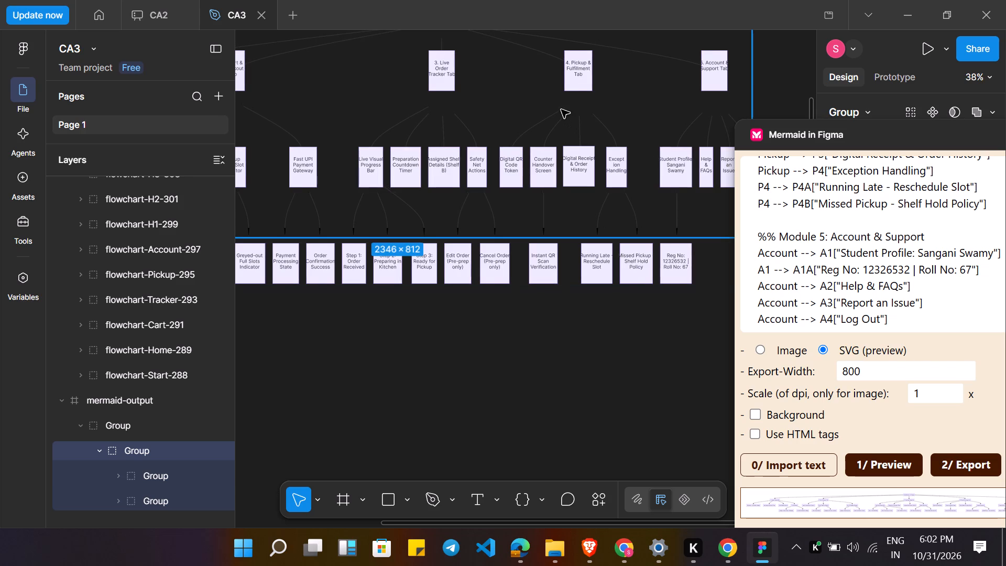
click(572, 111)
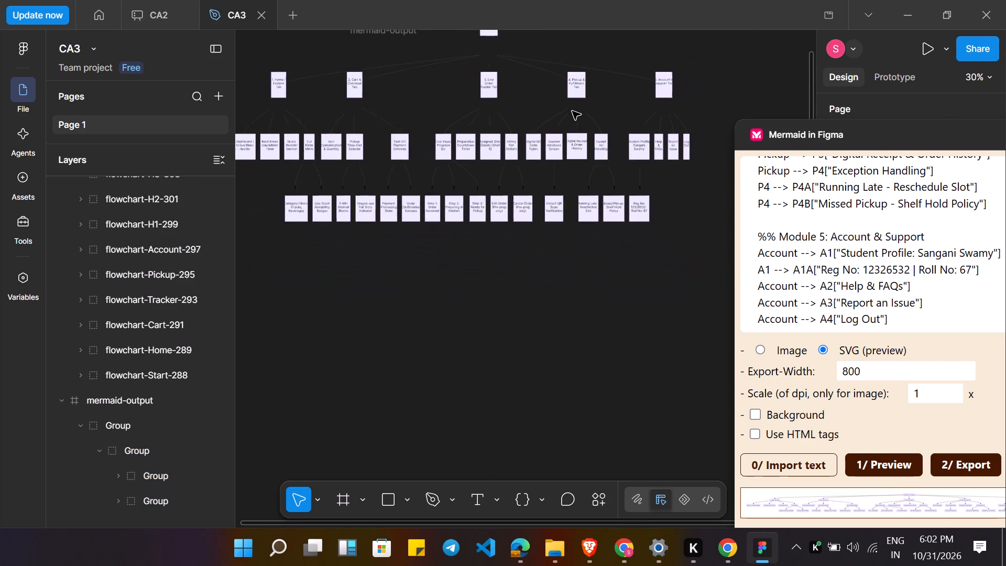
Select the connector-line group inside mermaid-output and shrink it to about 2342 × 723 to fit the node rows.
click(625, 186)
click(650, 154)
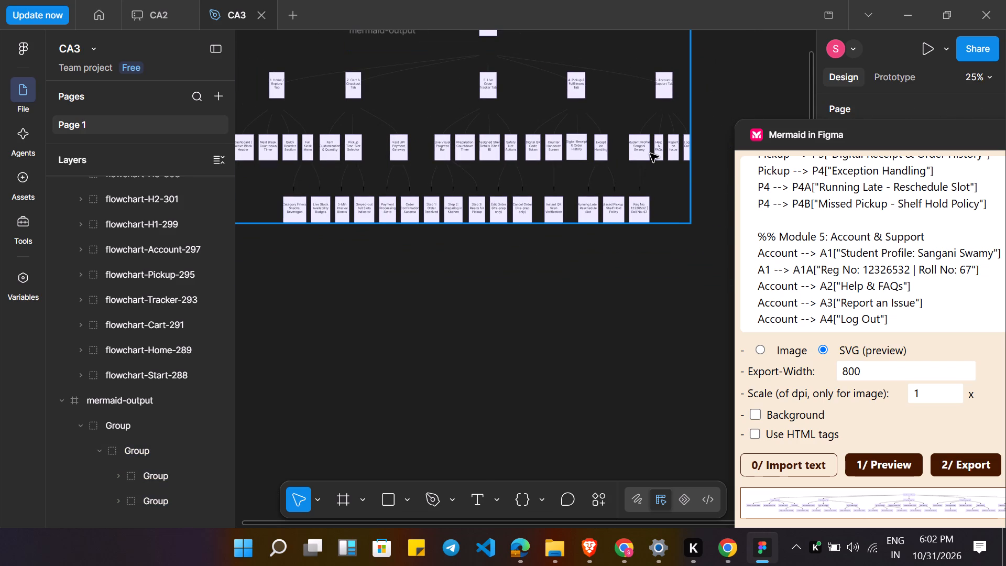
double_click(628, 170)
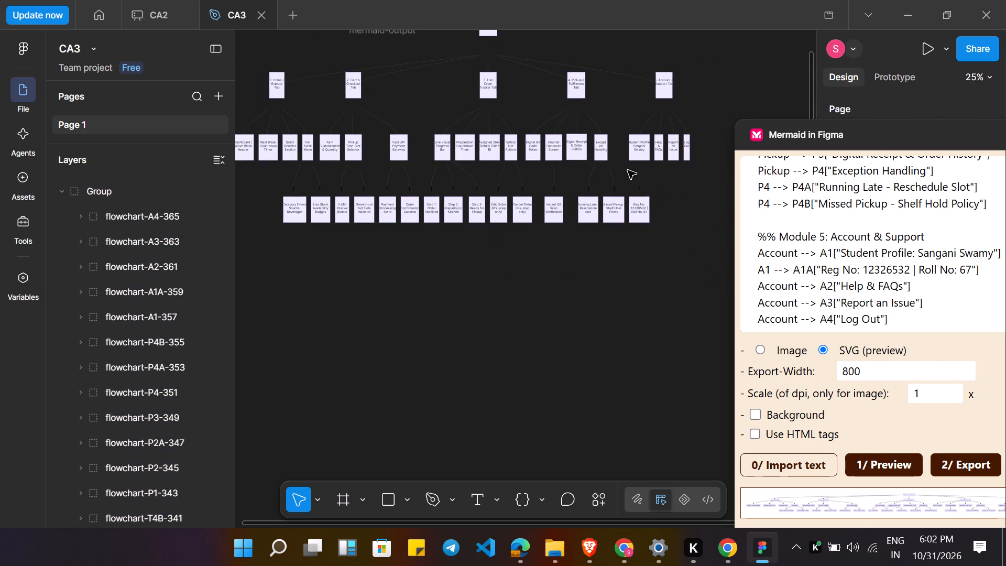
double_click(628, 170)
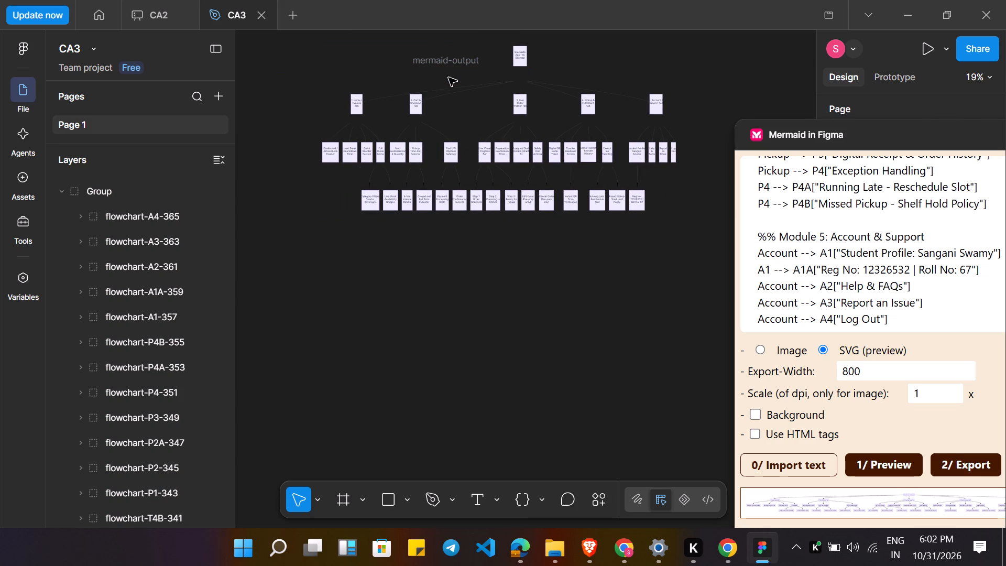
click(451, 91)
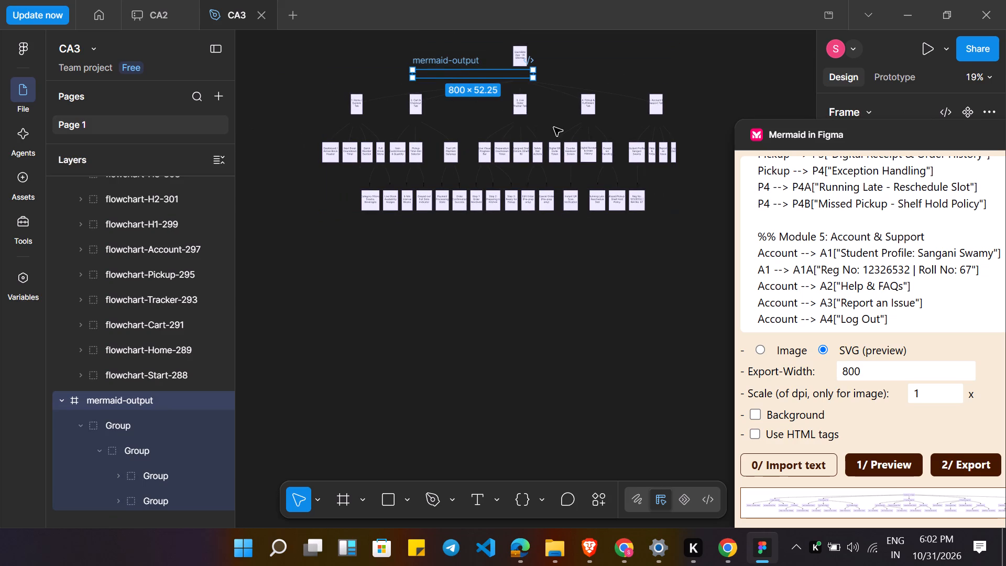
click(461, 62)
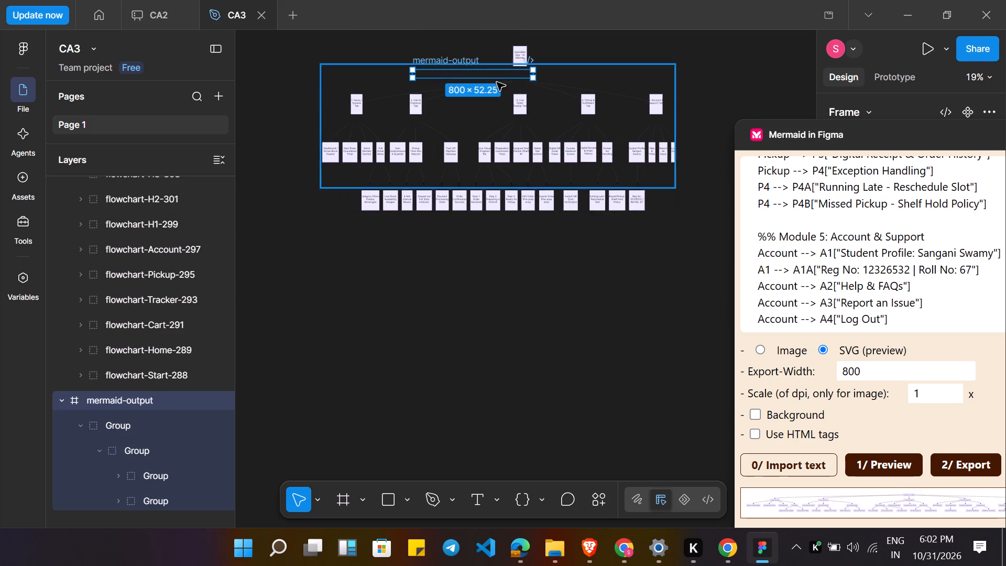
click(501, 132)
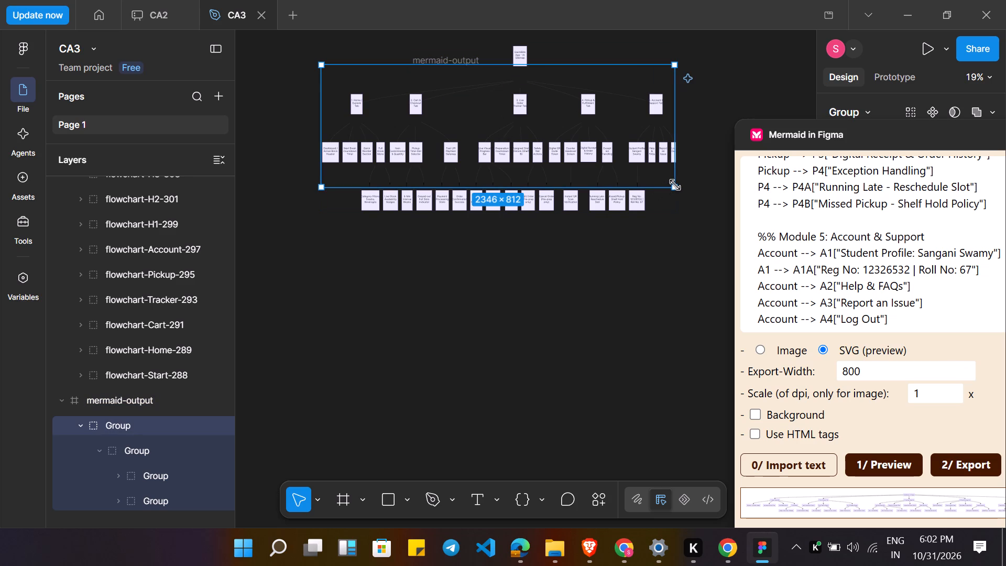
drag(675, 185, 672, 179)
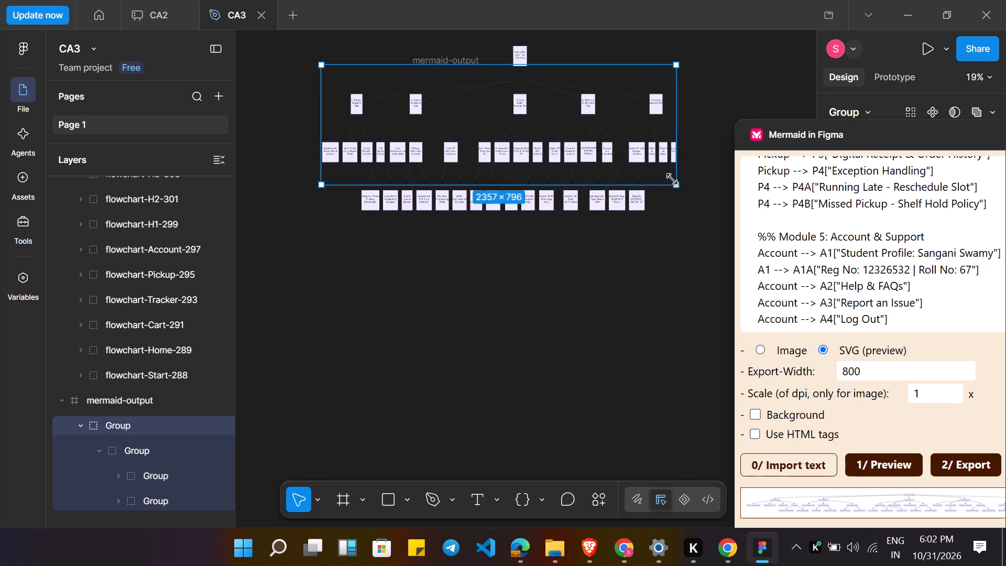
drag(672, 179, 670, 174)
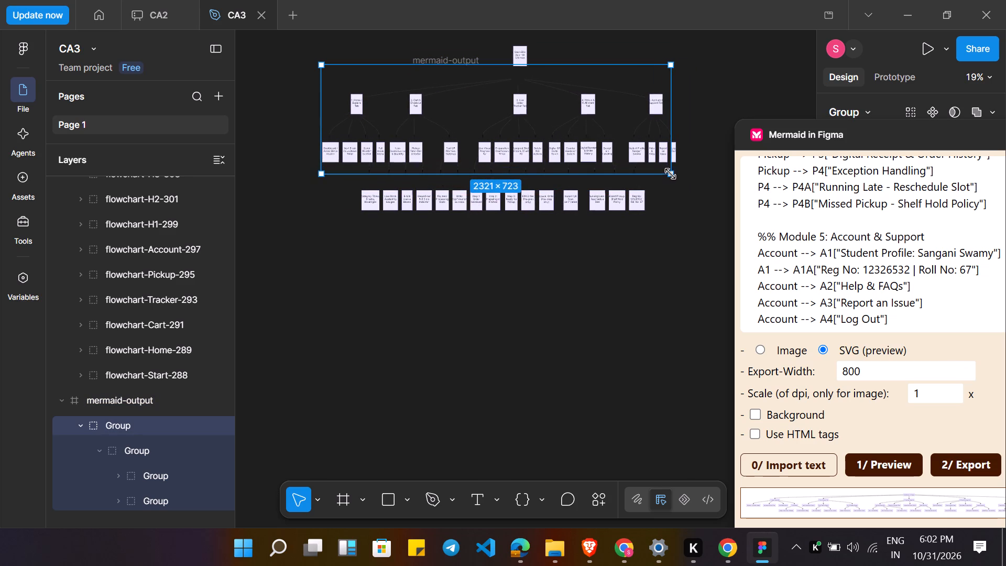
drag(670, 174, 674, 171)
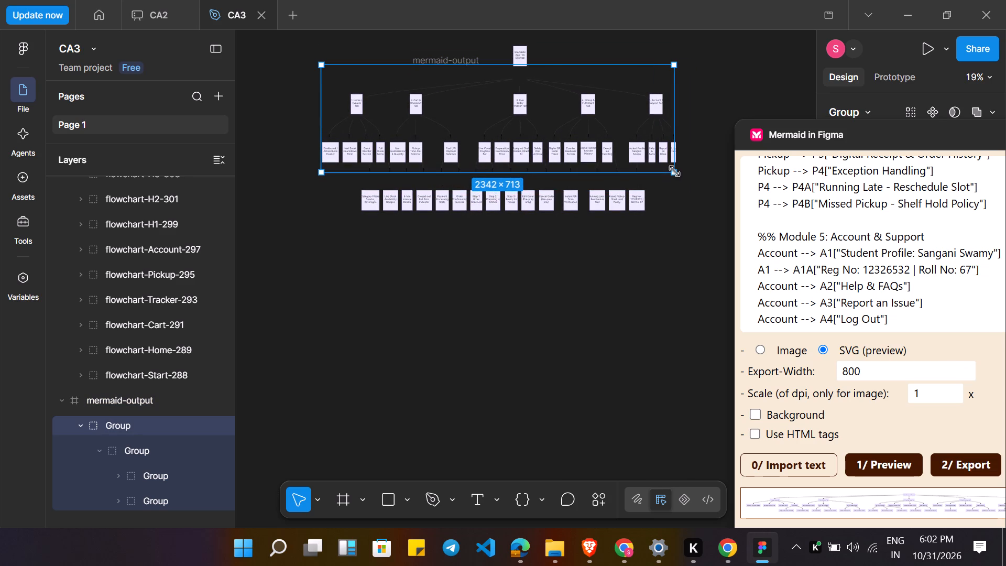
drag(674, 171, 673, 169)
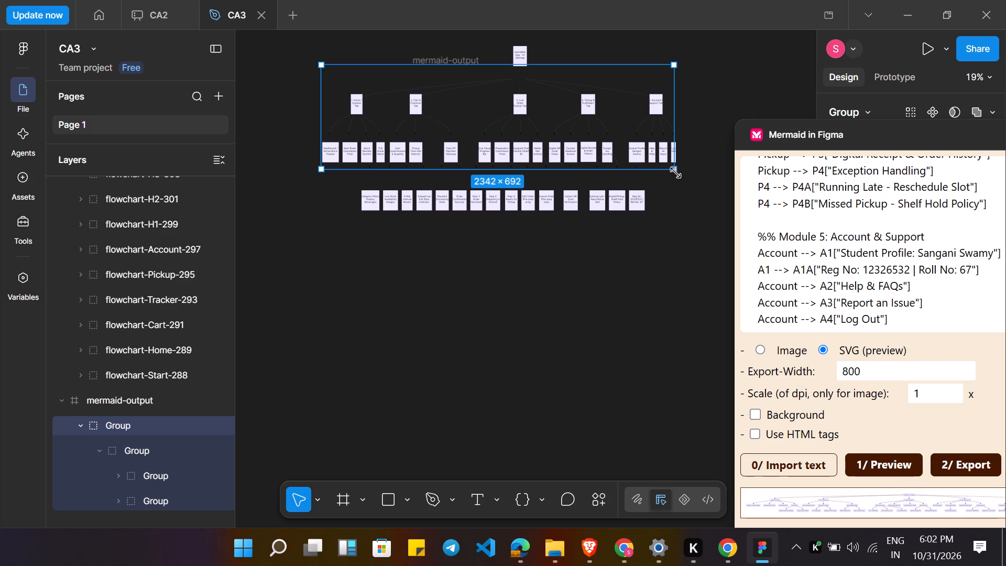
drag(552, 168, 552, 169)
drag(552, 169, 552, 174)
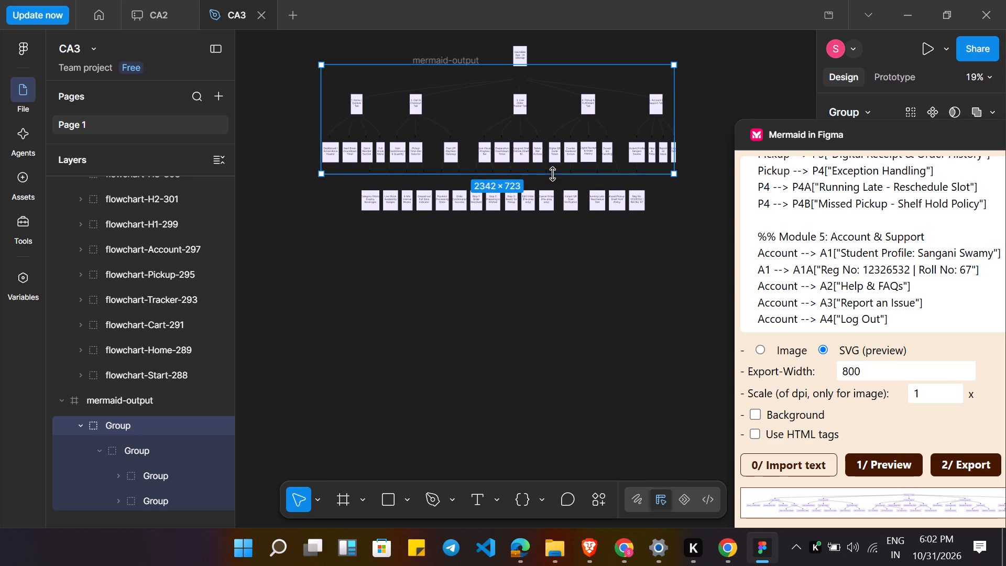
Shift the node-box group very slightly and reduce its height so it measures about 2356 × 1047.
click(520, 56)
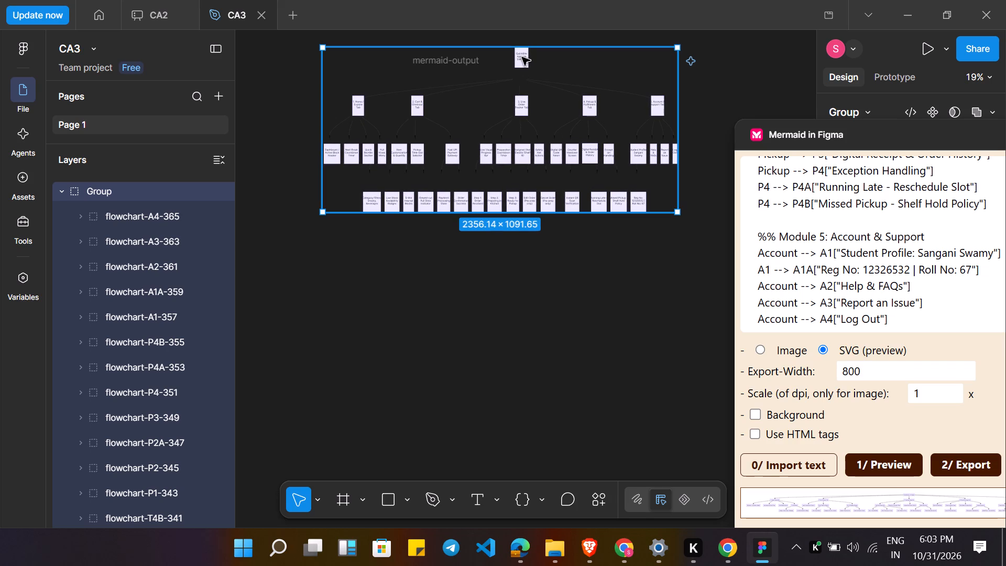
drag(516, 212, 514, 200)
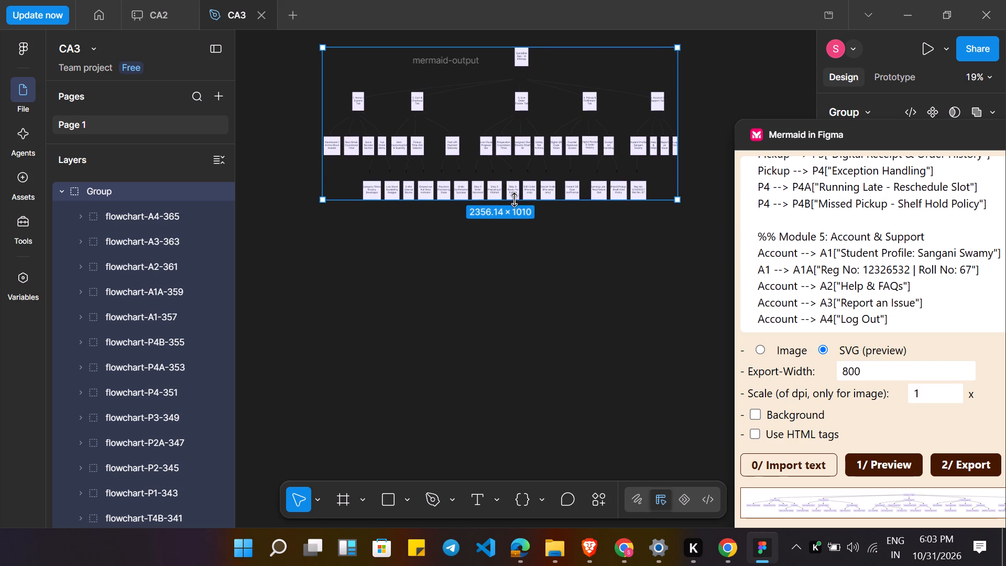
drag(514, 200, 514, 208)
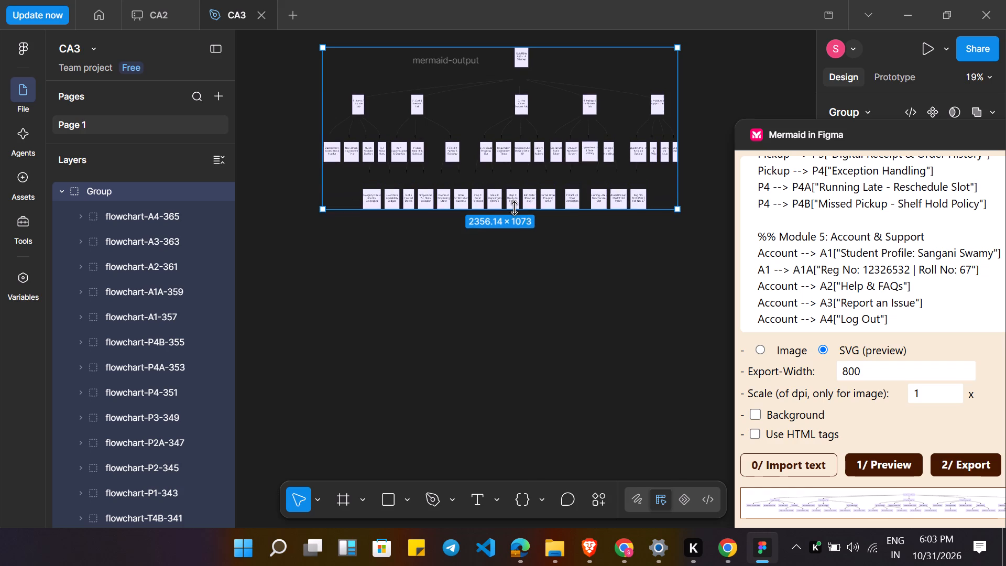
drag(514, 208, 513, 205)
click(581, 306)
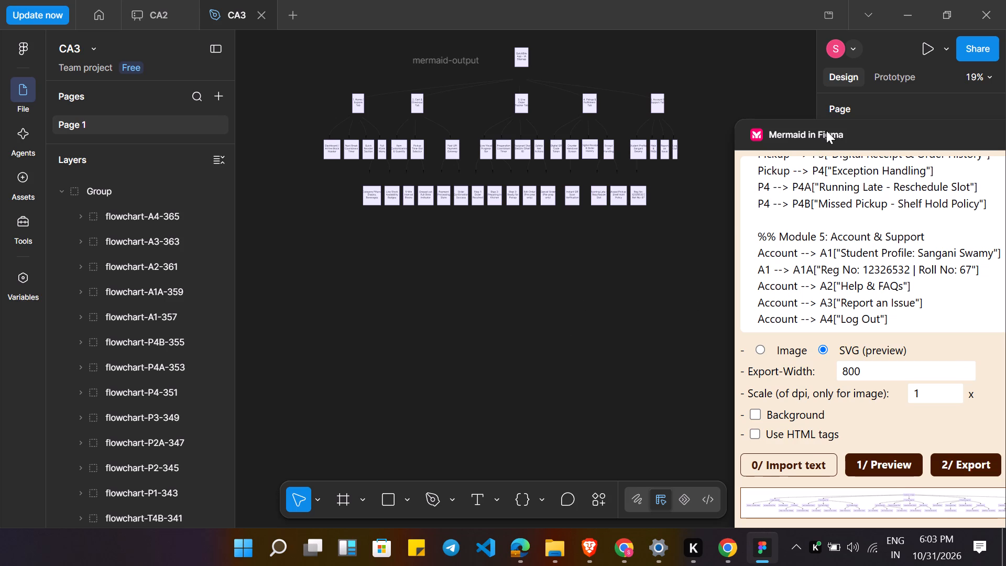
Move the Mermaid in Figma plugin window so that its full width is within view.
drag(826, 130, 771, 113)
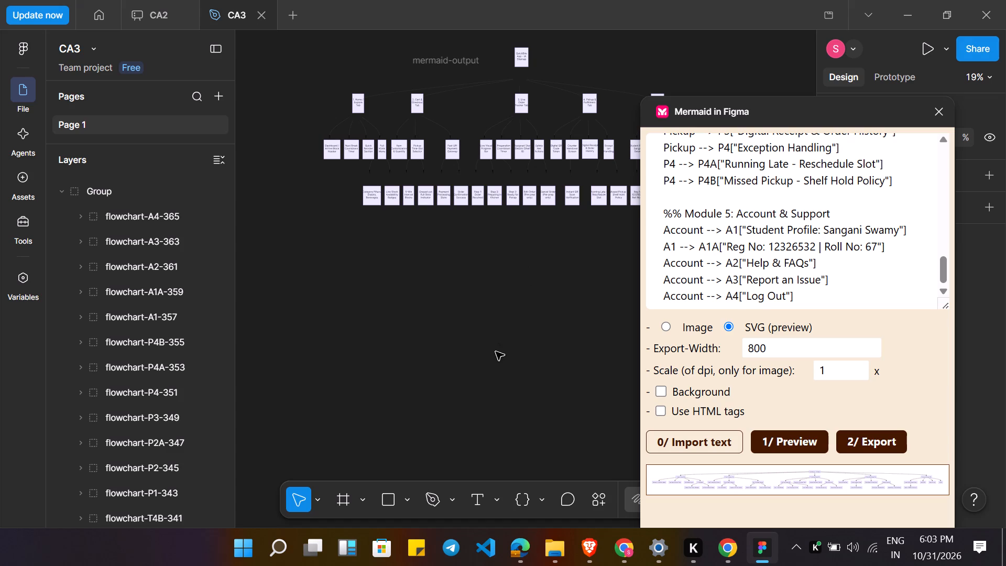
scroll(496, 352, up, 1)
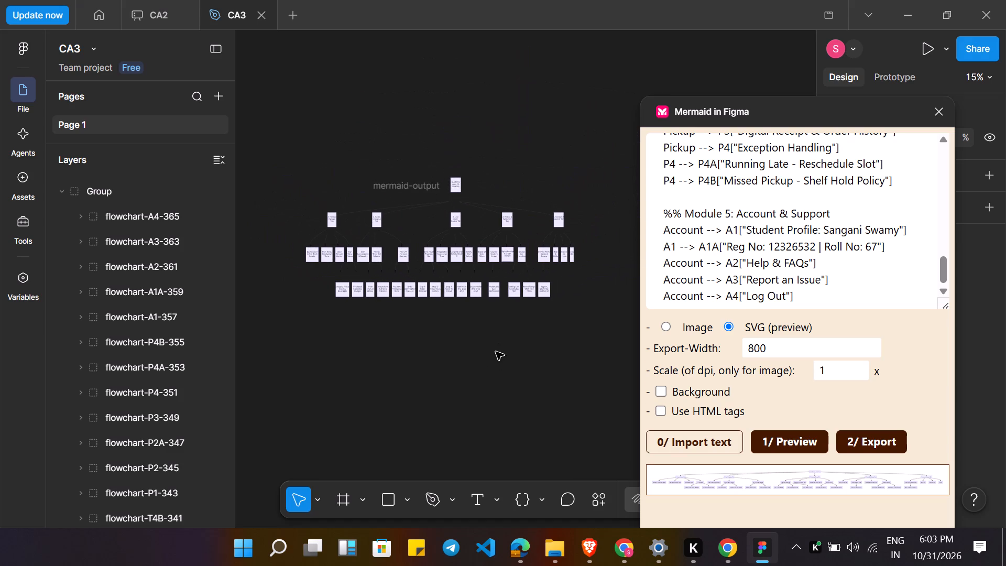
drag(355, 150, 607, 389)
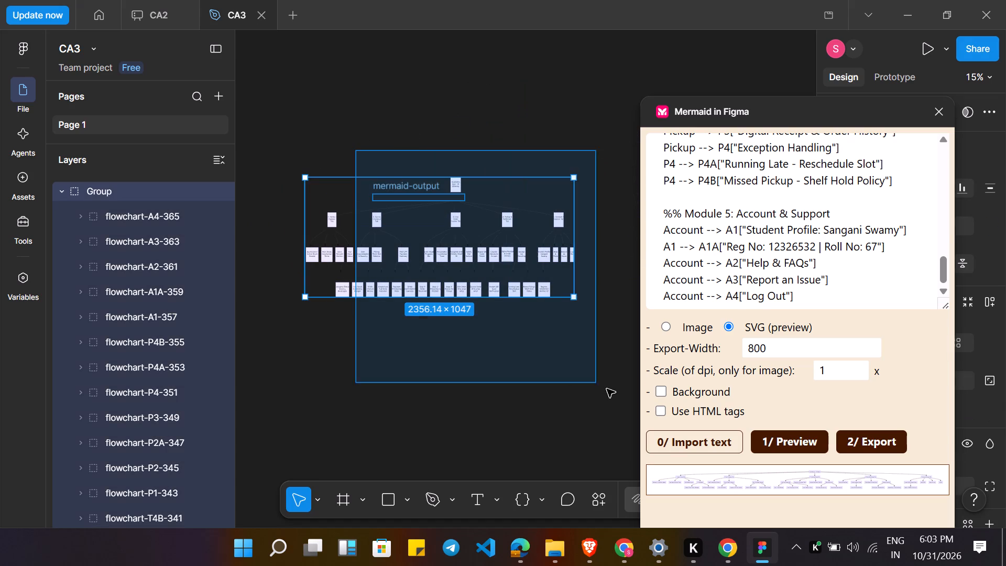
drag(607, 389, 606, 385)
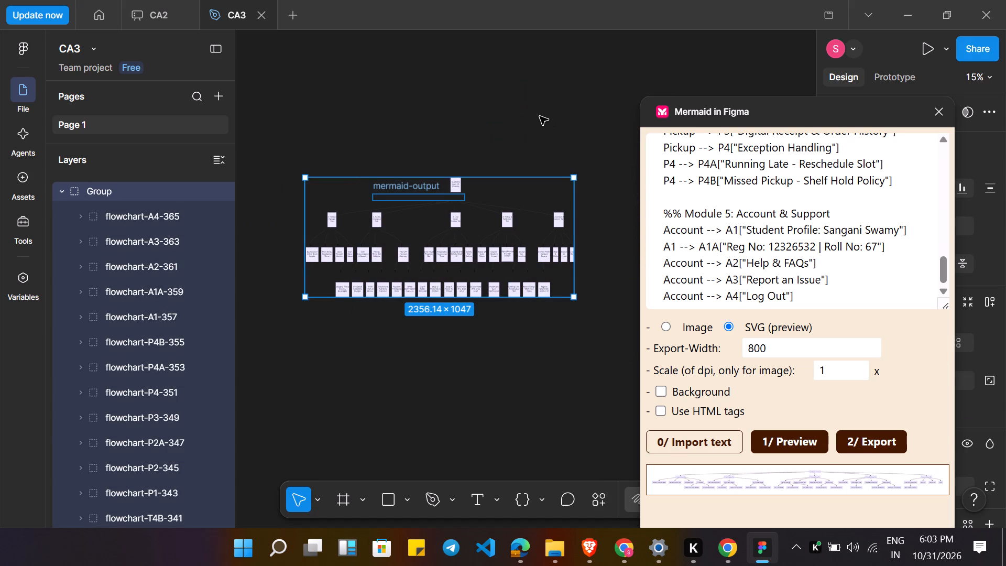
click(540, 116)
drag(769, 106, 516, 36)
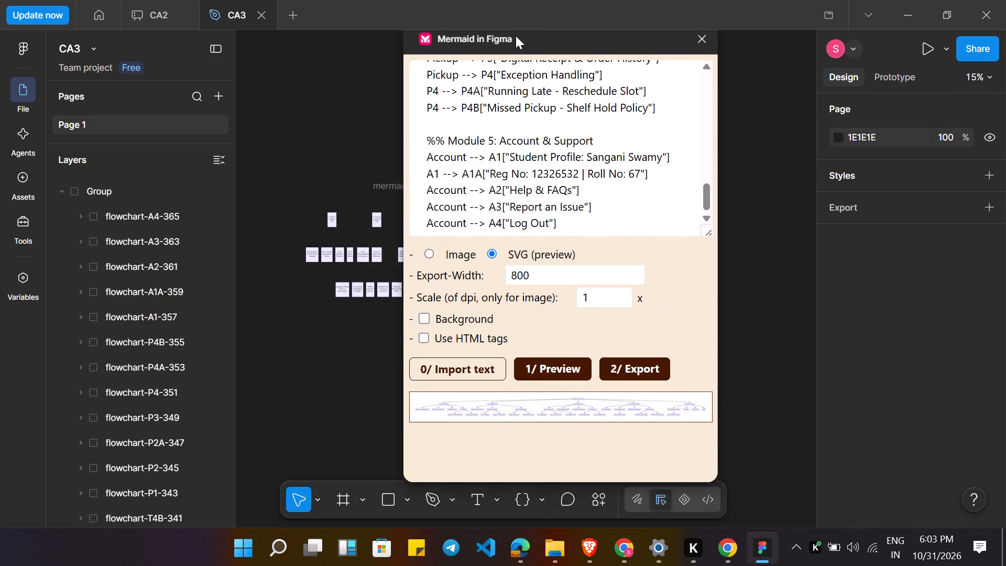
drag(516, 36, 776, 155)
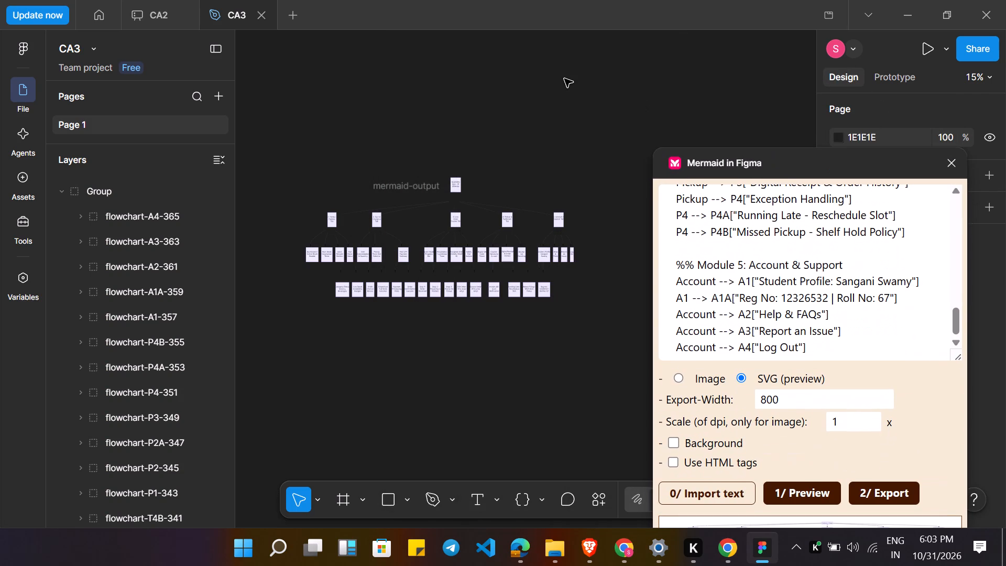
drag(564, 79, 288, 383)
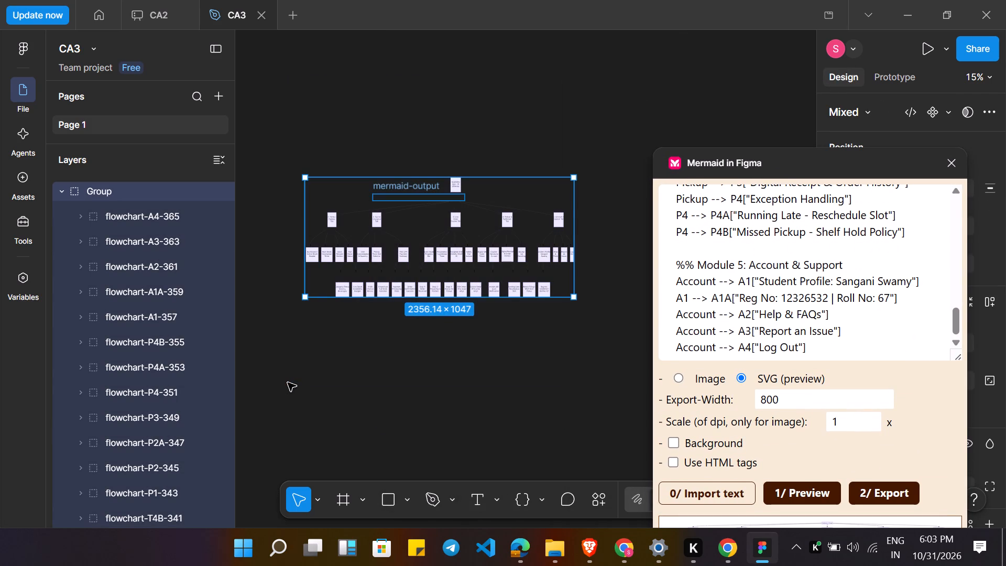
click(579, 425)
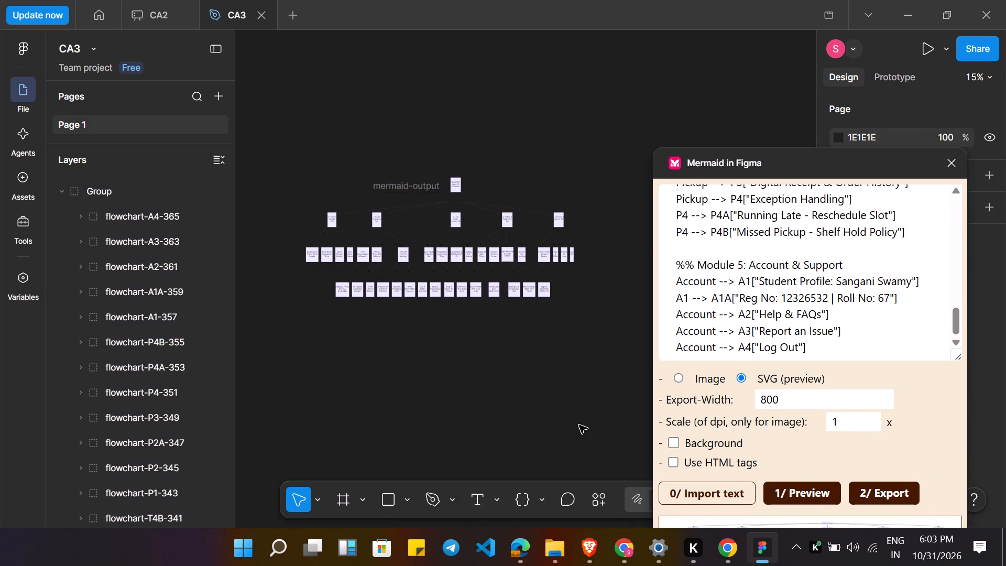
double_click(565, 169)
Select the node-box group together with mermaid-output, uncover the design properties behind the plugin window, and change the selection's 000000 color to FF5F5F.
drag(588, 160, 208, 356)
scroll(406, 334, left, 1)
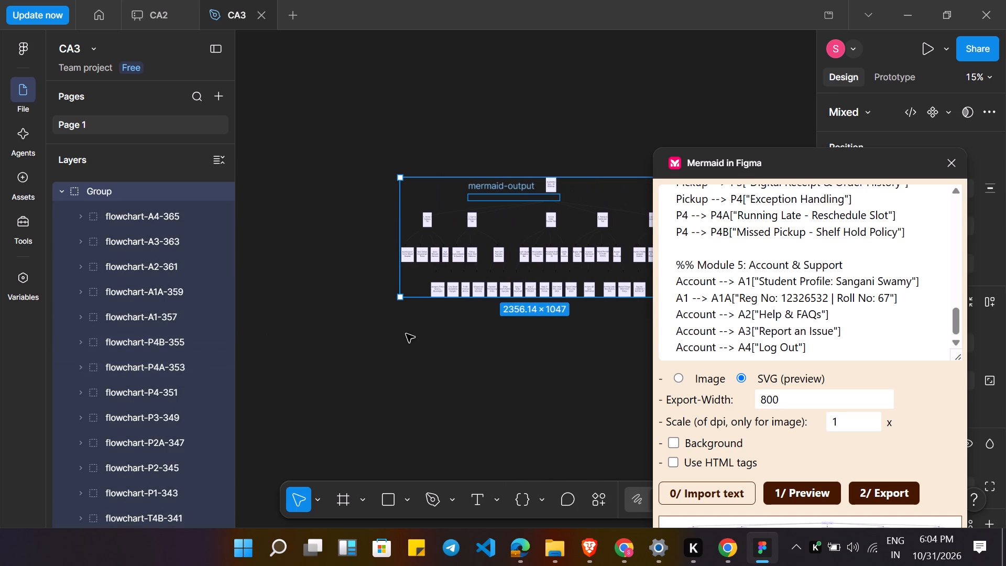
scroll(627, 284, left, 1)
drag(740, 165, 731, 149)
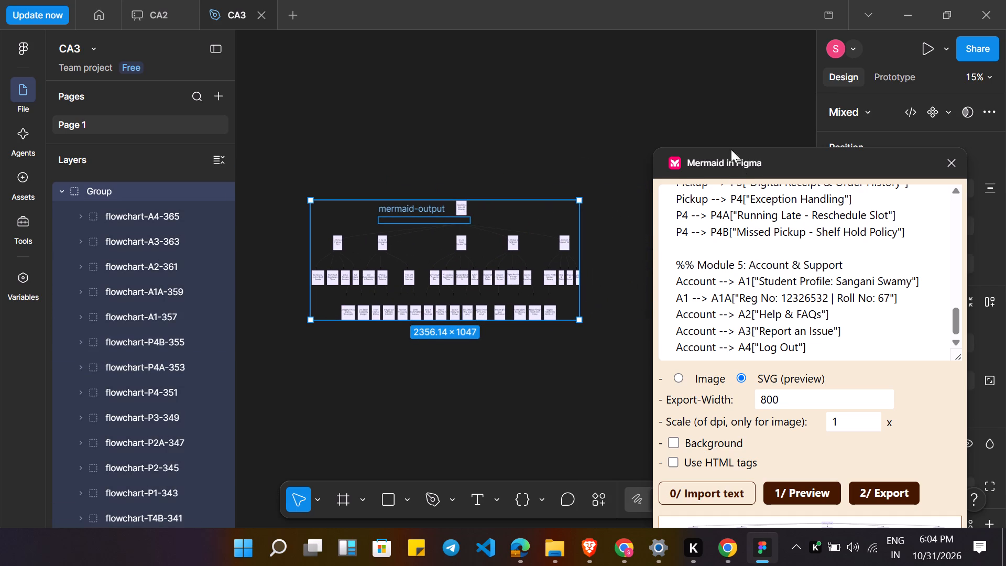
drag(731, 149, 263, 419)
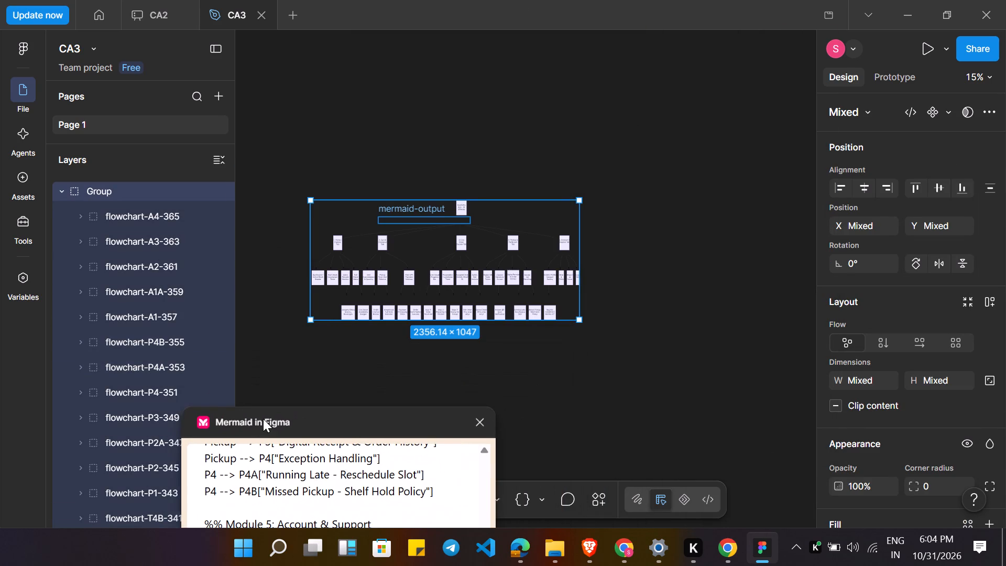
scroll(975, 271, down, 4)
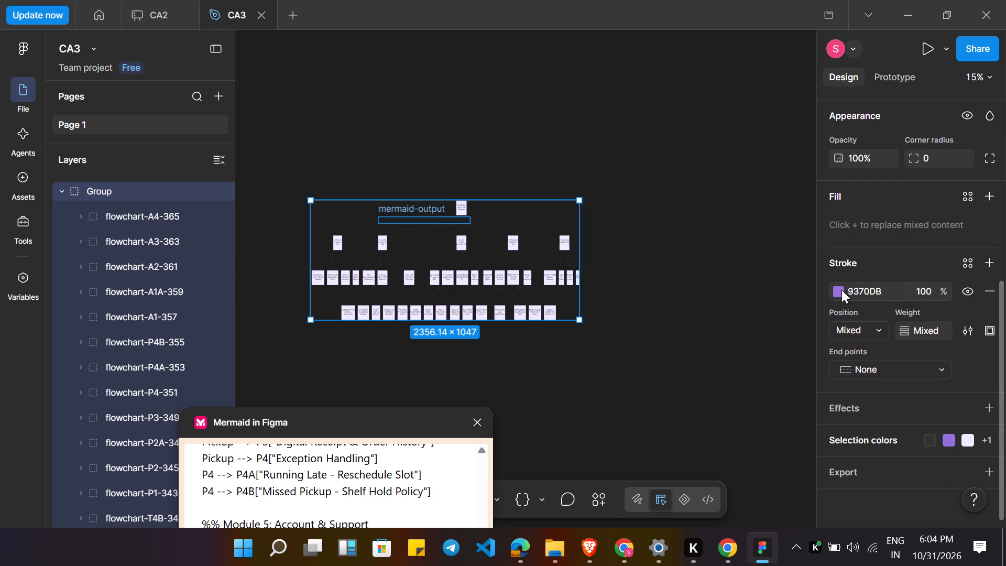
click(858, 445)
scroll(858, 445, down, 3)
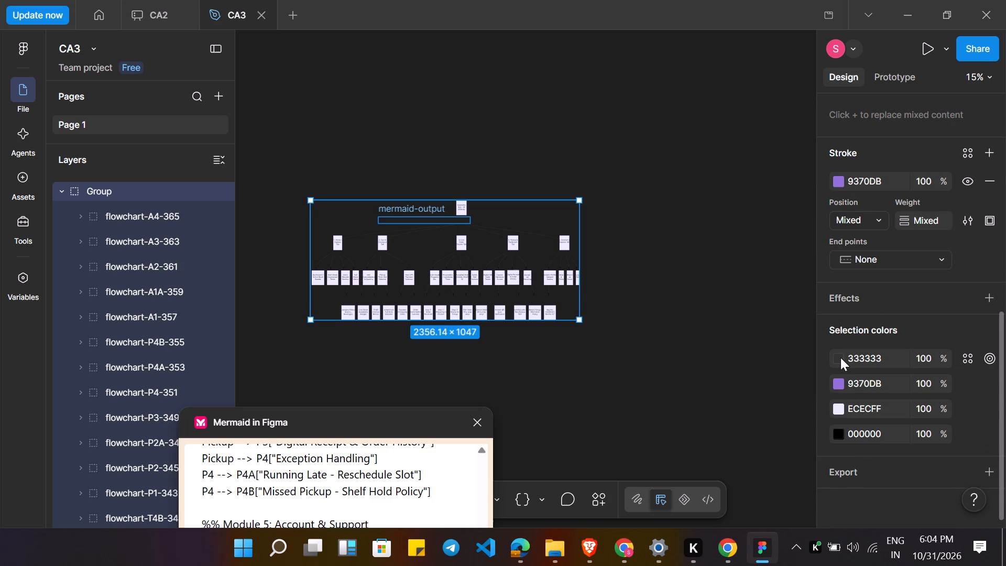
click(838, 437)
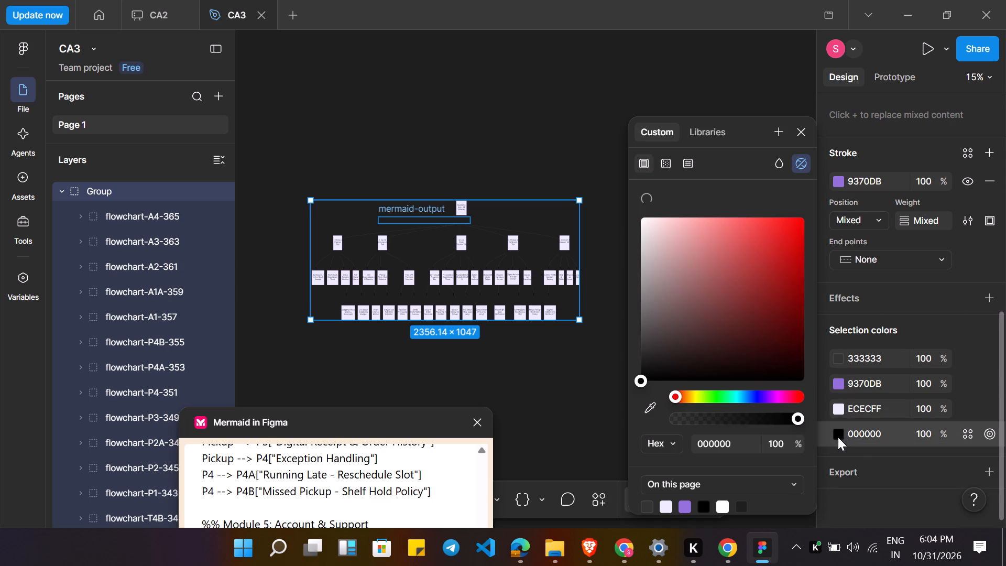
drag(640, 378, 654, 294)
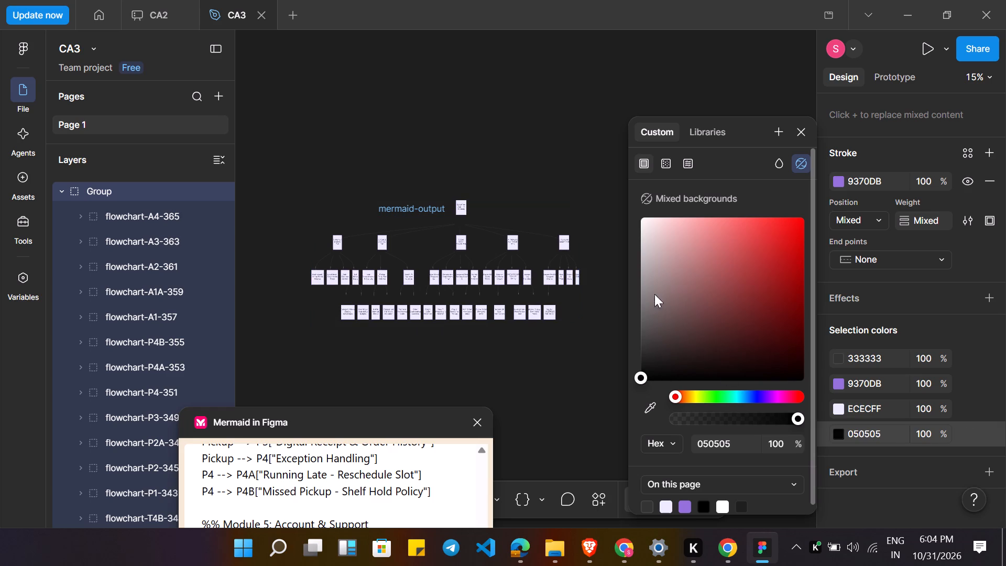
drag(654, 294, 685, 236)
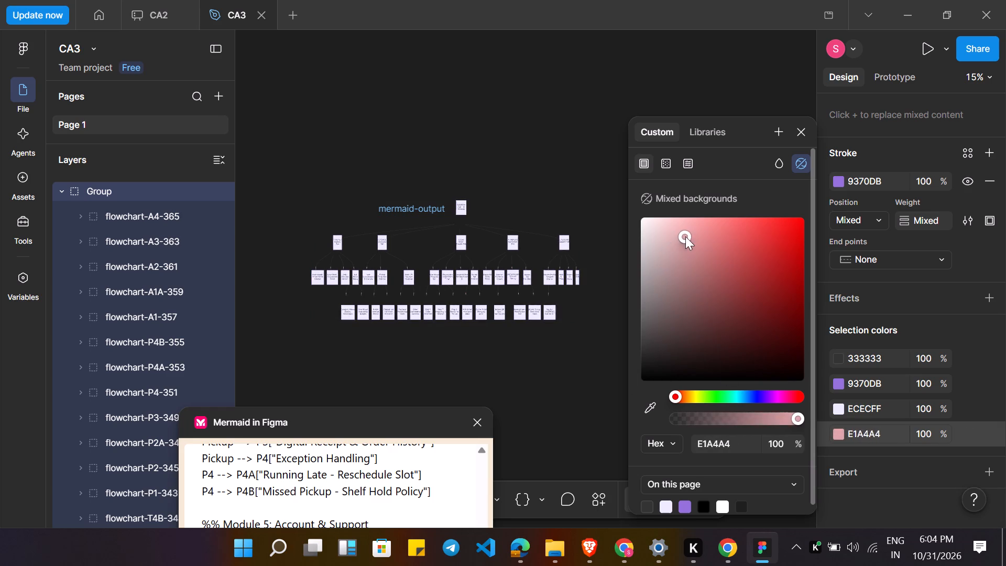
drag(685, 236, 744, 147)
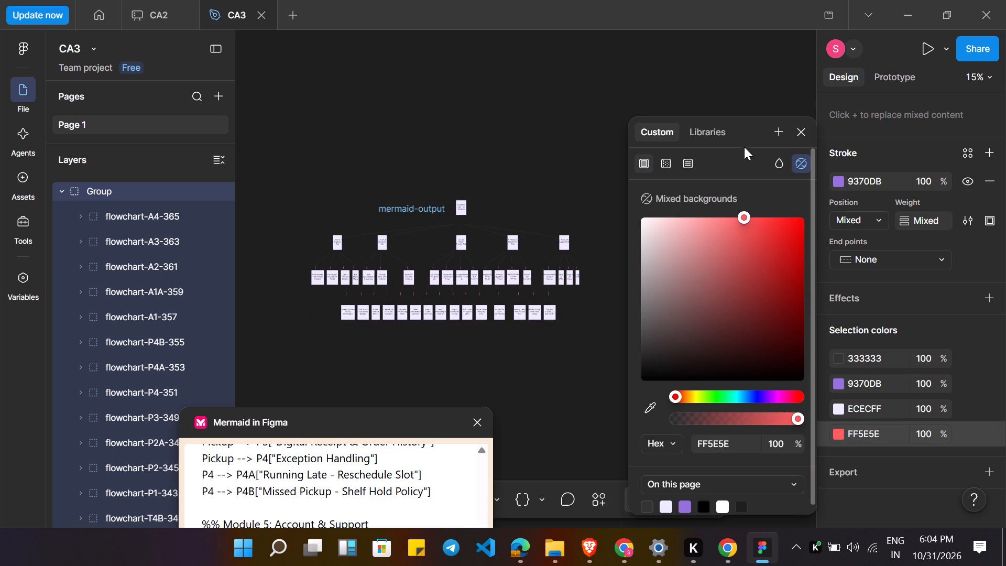
drag(744, 147, 743, 143)
Open the ECECFF selection color of the selected flowchart for editing.
click(837, 404)
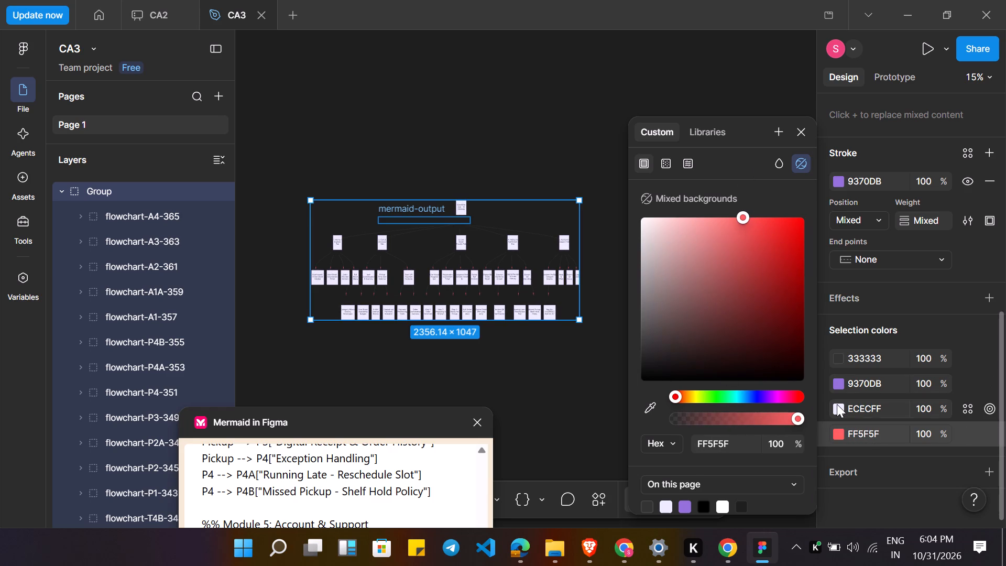
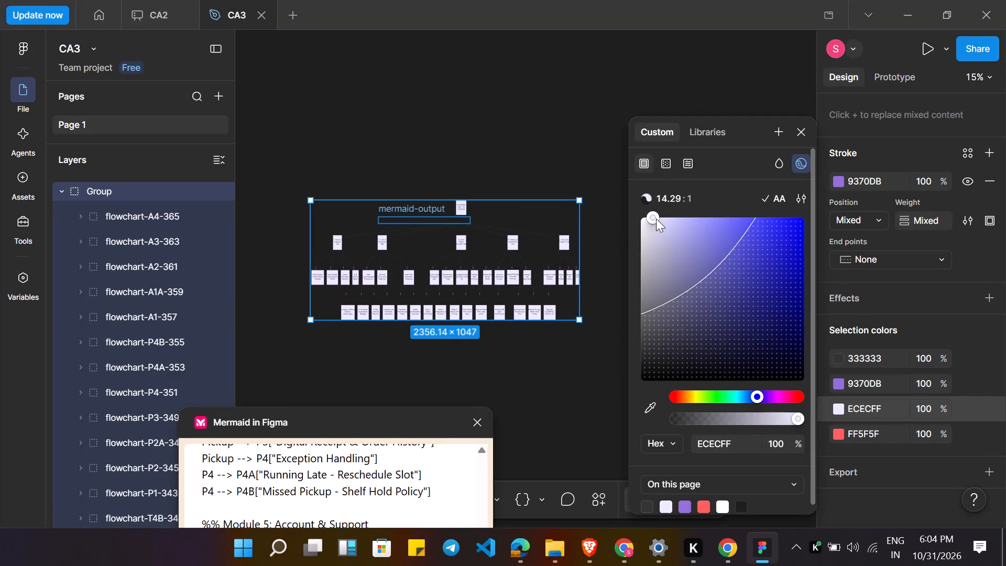
Change the pale lavender fill colour shared by the selected flowchart's boxes to light grey EBEBEB.
drag(655, 218, 637, 253)
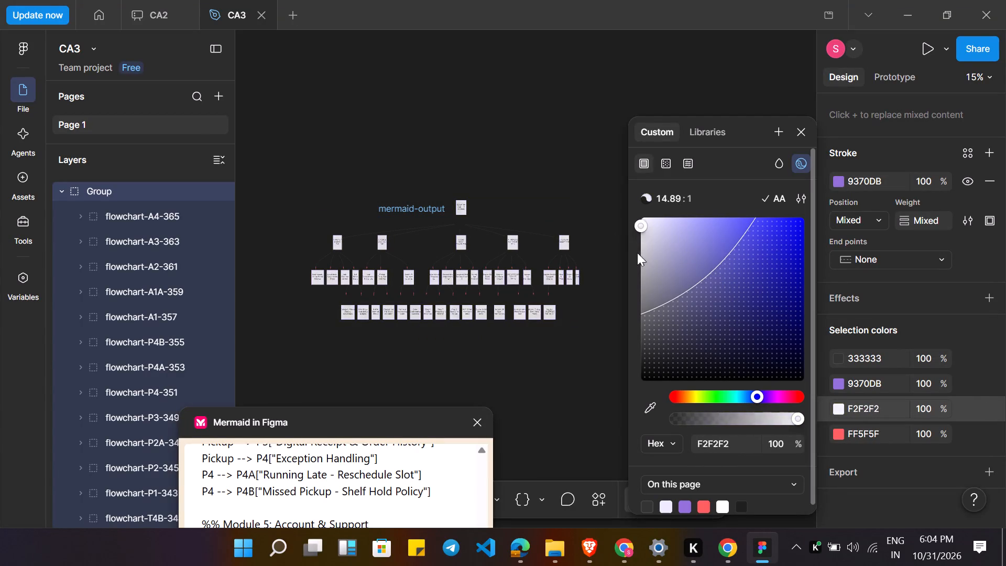
drag(637, 253, 605, 212)
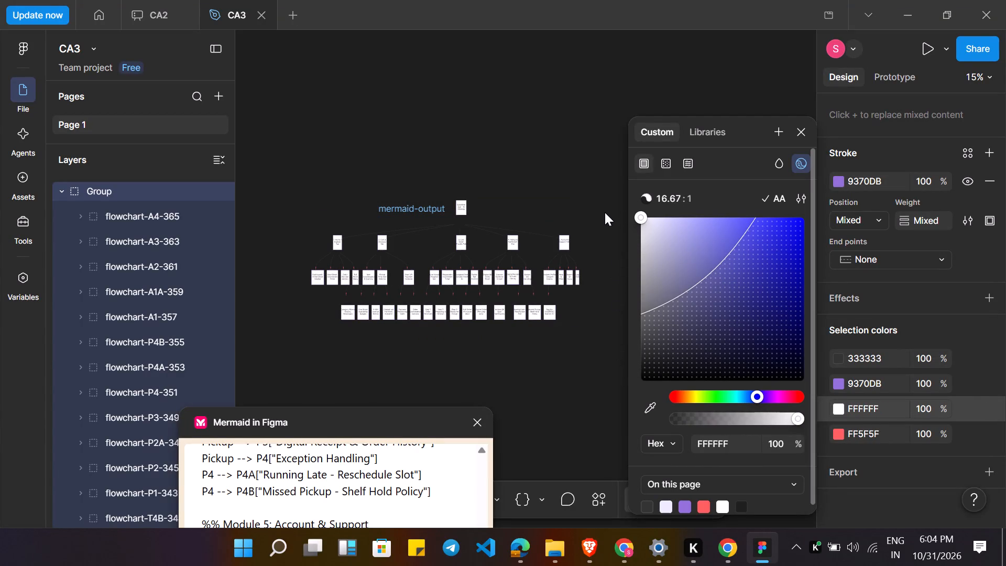
drag(605, 212, 643, 232)
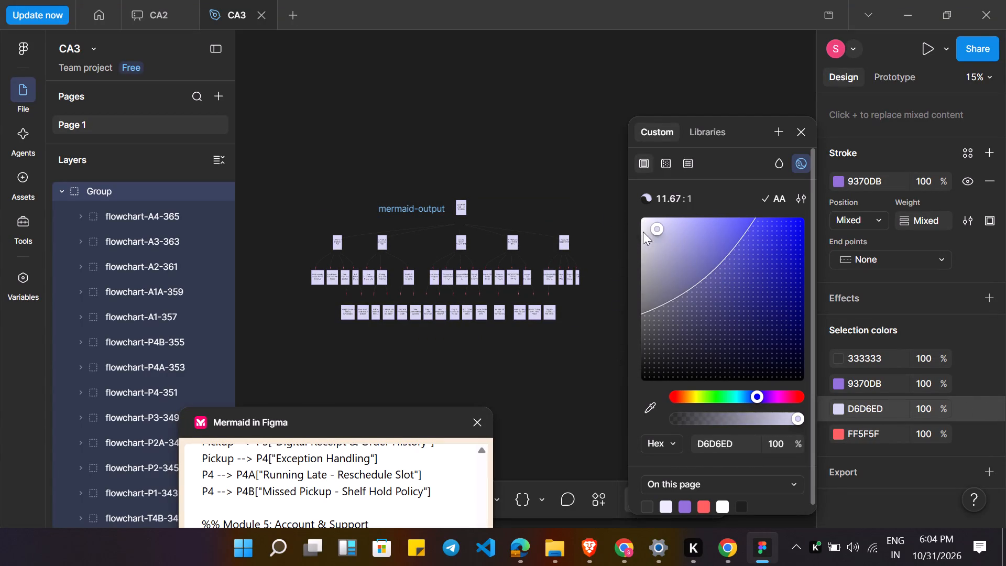
drag(643, 232, 629, 231)
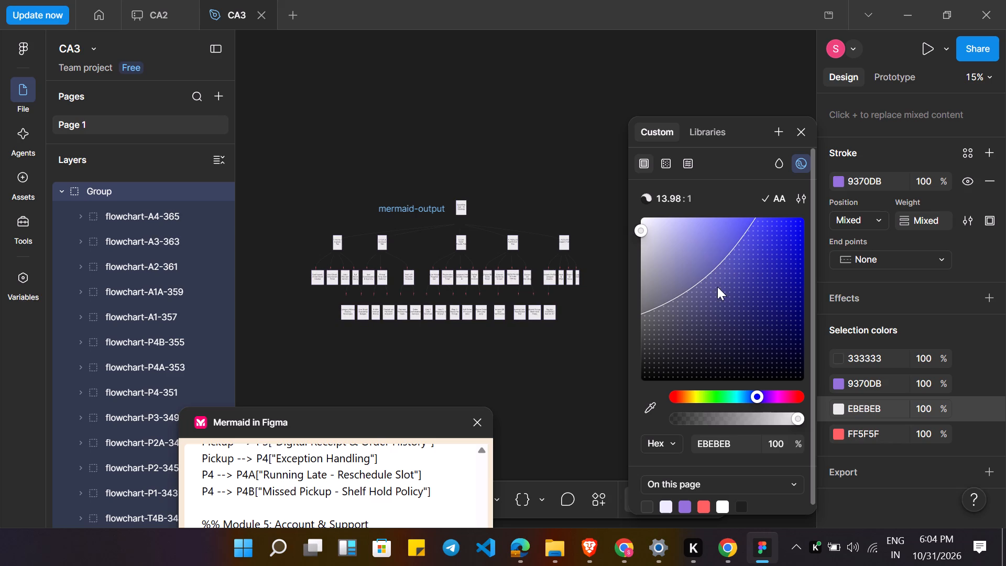
Change the purple outline colour shared by the selected flowchart's boxes to 865AE1.
click(839, 380)
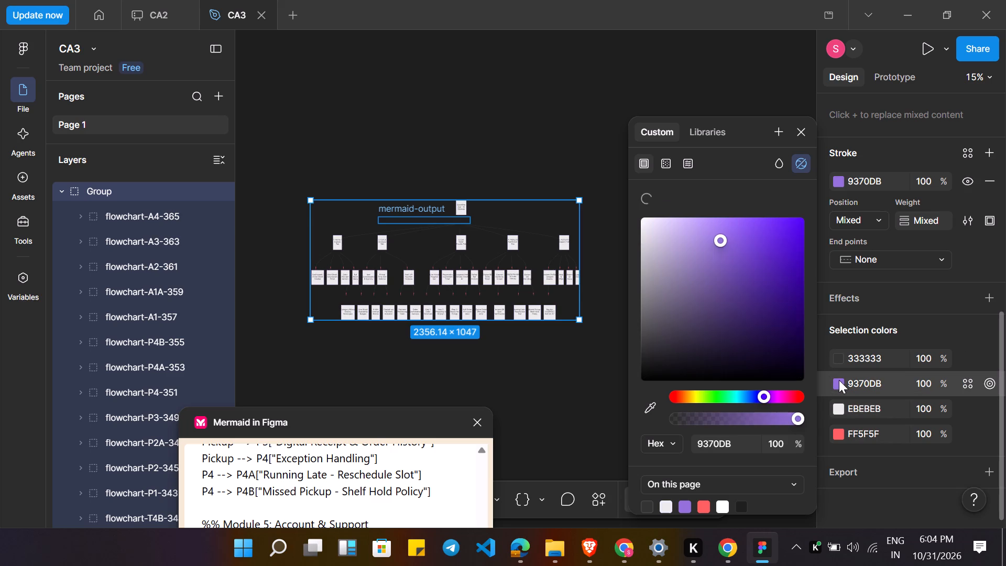
drag(720, 241, 687, 260)
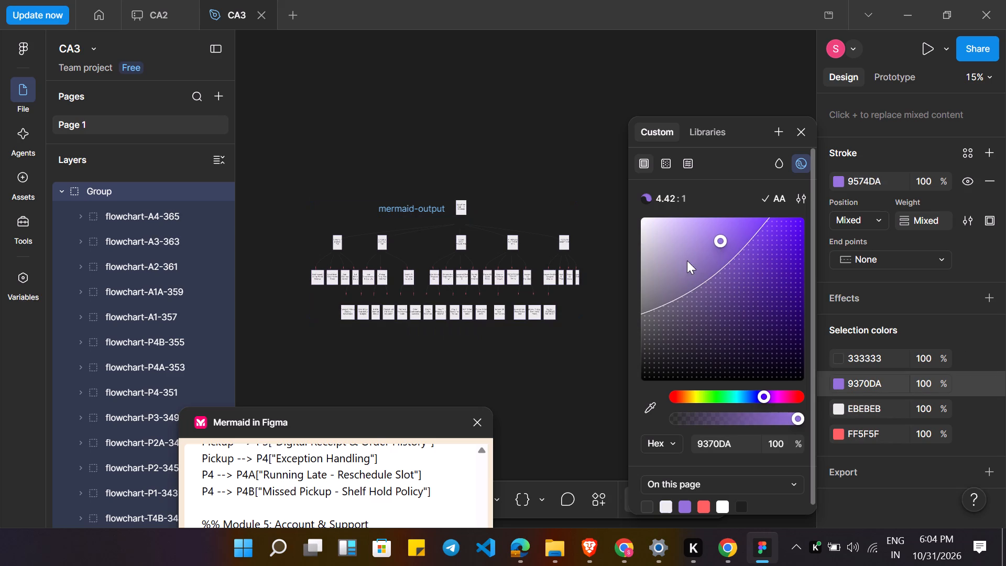
drag(687, 260, 758, 235)
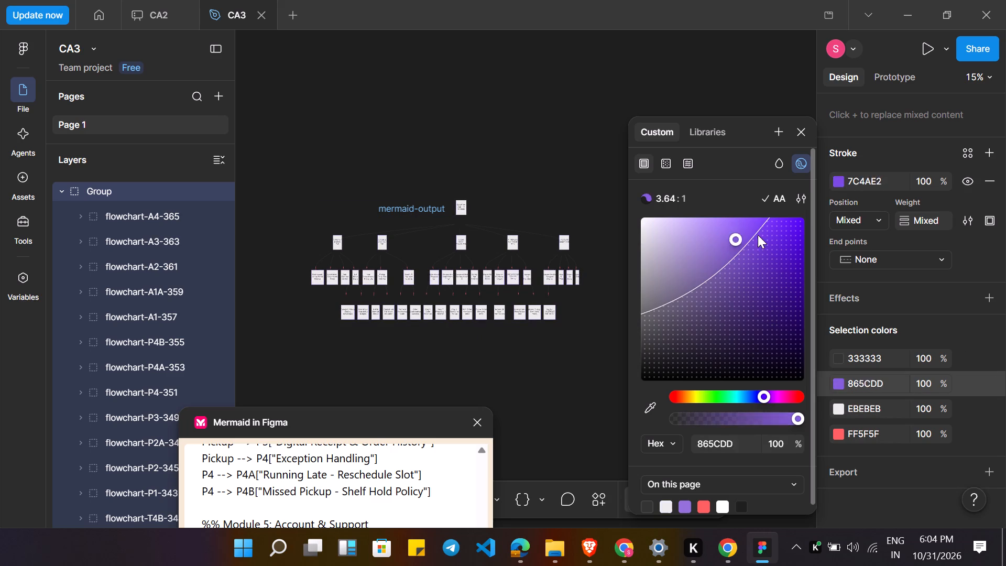
drag(758, 235, 759, 369)
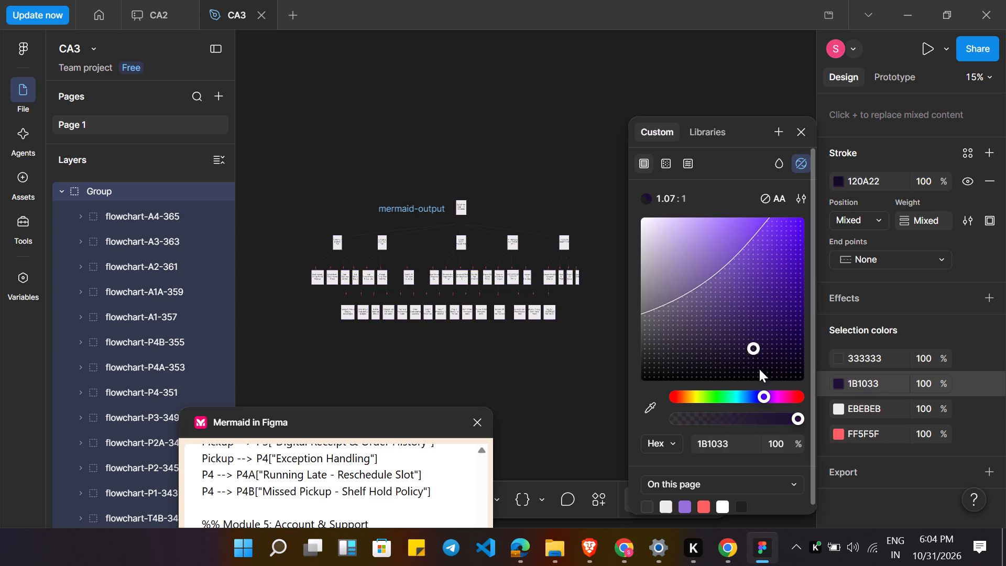
drag(759, 369, 730, 242)
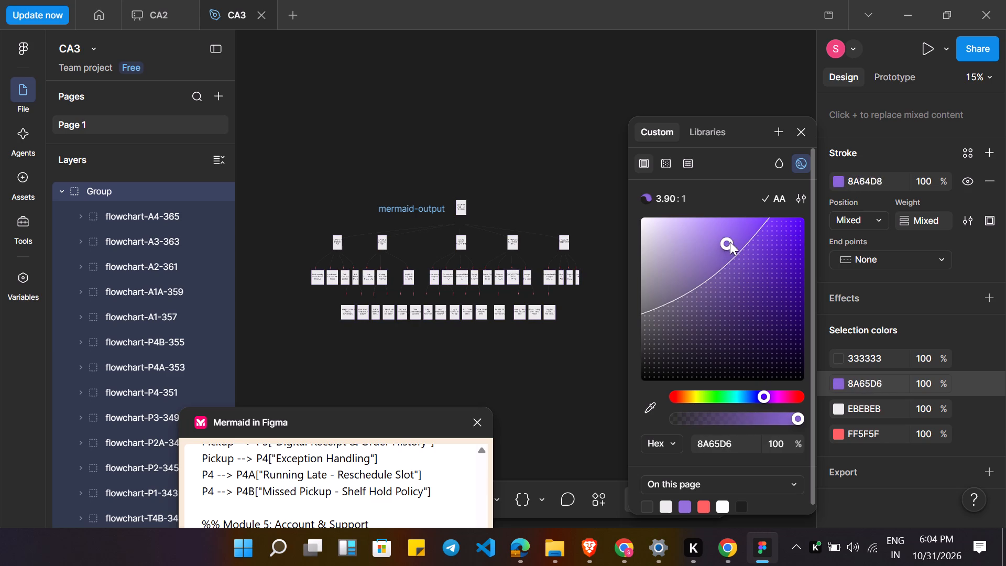
drag(730, 242, 738, 237)
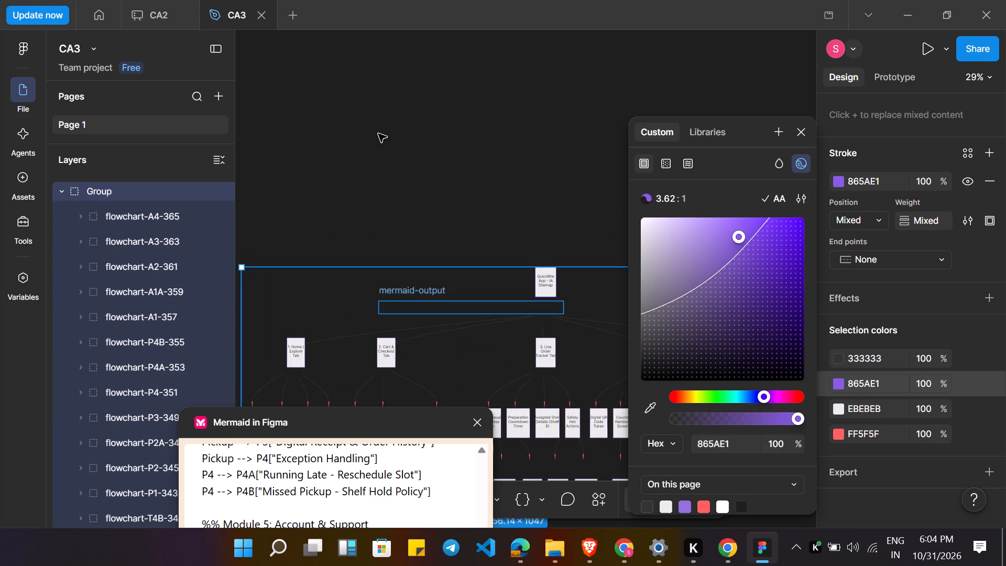
click(378, 134)
scroll(378, 134, down, 2)
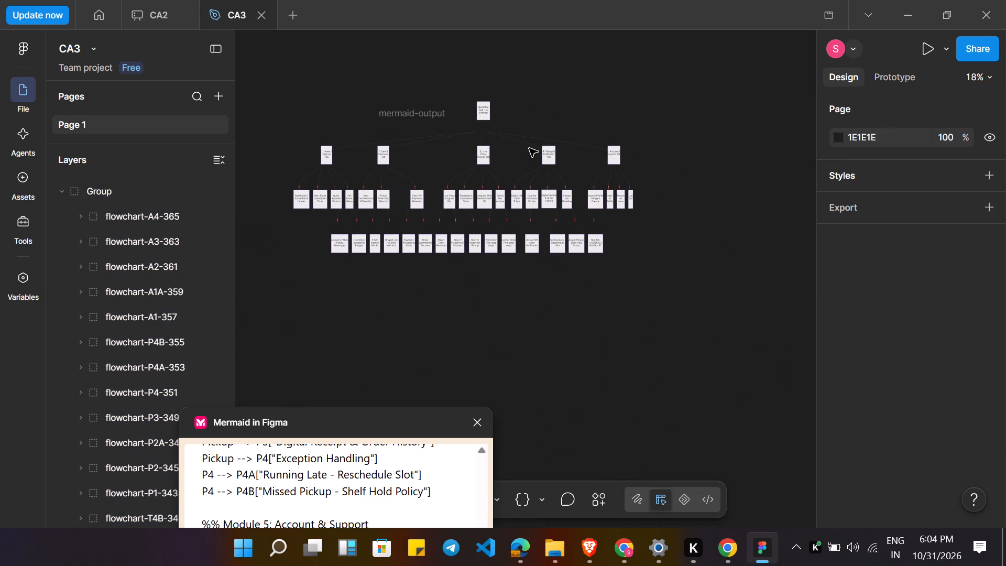
Move the mermaid-output connector frame to about X -2832, Y -1571 so its lines meet the flowchart boxes.
click(725, 360)
click(514, 114)
click(412, 111)
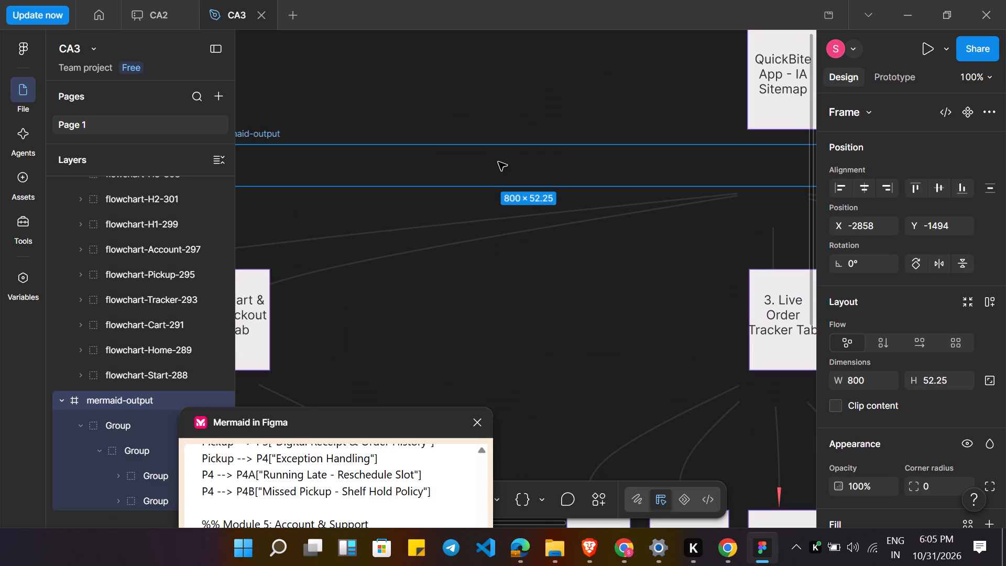
drag(498, 162, 509, 135)
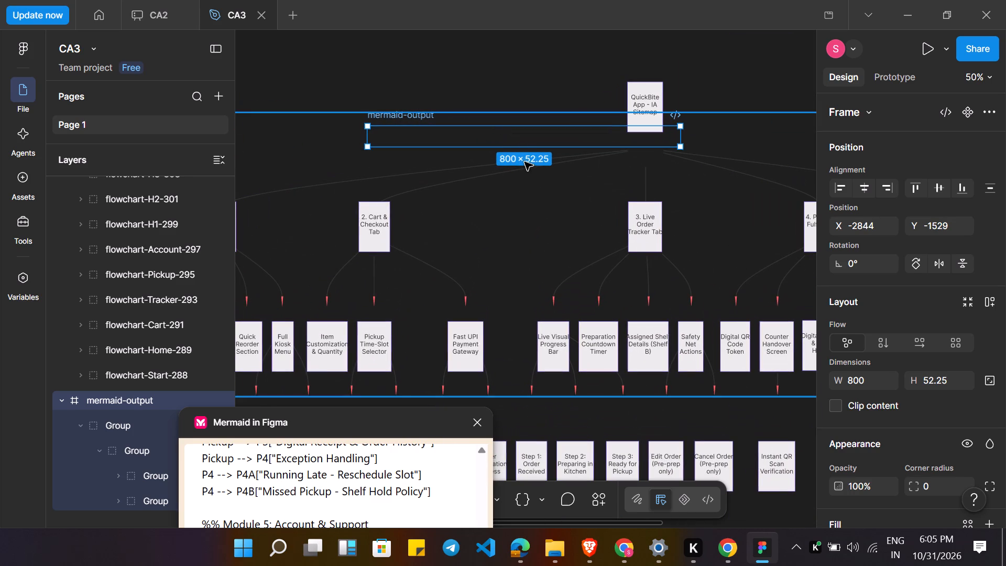
drag(518, 139, 523, 153)
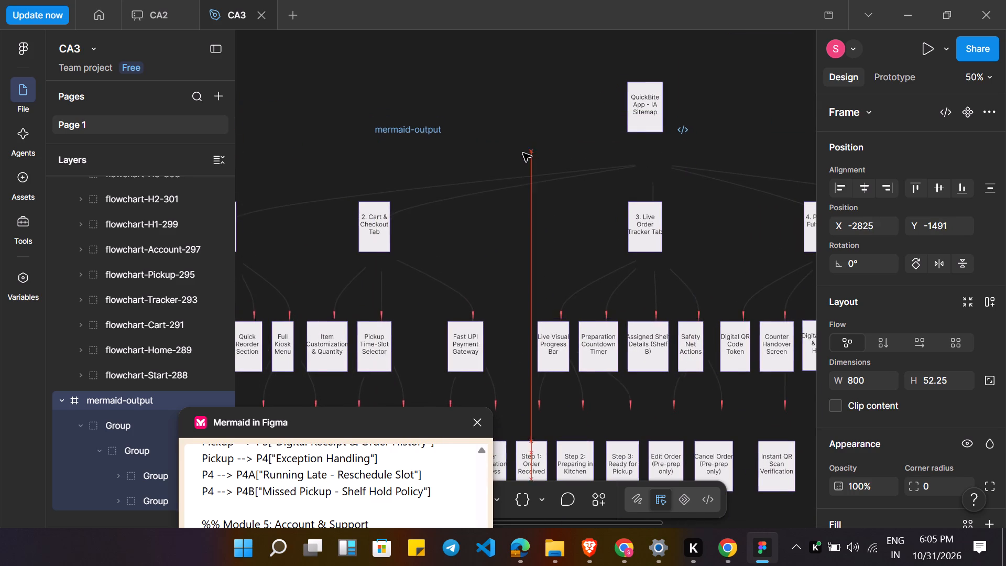
drag(523, 153, 518, 155)
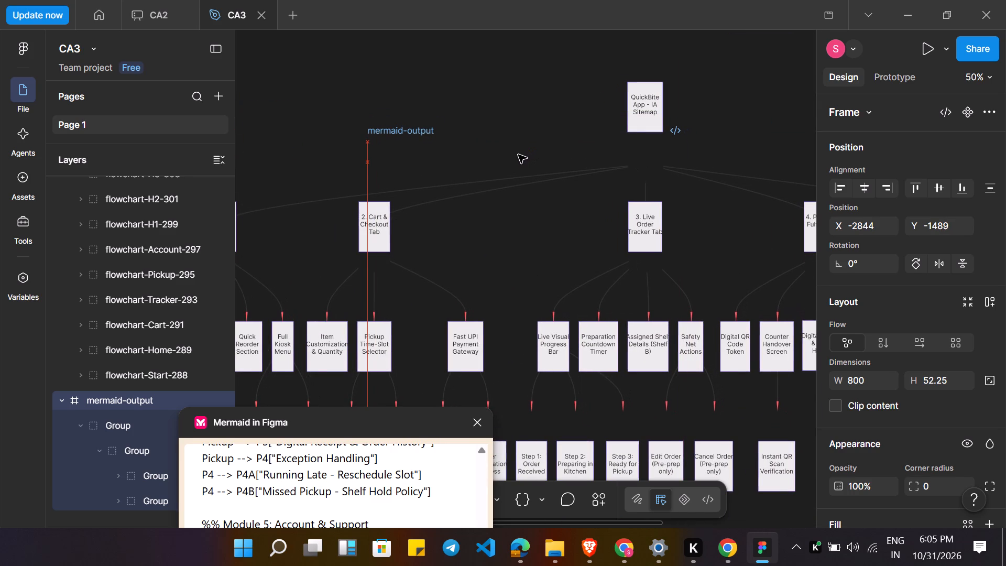
drag(518, 155, 522, 125)
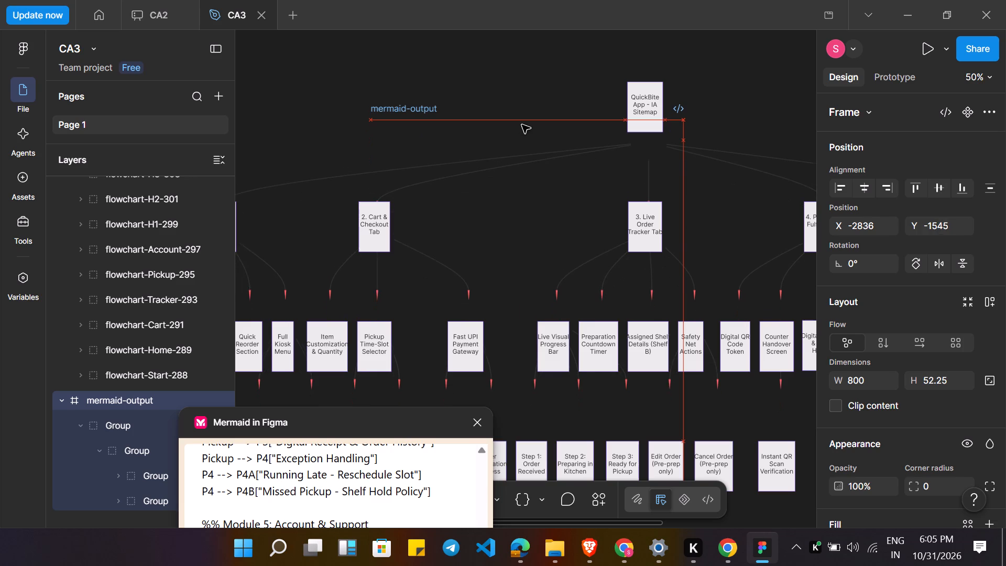
drag(522, 125, 522, 124)
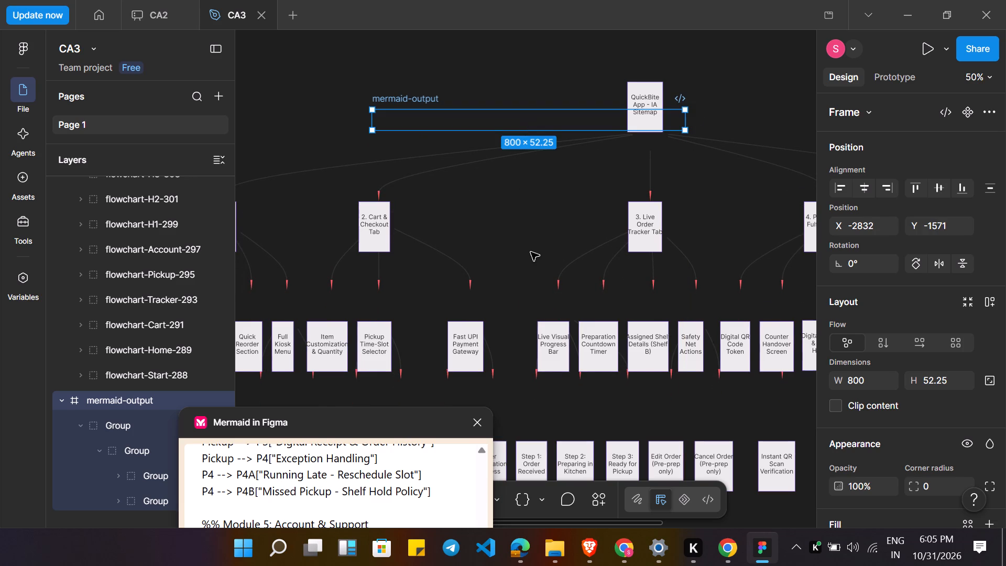
scroll(531, 252, down, 1)
click(563, 178)
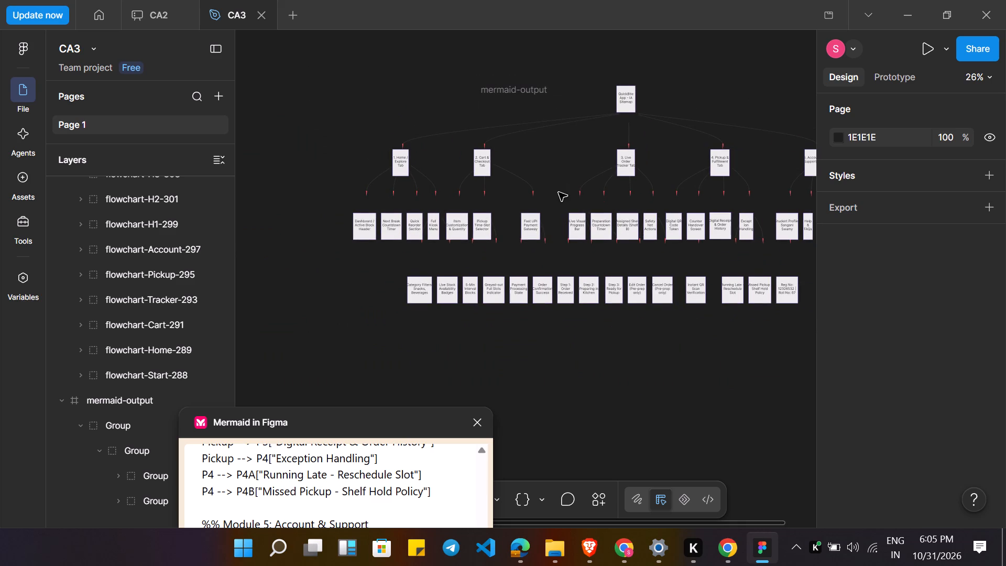
Move the top-level Group of flowchart boxes to about X -3438, Y -1709 to line it up with the connector arrows.
click(573, 211)
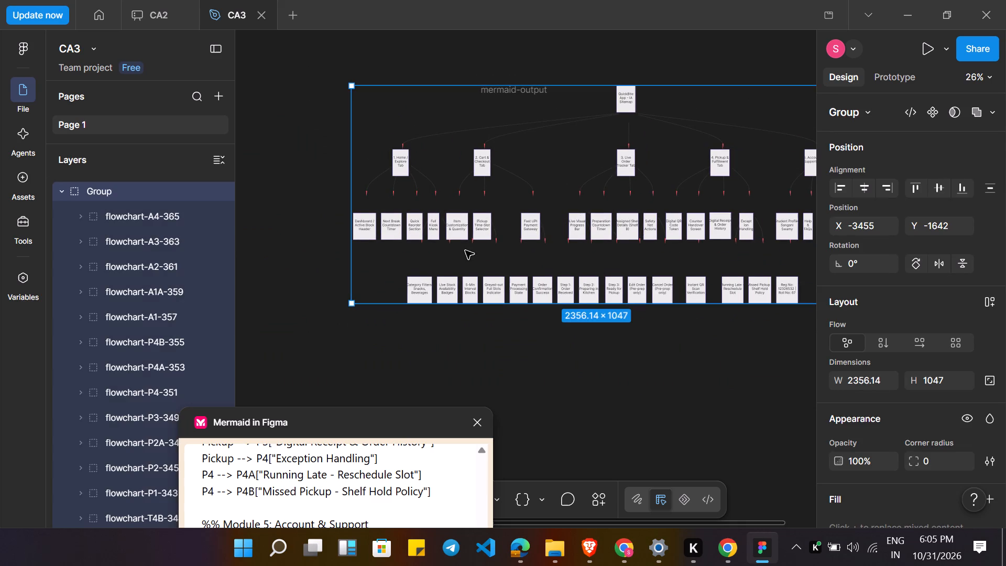
click(465, 251)
drag(465, 251, 471, 247)
click(471, 247)
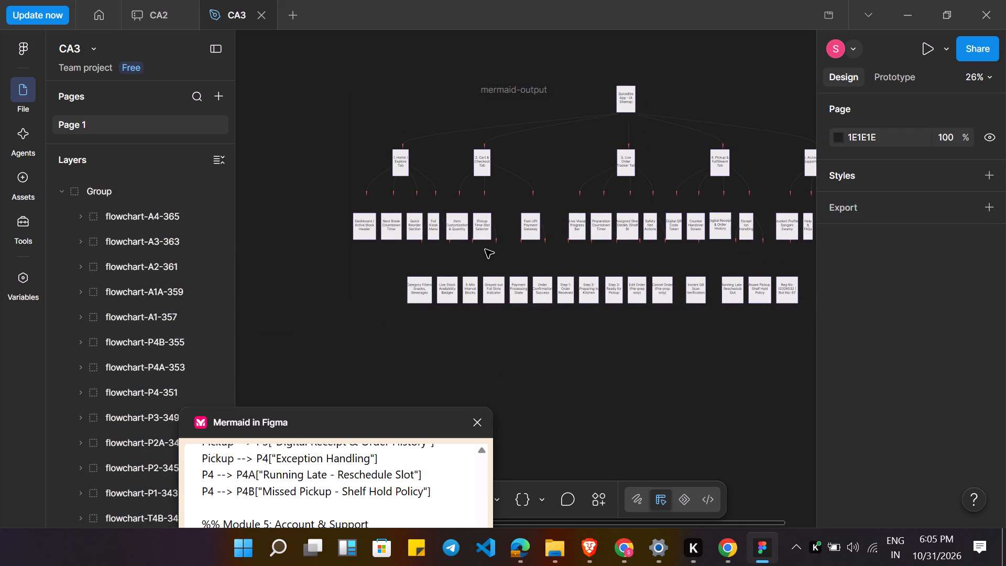
click(479, 247)
double_click(493, 260)
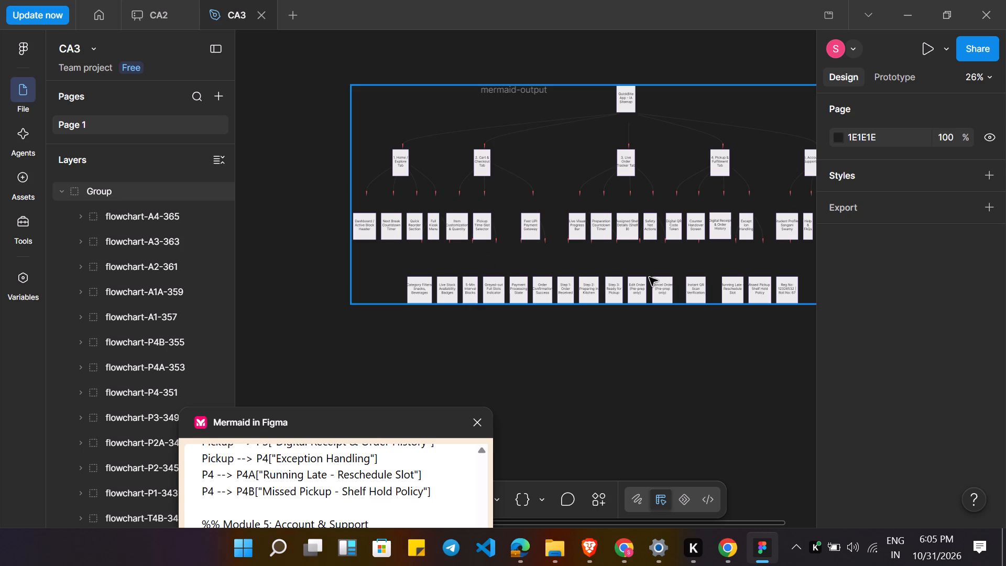
click(683, 282)
drag(683, 282, 693, 273)
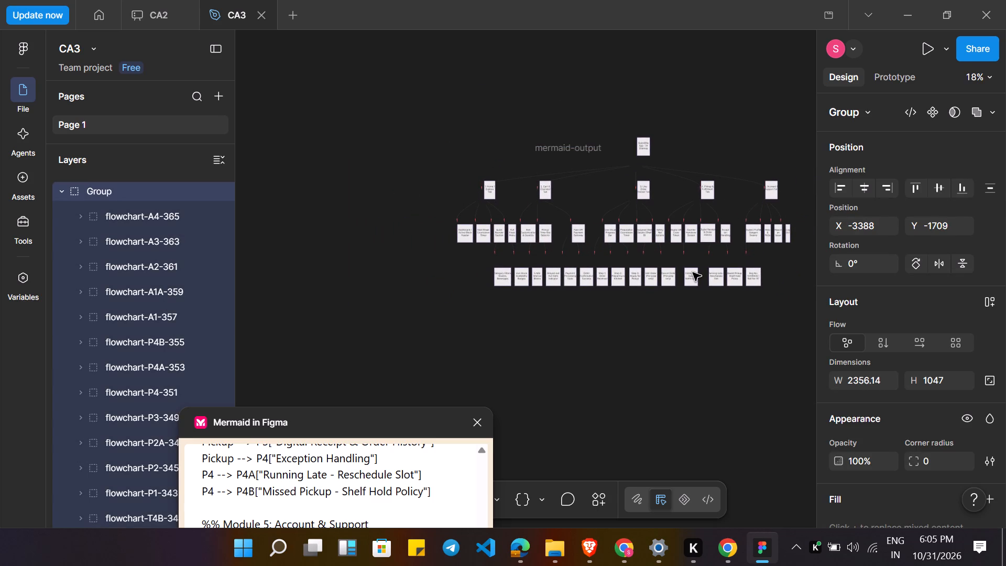
drag(693, 273, 686, 275)
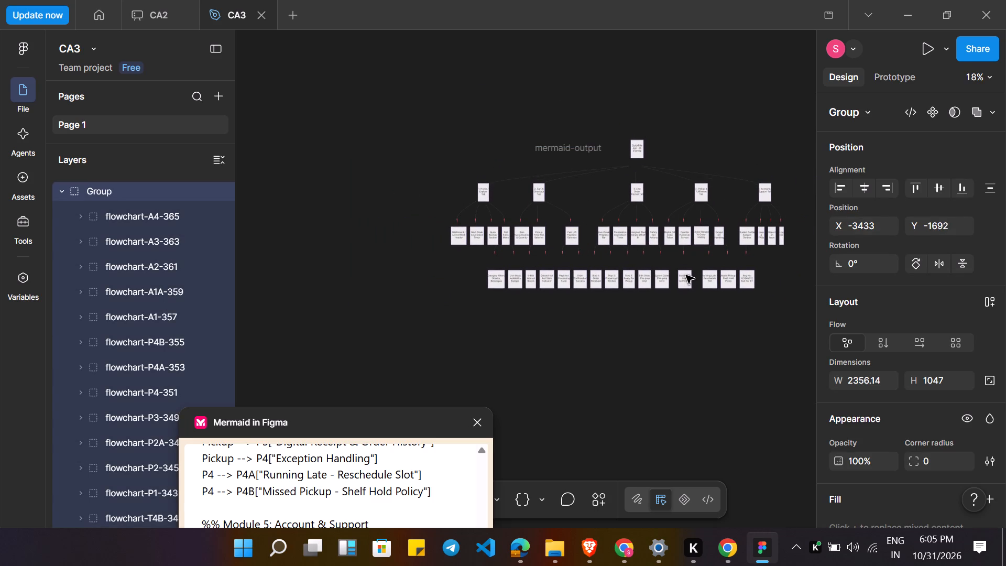
drag(686, 275, 685, 273)
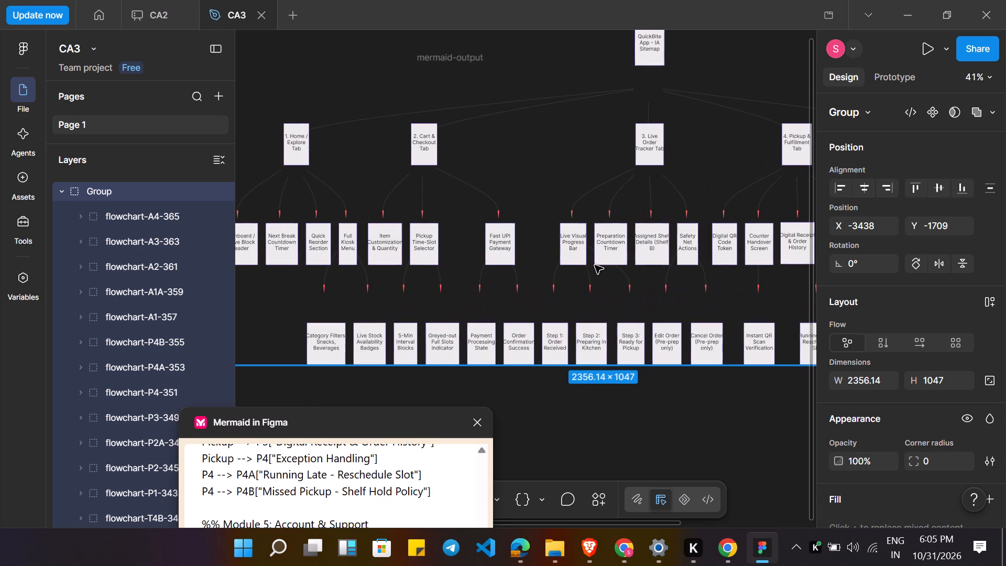
Nudge the nested connector-arrow group inside the mermaid-output frame to about X -549, Y 69.
click(595, 265)
double_click(591, 275)
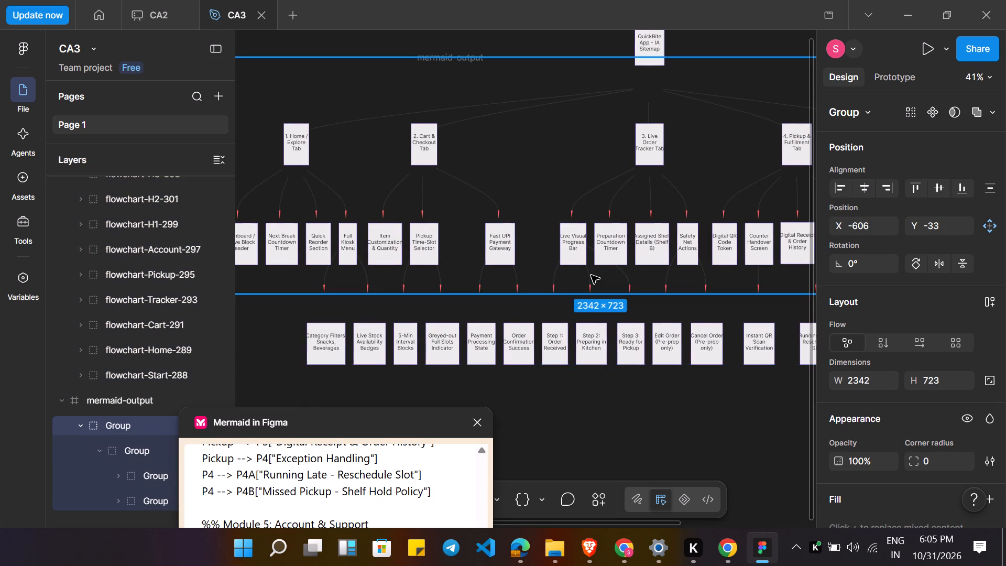
triple_click(326, 288)
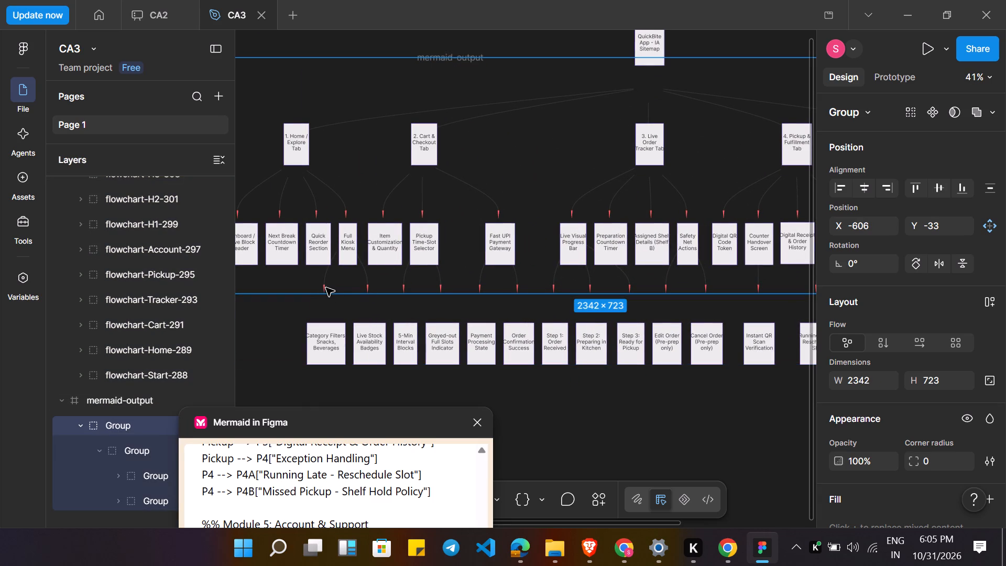
triple_click(321, 288)
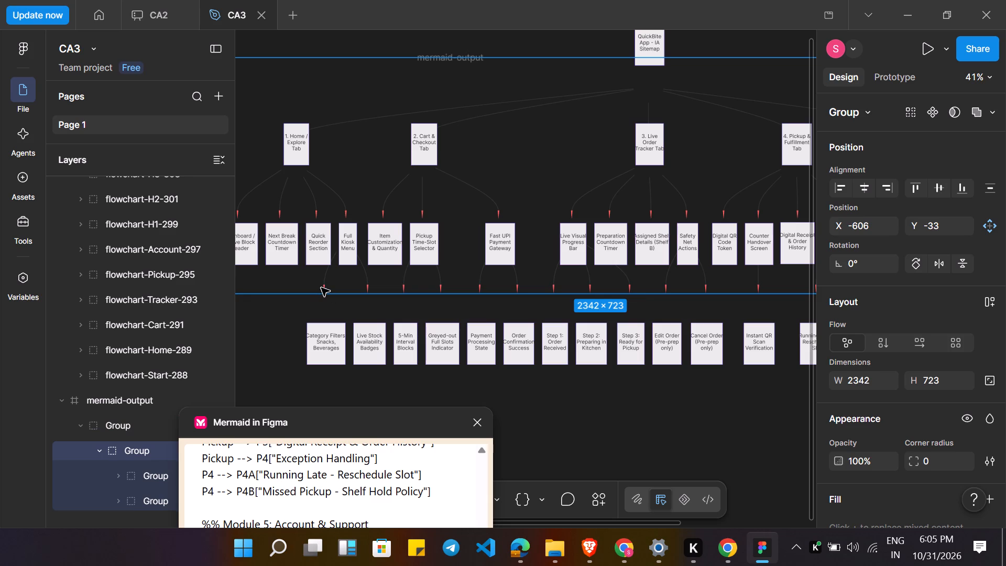
click(324, 286)
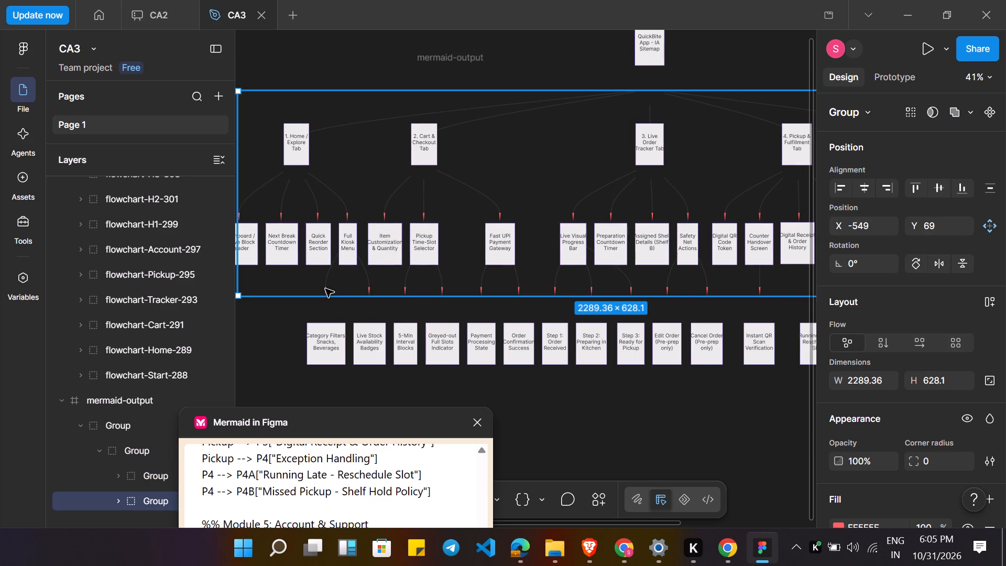
scroll(443, 264, right, 1)
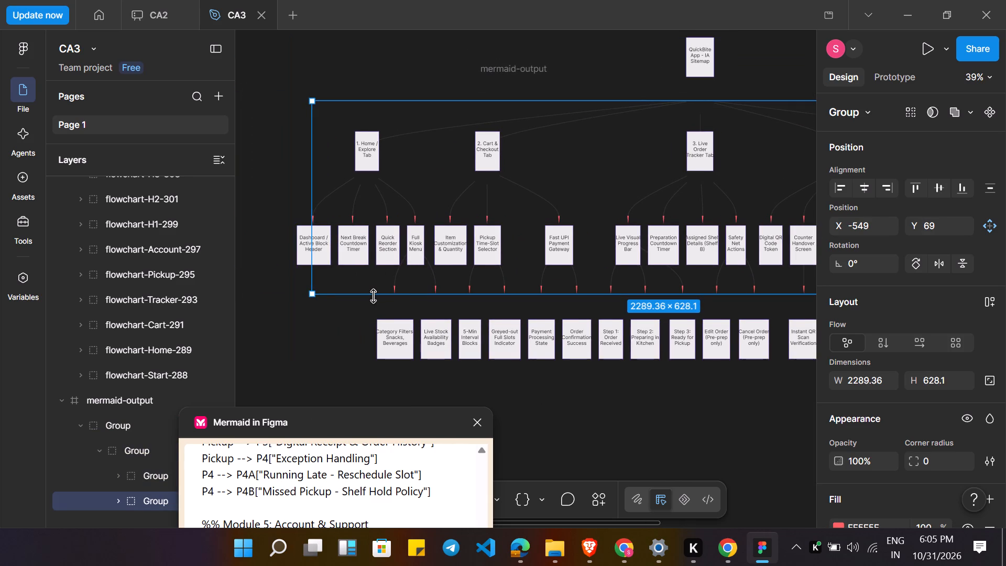
click(545, 380)
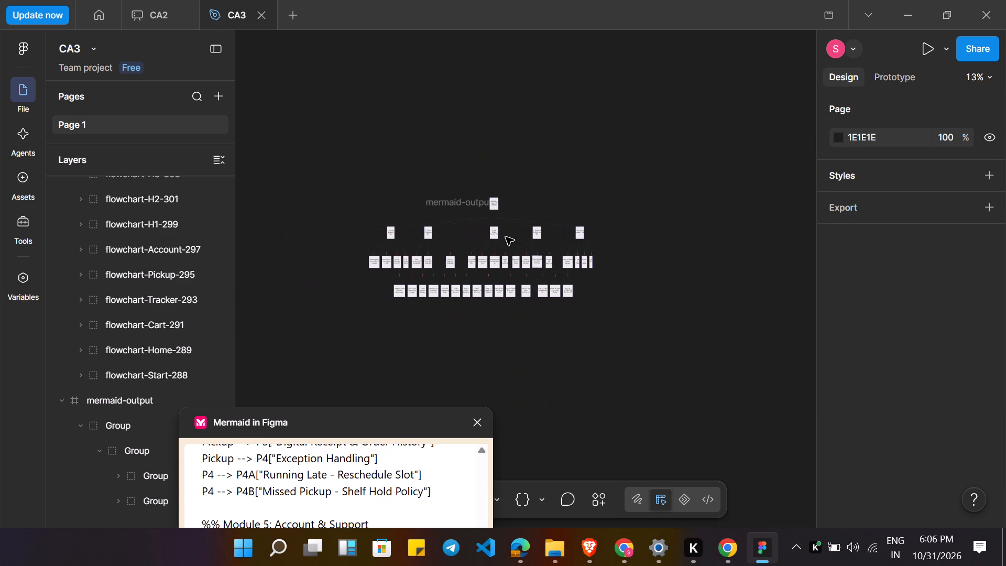
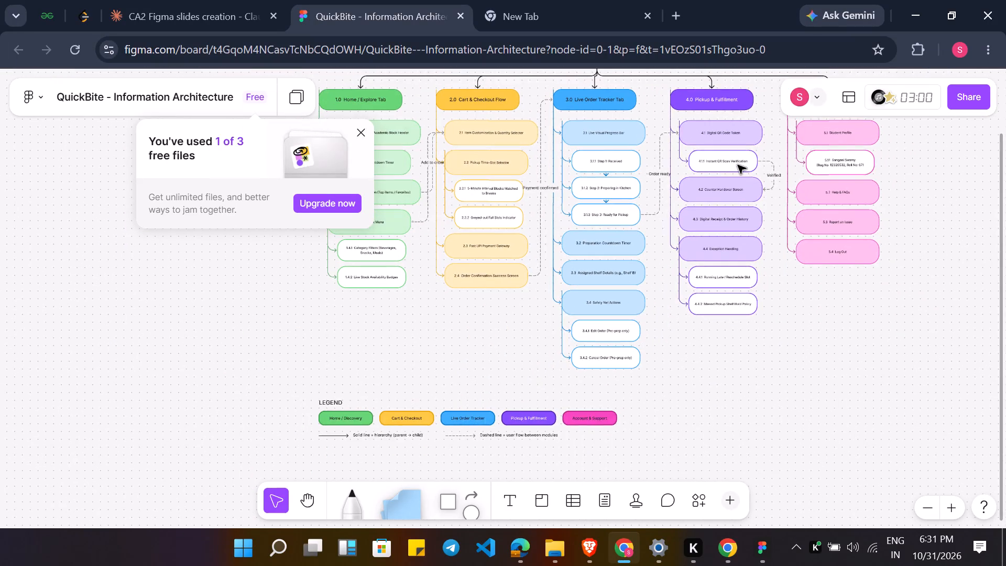
Look over the QuickBite information architecture flowchart, from the root app node through its five module branches.
scroll(738, 165, up, 1)
scroll(738, 165, left, 1)
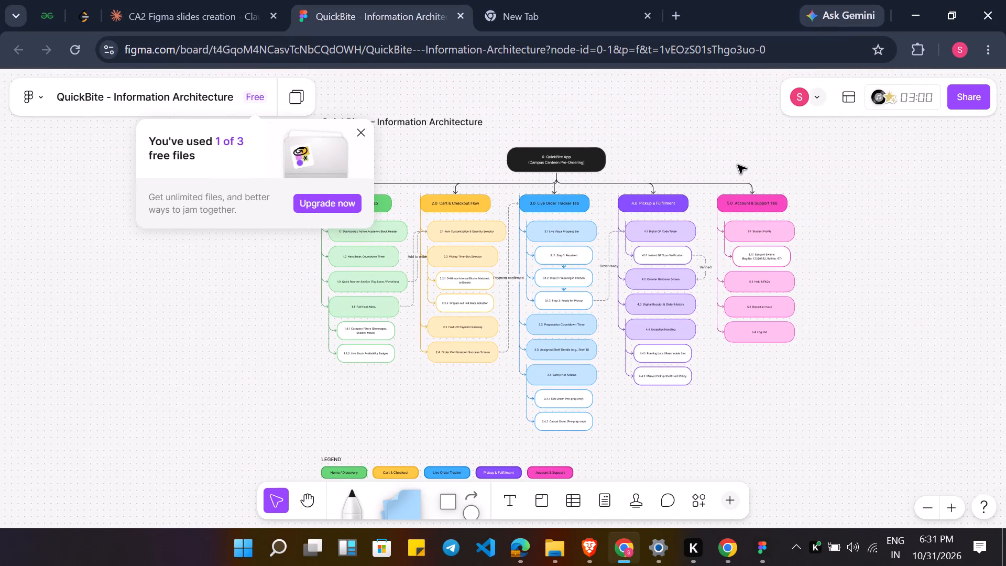
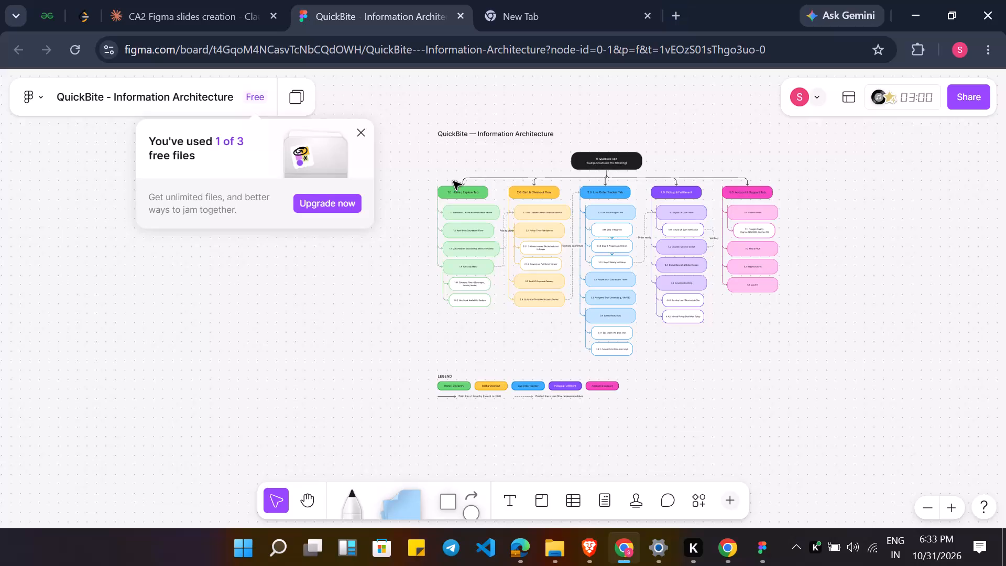
Move the QuickBite - Information Architecture file from Drafts to the Team project folder.
click(365, 135)
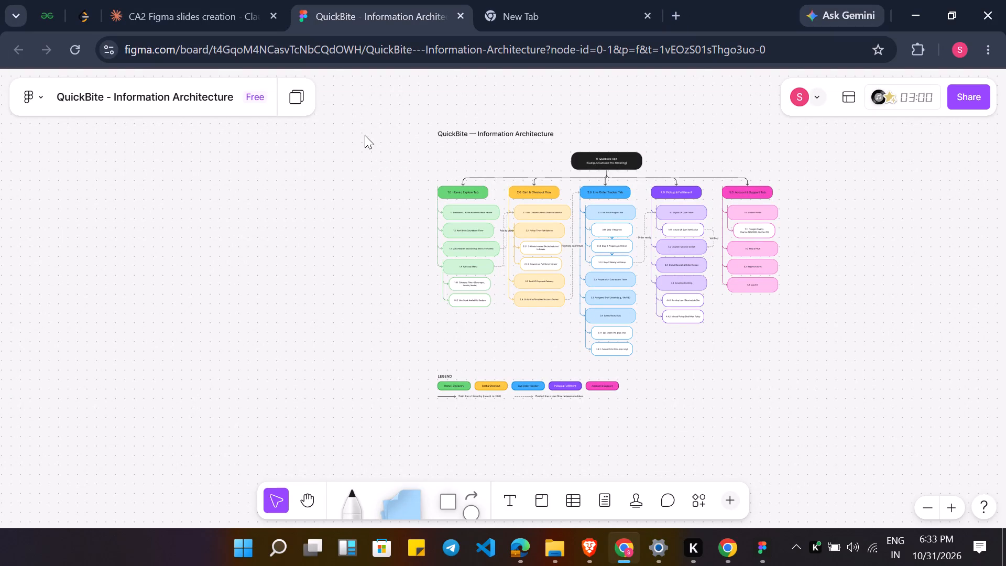
scroll(460, 208, left, 1)
scroll(460, 208, right, 2)
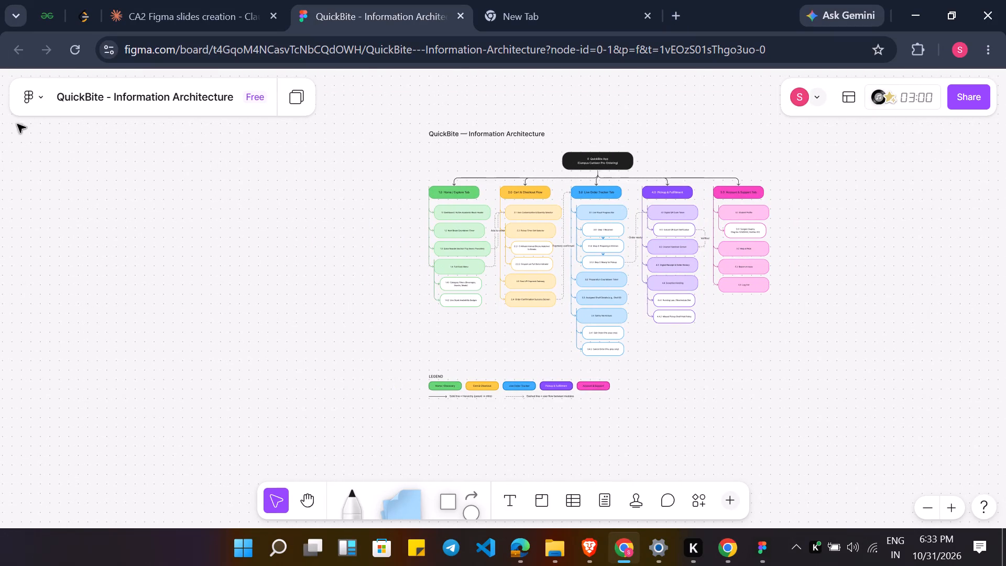
click(91, 92)
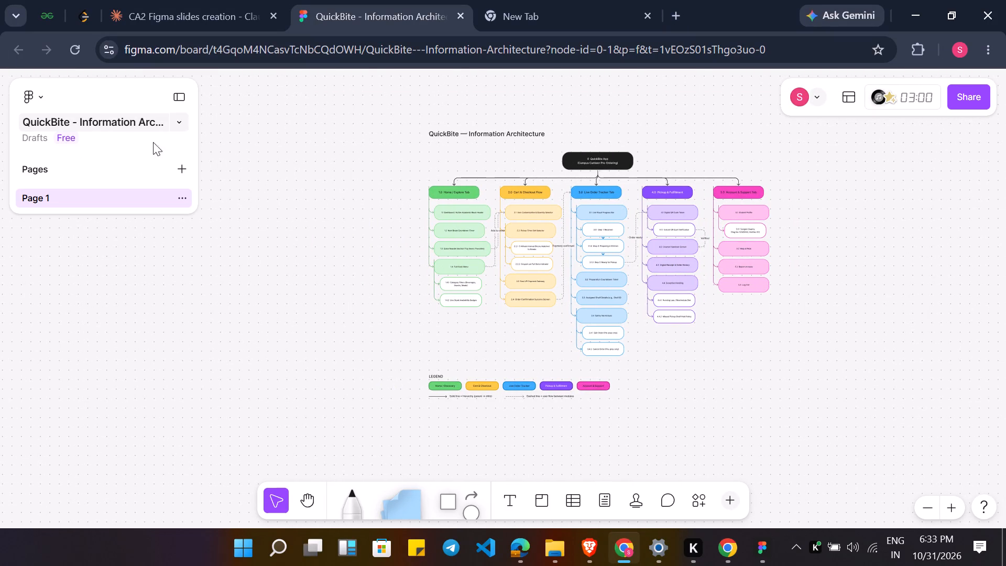
click(177, 126)
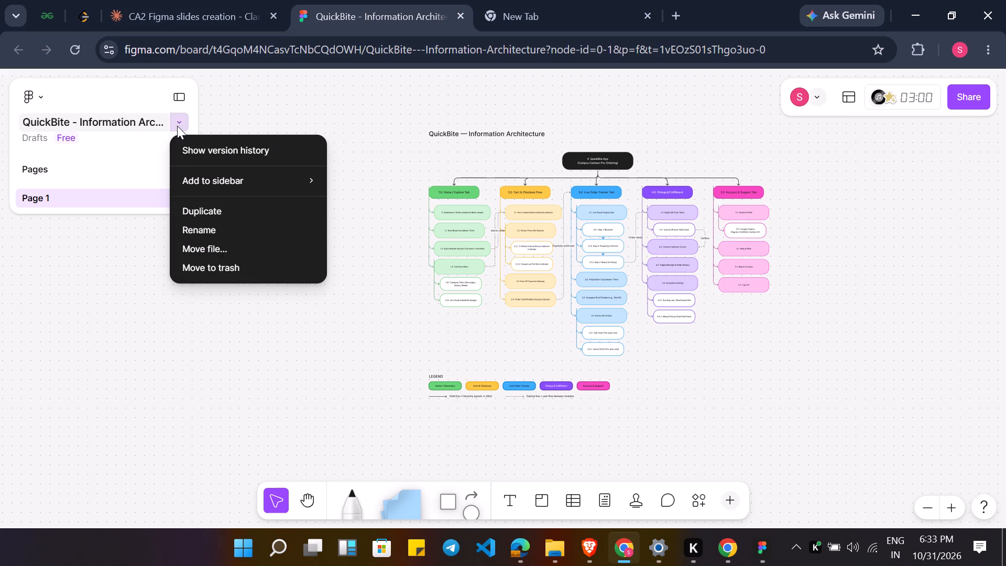
click(208, 247)
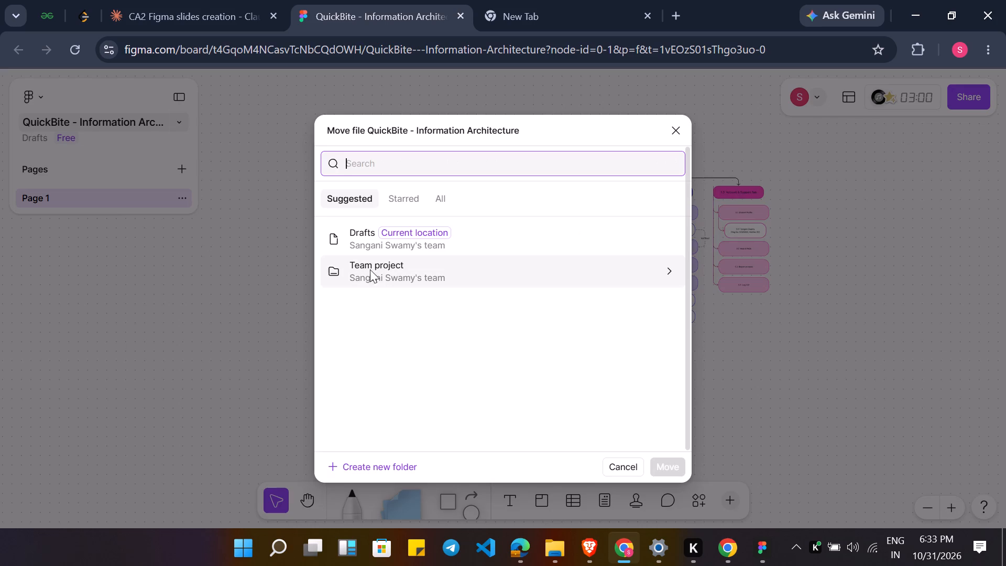
click(384, 269)
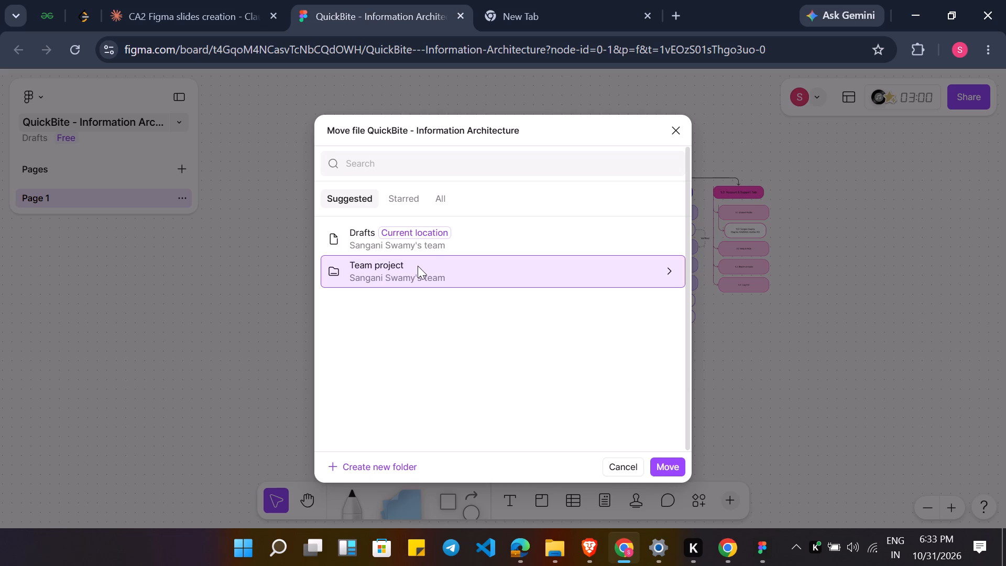
double_click(437, 264)
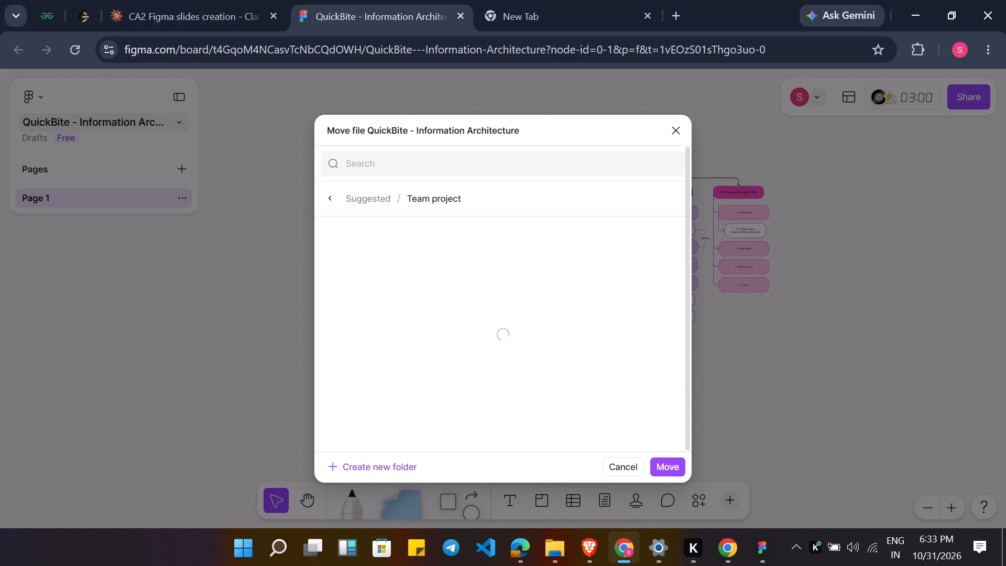
click(668, 471)
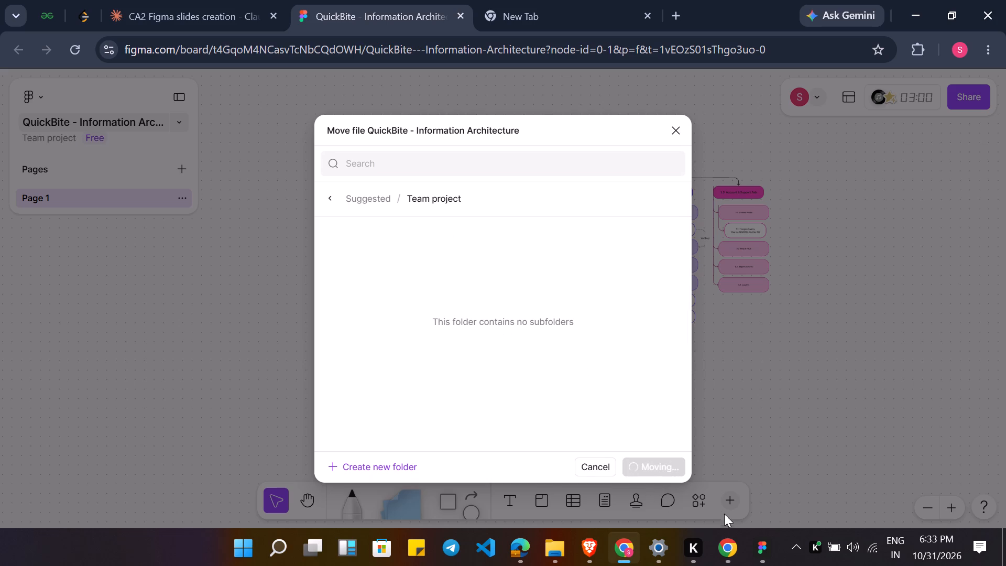
Switch to the Figma desktop app and open the QuickBite - Information Architecture board from the Team project folder.
click(759, 548)
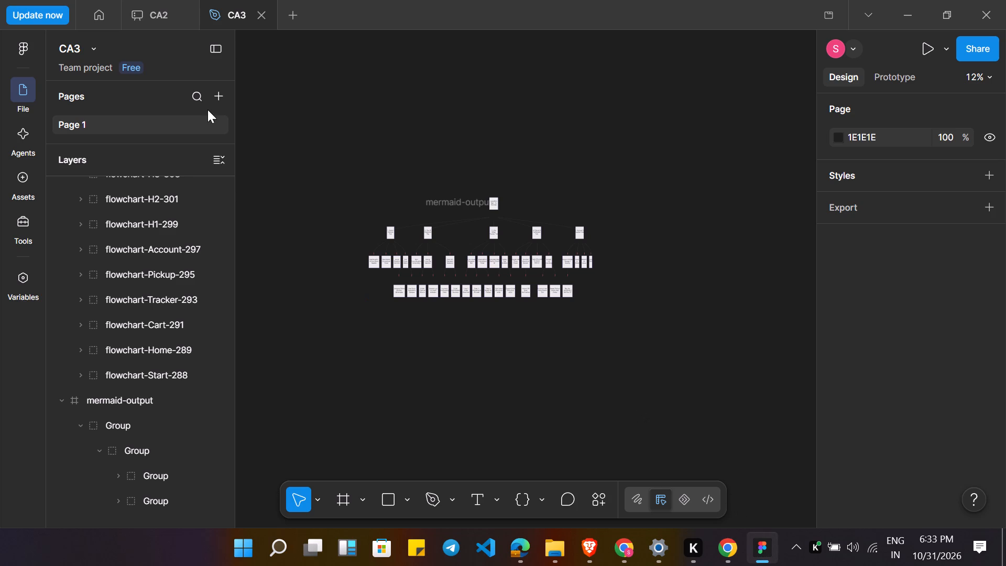
click(101, 1)
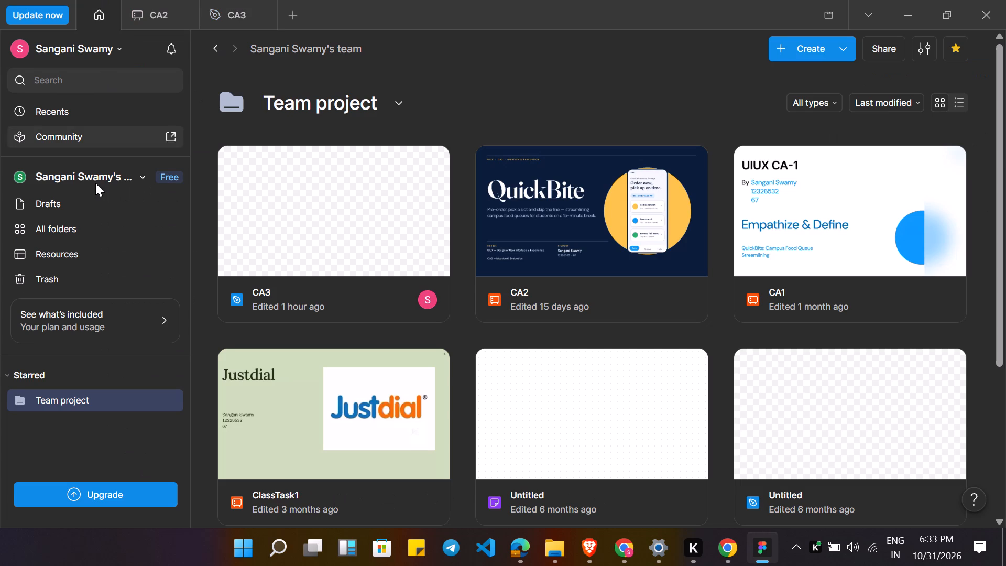
drag(88, 242, 92, 234)
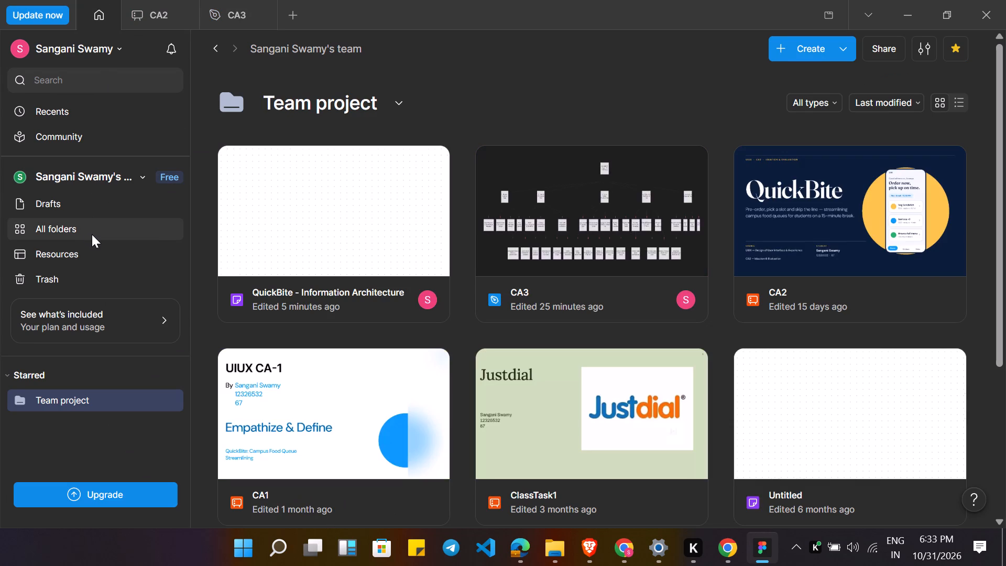
double_click(92, 234)
double_click(297, 194)
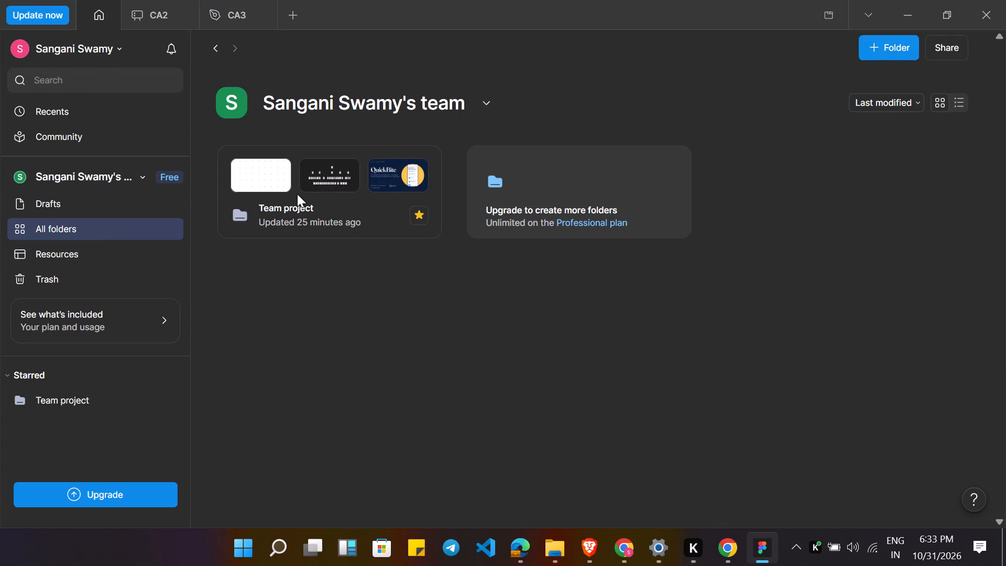
scroll(415, 242, down, 1)
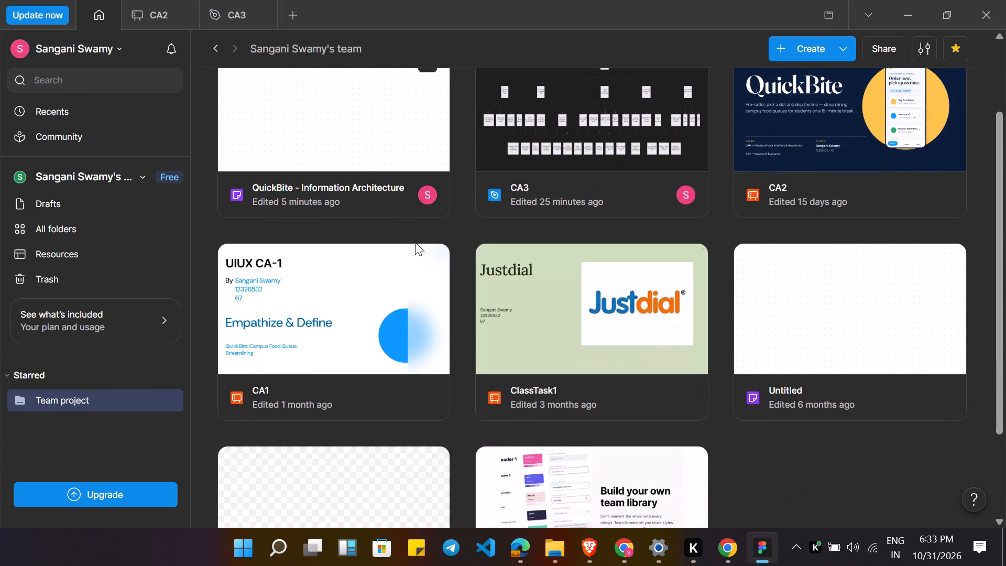
scroll(415, 242, up, 3)
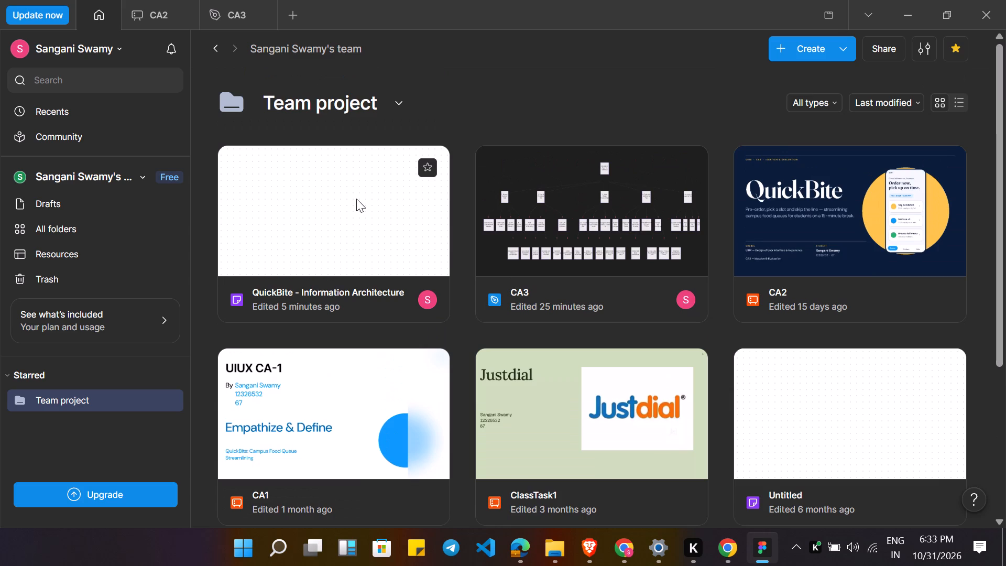
double_click(356, 199)
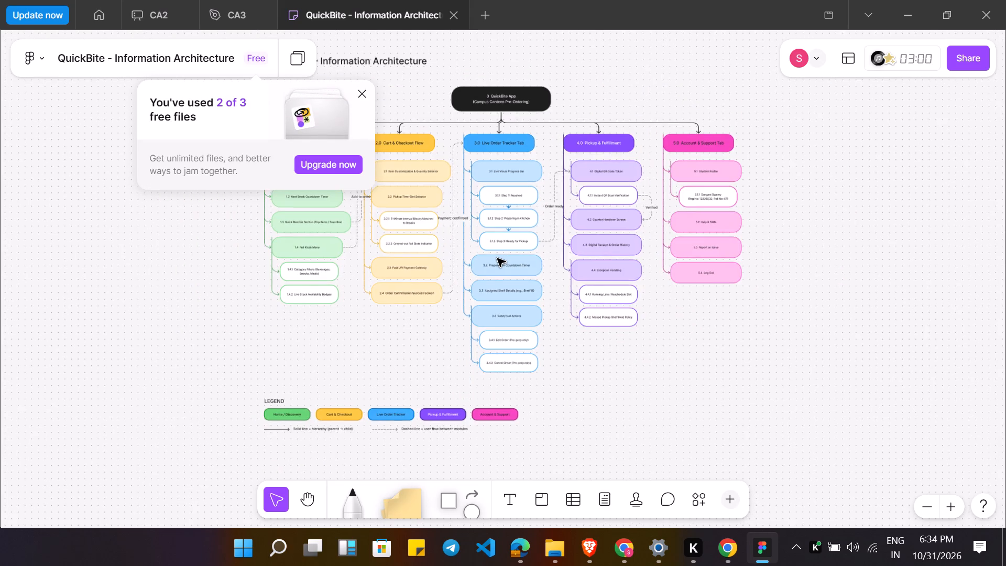
scroll(497, 258, up, 1)
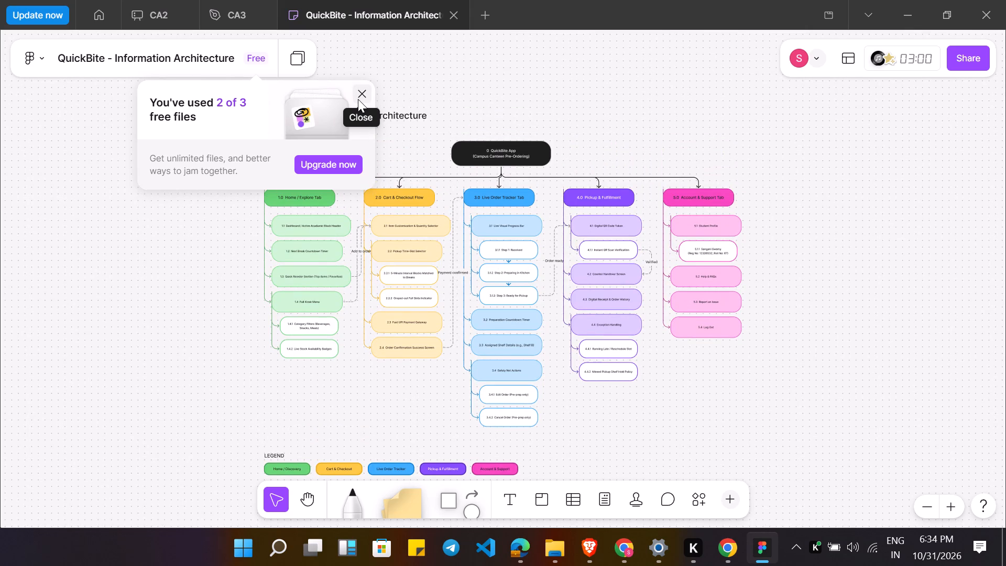
click(358, 99)
Look through the Figma upgrade plans, comparing the Starter, Professional and Organization features and seat prices.
click(257, 60)
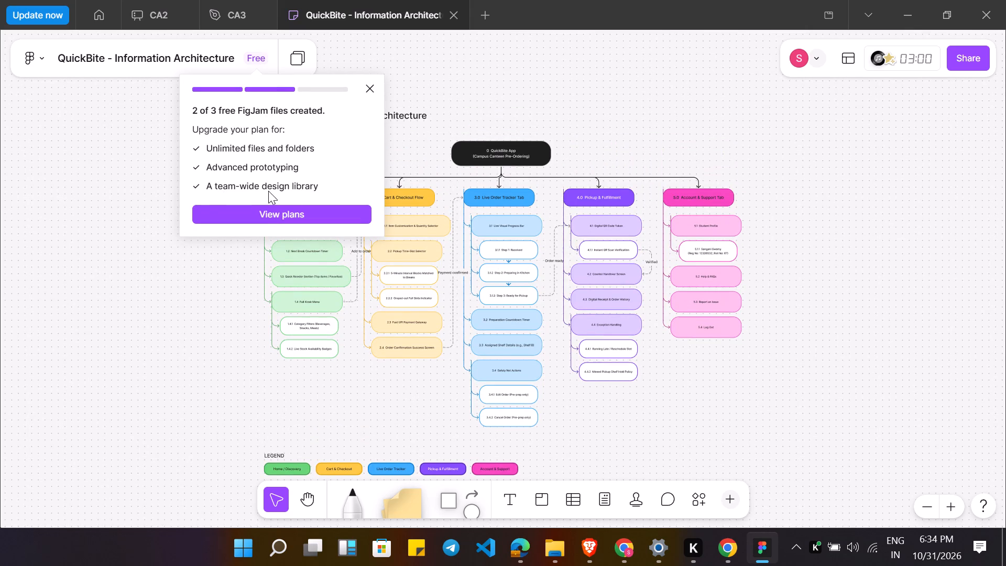
click(258, 216)
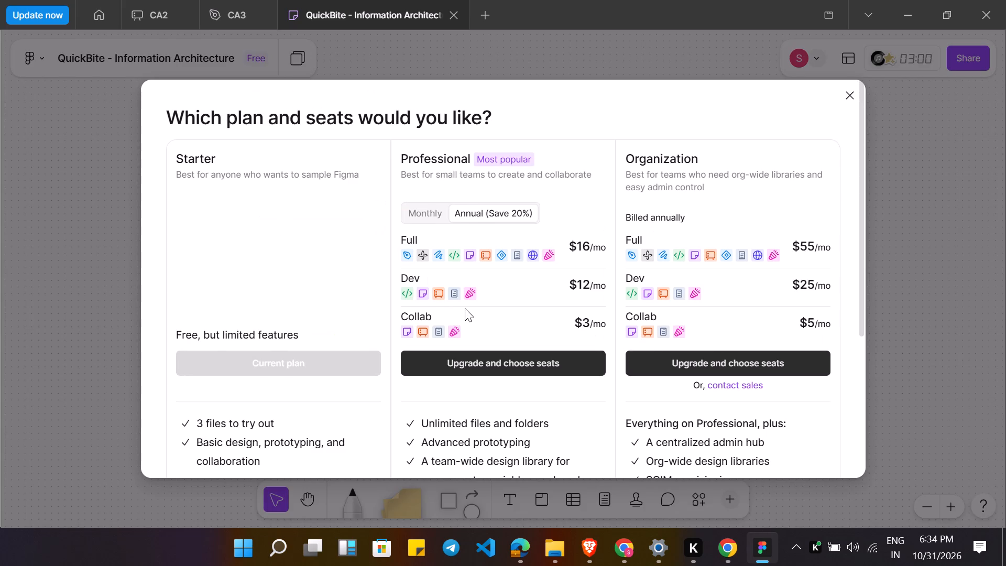
scroll(465, 308, down, 3)
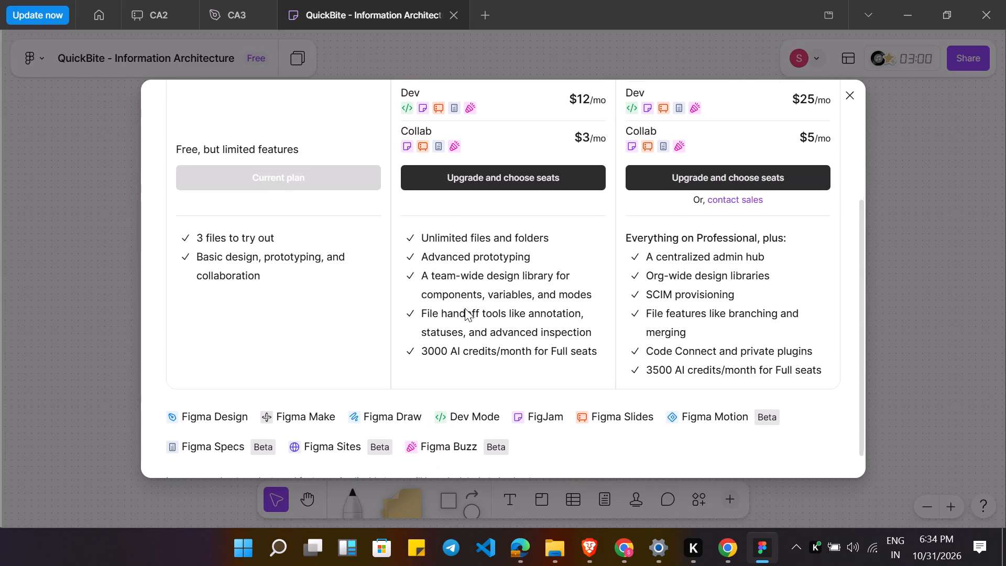
scroll(465, 308, down, 3)
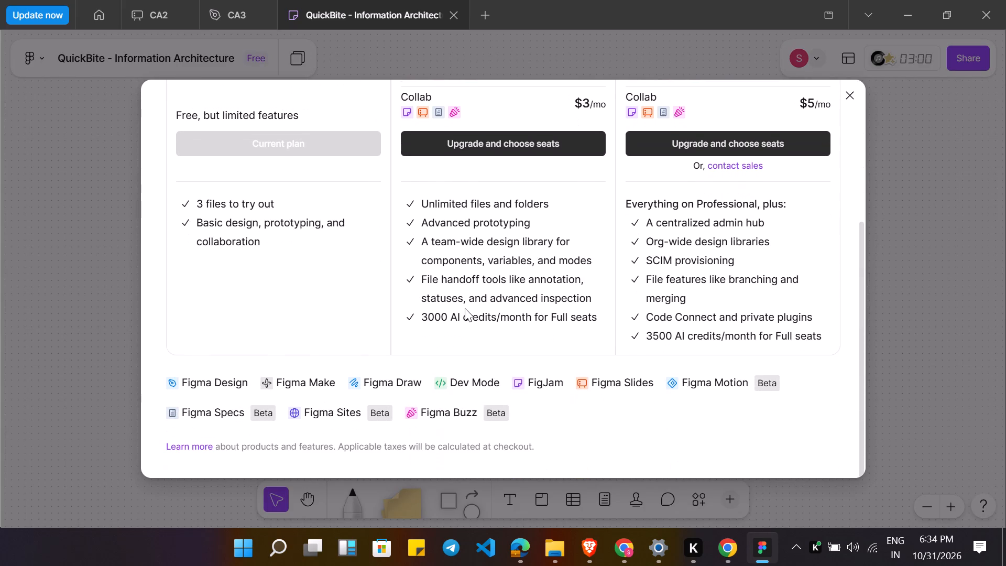
scroll(465, 308, up, 6)
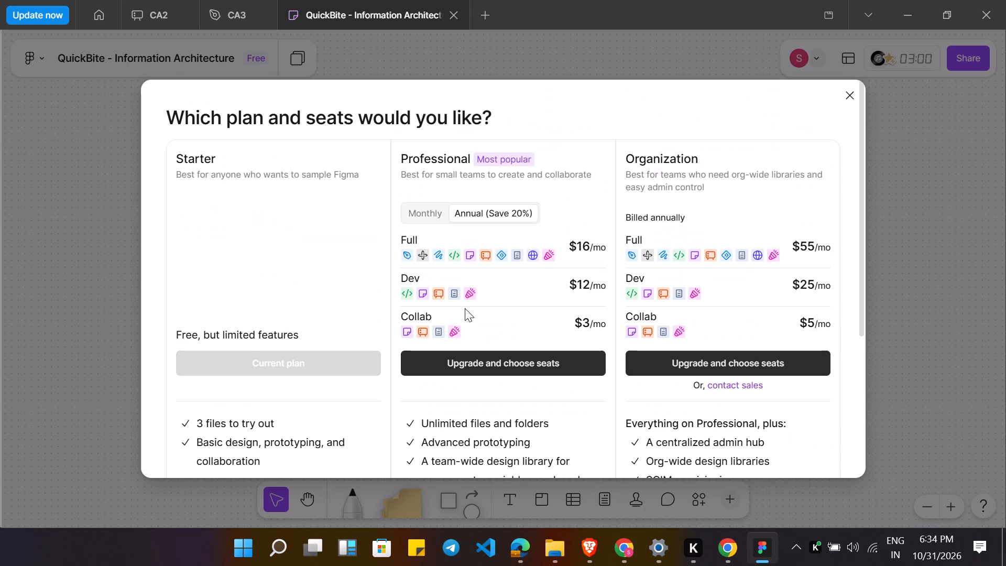
click(842, 100)
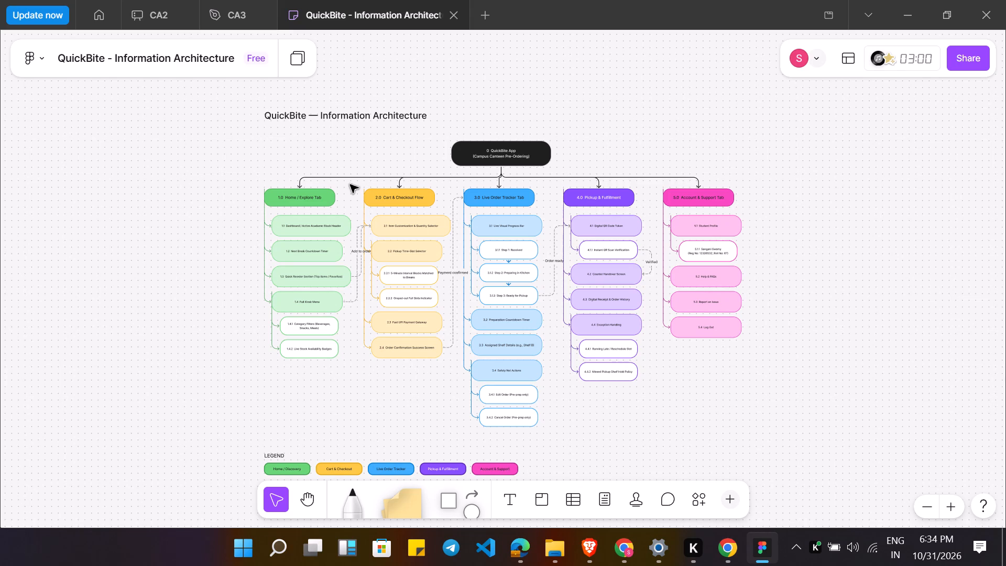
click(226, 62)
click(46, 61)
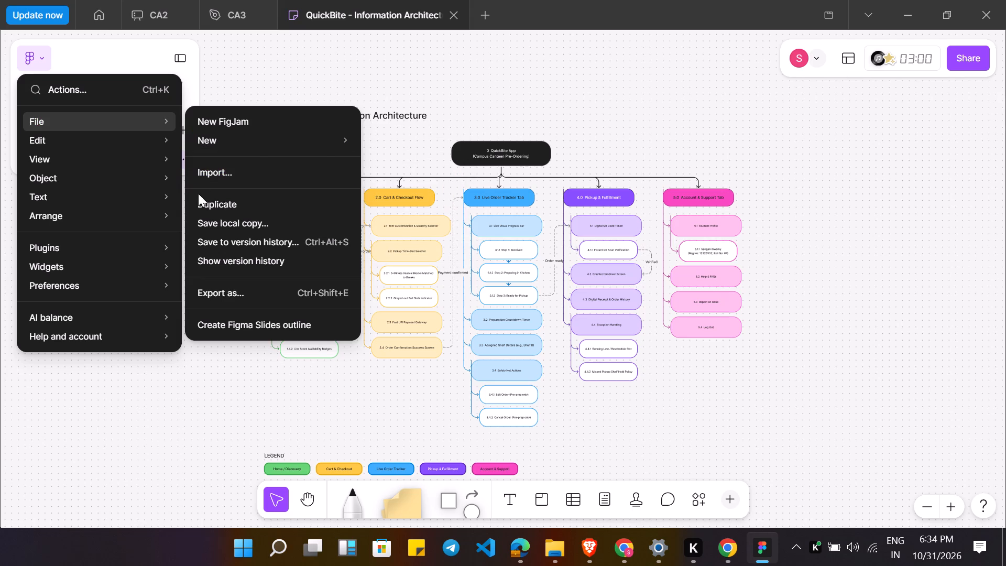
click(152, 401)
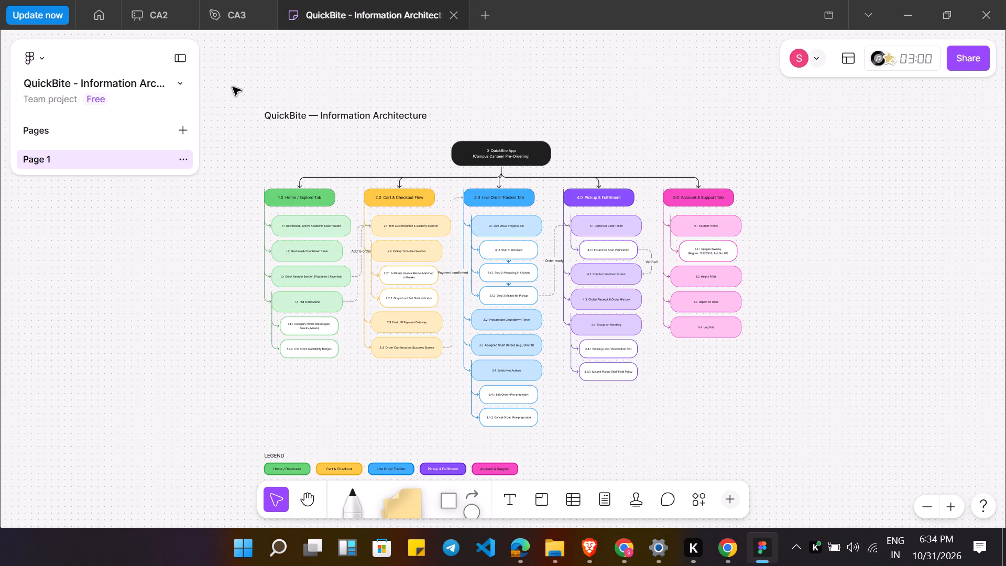
Copy the entire information architecture flowchart from the FigJam board, including its title and legend.
drag(233, 88, 759, 474)
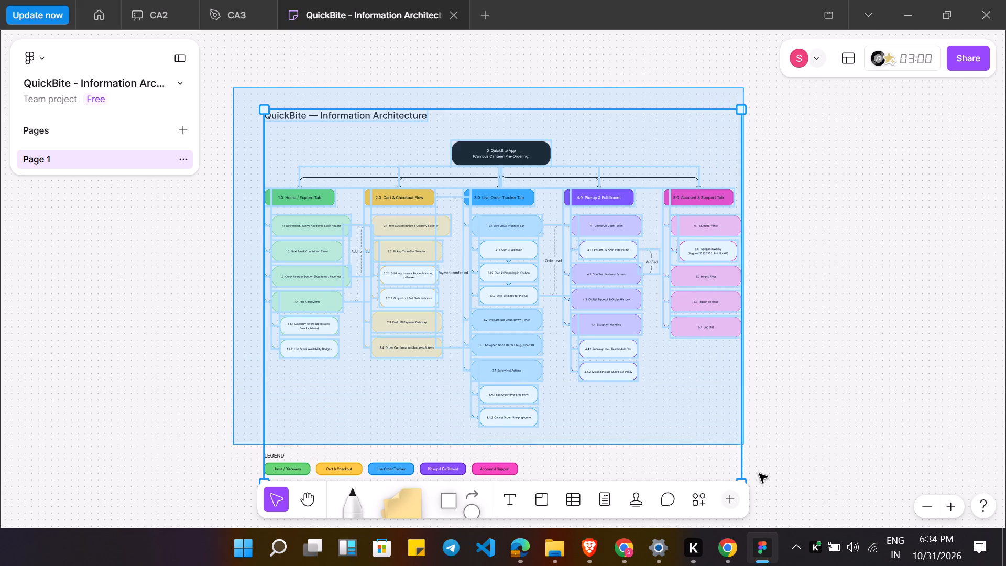
drag(759, 474, 770, 530)
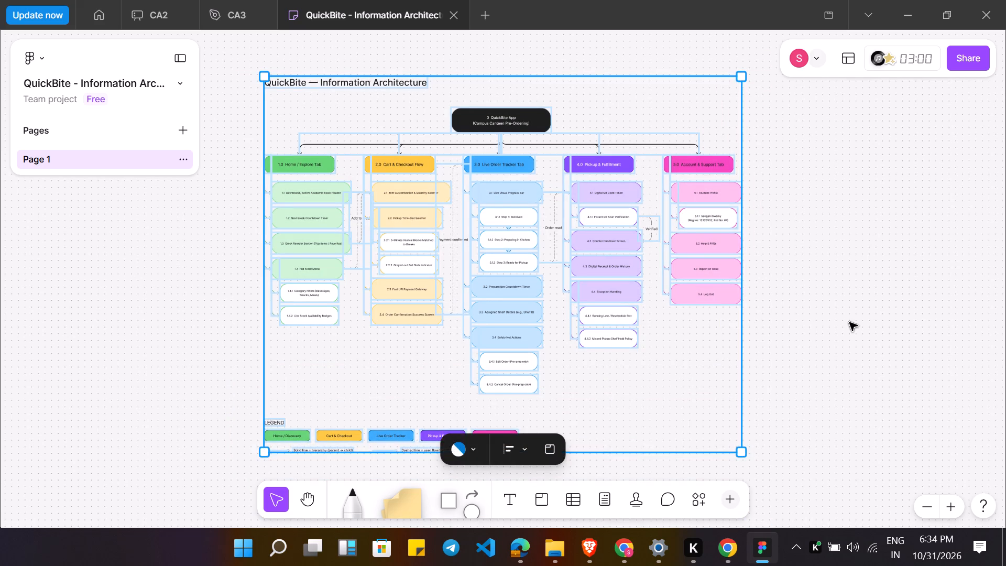
scroll(849, 322, down, 1)
key(ctrl+c)
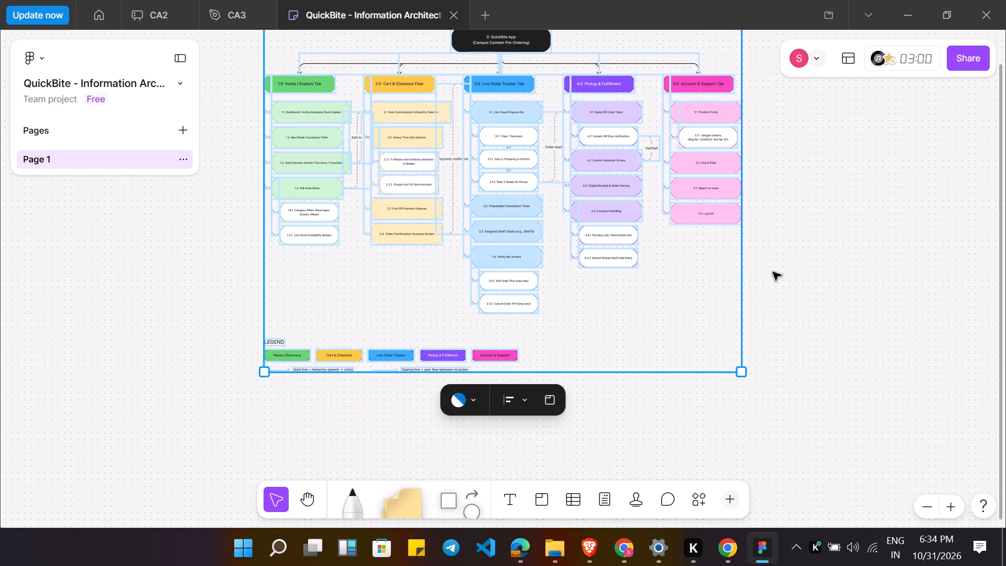
scroll(576, 125, up, 2)
Delete all the existing mermaid-output flowchart content from Page 1 of the CA3 design file.
click(249, 0)
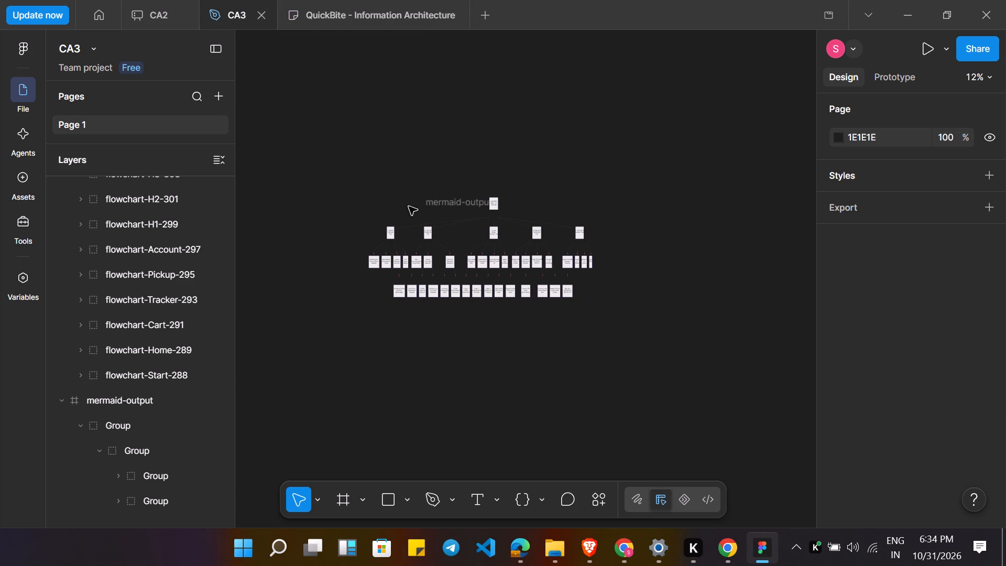
click(439, 206)
drag(351, 186, 677, 379)
key(Delete)
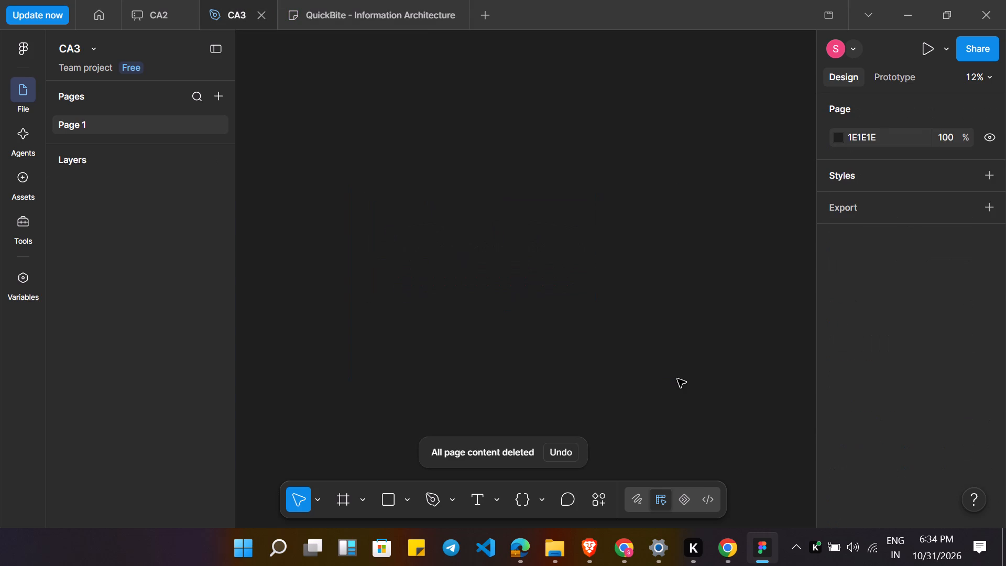
Paste the copied QuickBite flowchart onto Page 1 of CA3 and check its nodes, connectors and legend.
click(546, 286)
key(ctrl+v)
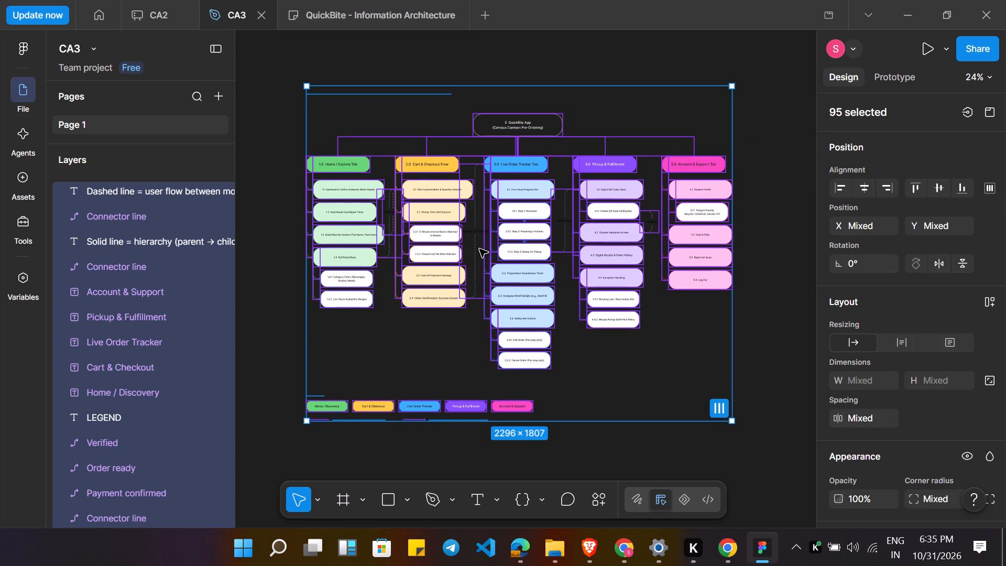
click(762, 232)
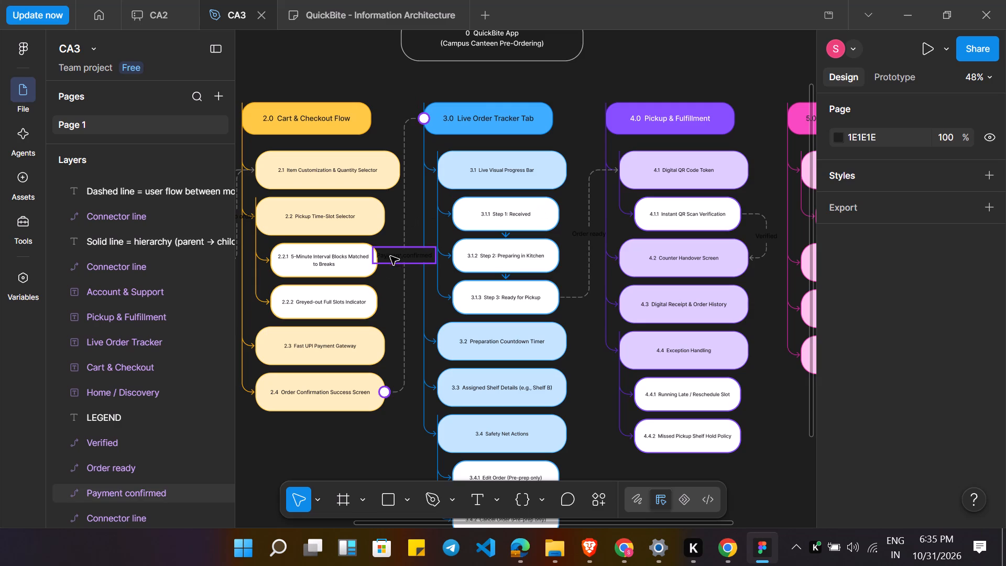
click(526, 255)
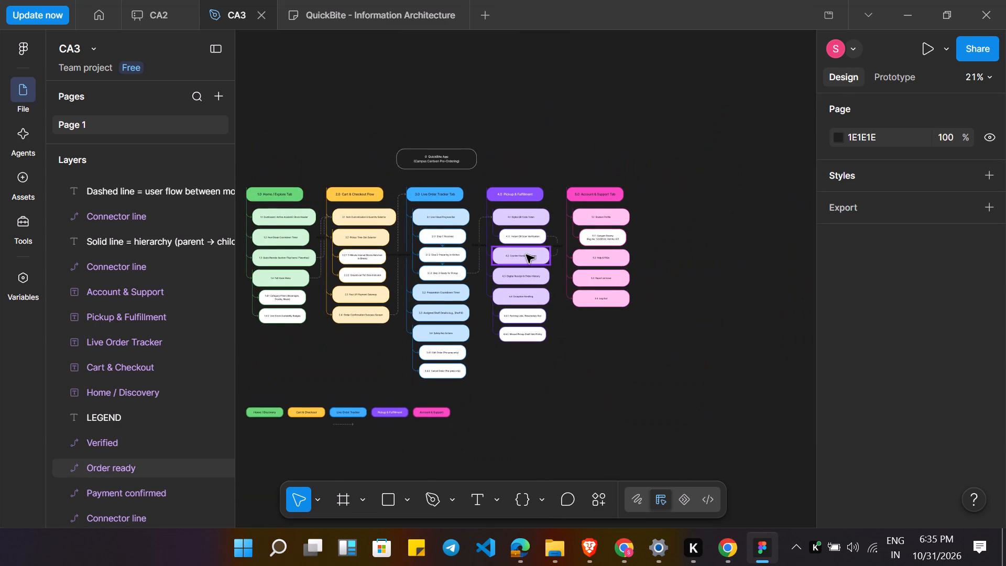
click(401, 198)
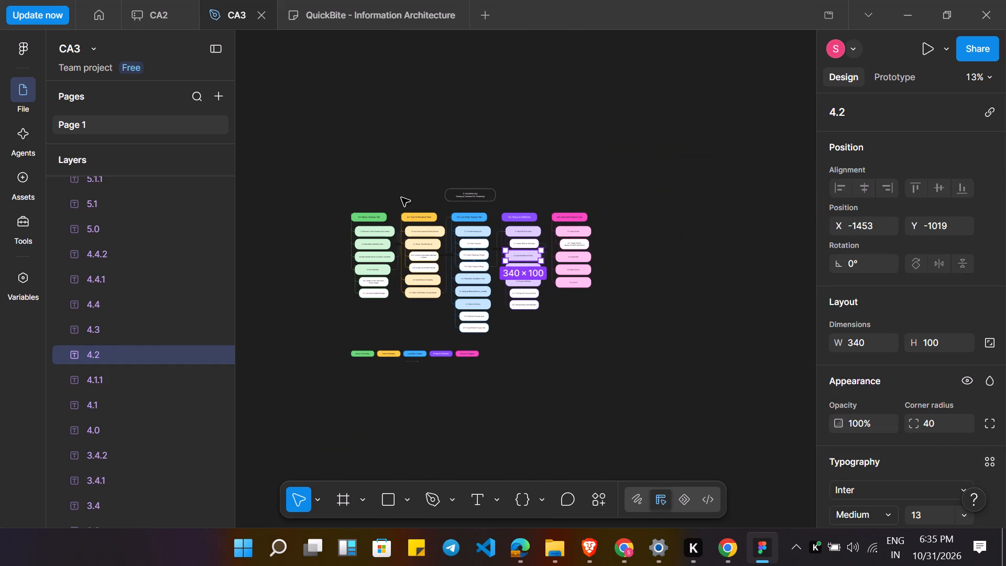
scroll(114, 240, up, 7)
scroll(117, 302, up, 16)
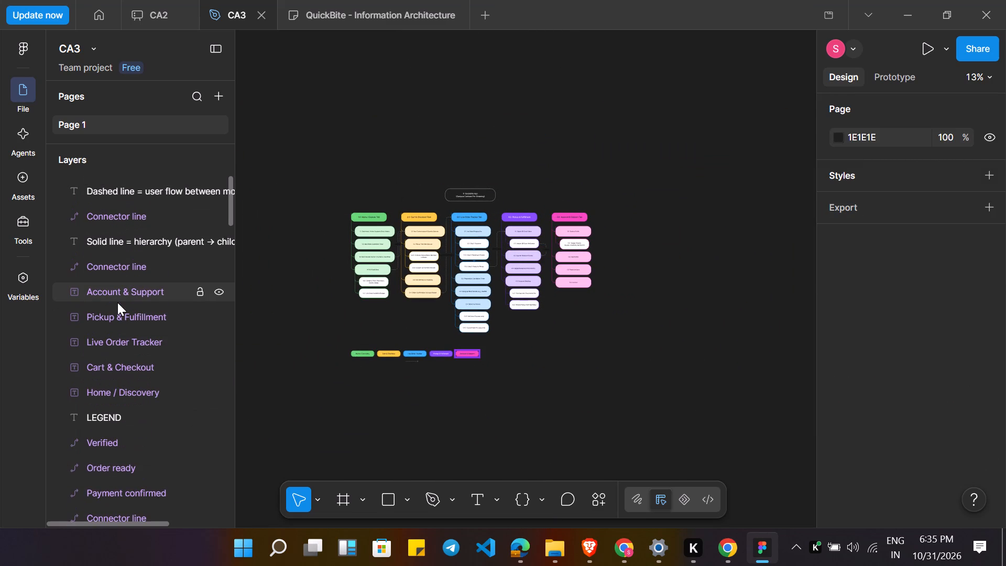
Collapse the Layers list of Page 1 in the CA3 file.
scroll(117, 302, up, 7)
scroll(101, 190, up, 7)
click(82, 160)
Select the whole pasted flowchart on Page 1 and stretch it to about 4090 × 1985.
click(451, 194)
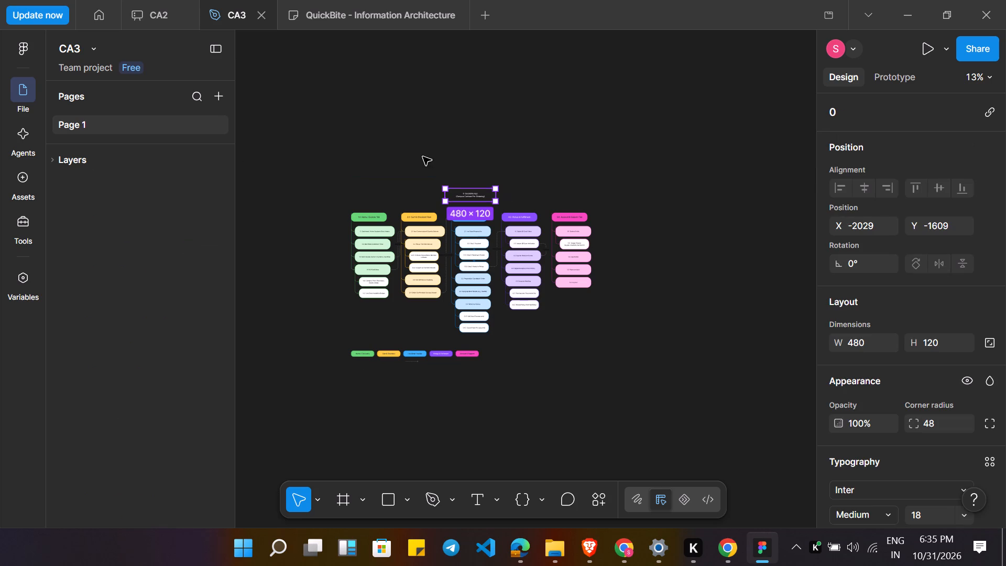
click(423, 157)
drag(266, 107, 676, 396)
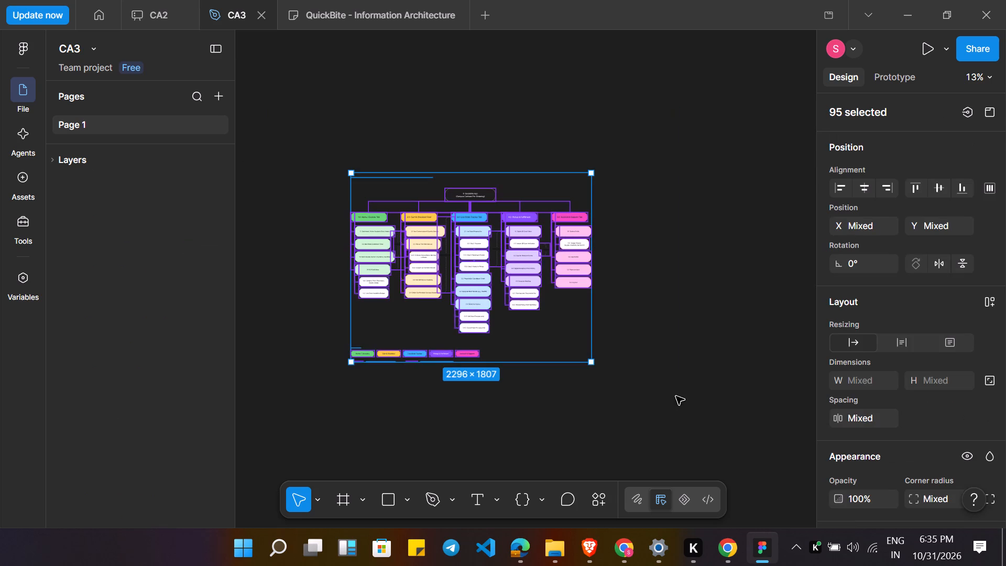
drag(588, 305, 703, 302)
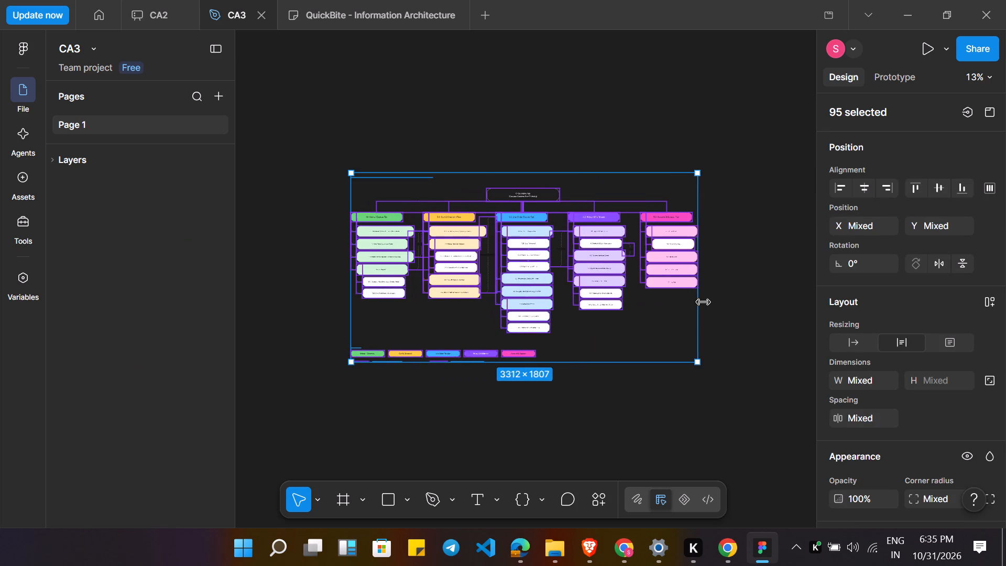
drag(703, 302, 735, 303)
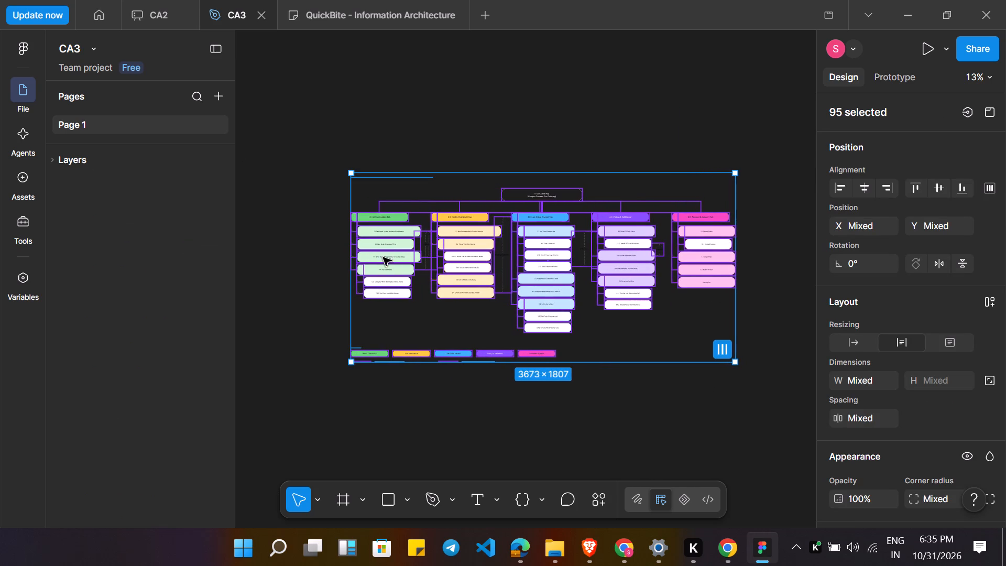
drag(352, 258, 307, 252)
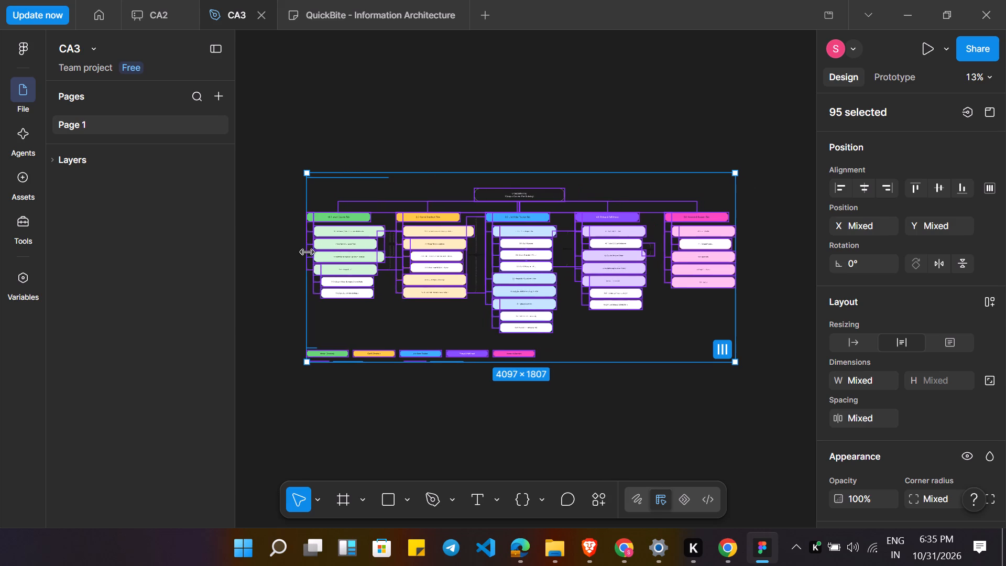
drag(562, 358, 572, 434)
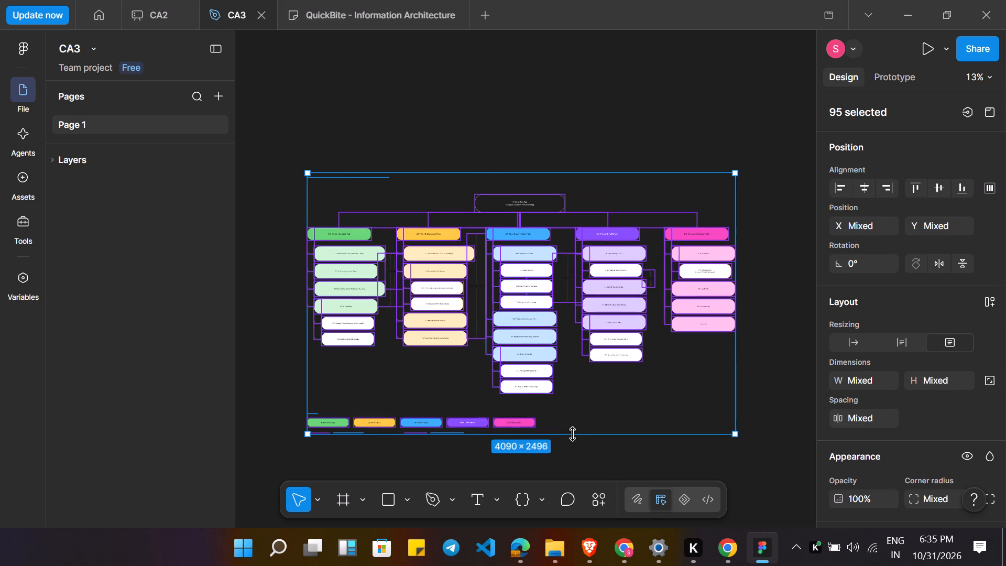
drag(572, 434, 586, 380)
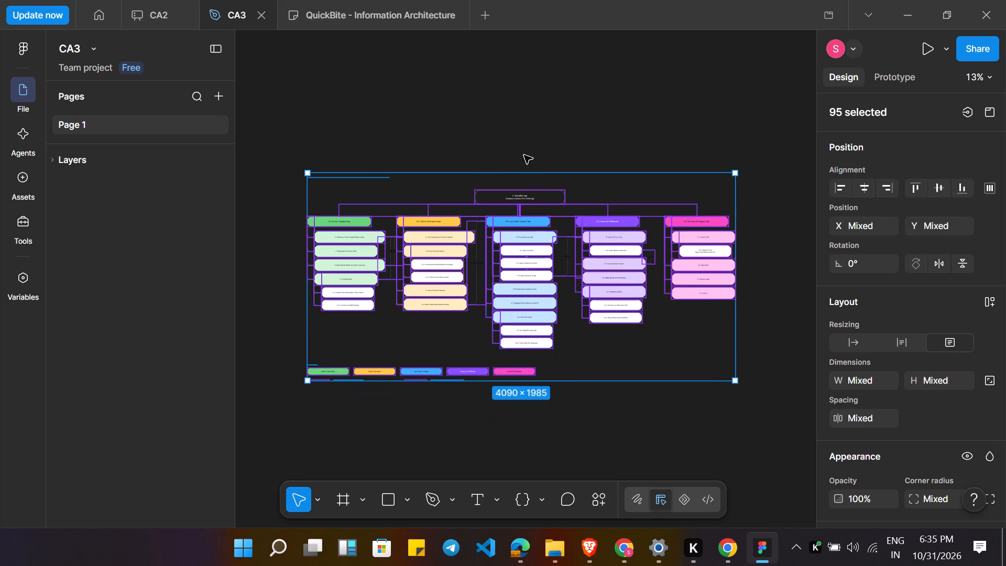
click(434, 54)
Switch to the QuickBite - Information Architecture FigJam board and stretch the entire flowchart wider horizontally, keeping its height.
click(375, 0)
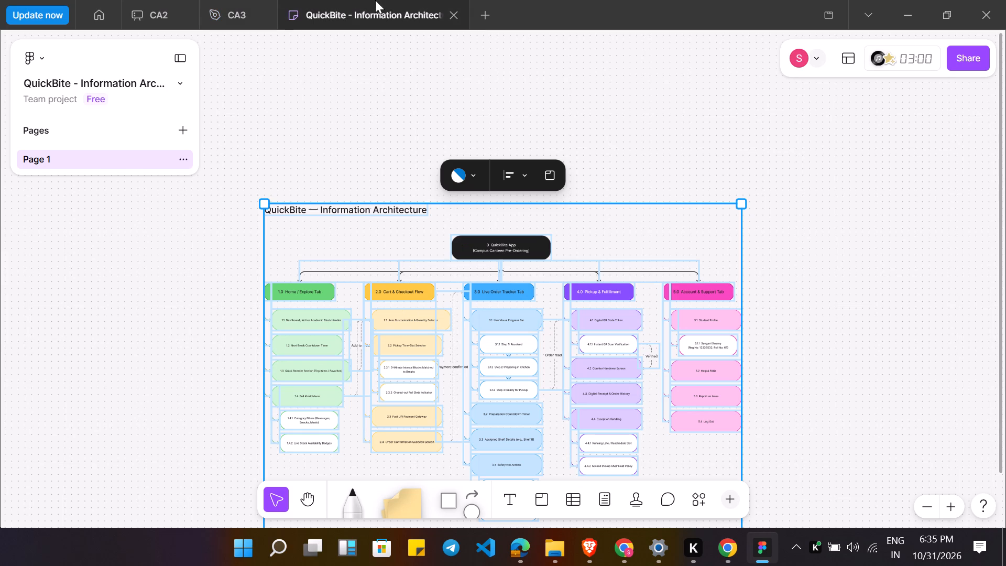
scroll(471, 370, down, 1)
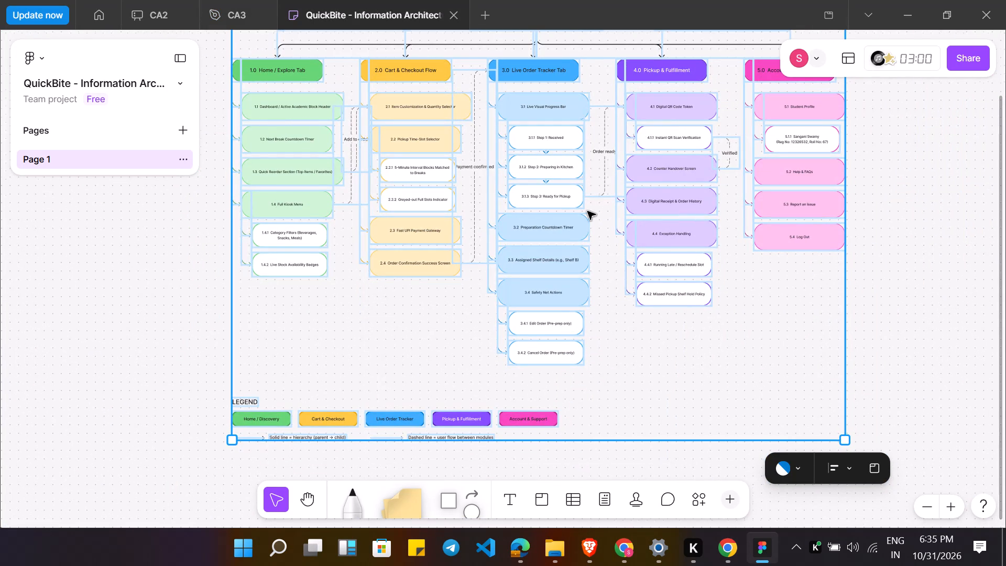
drag(789, 258, 953, 260)
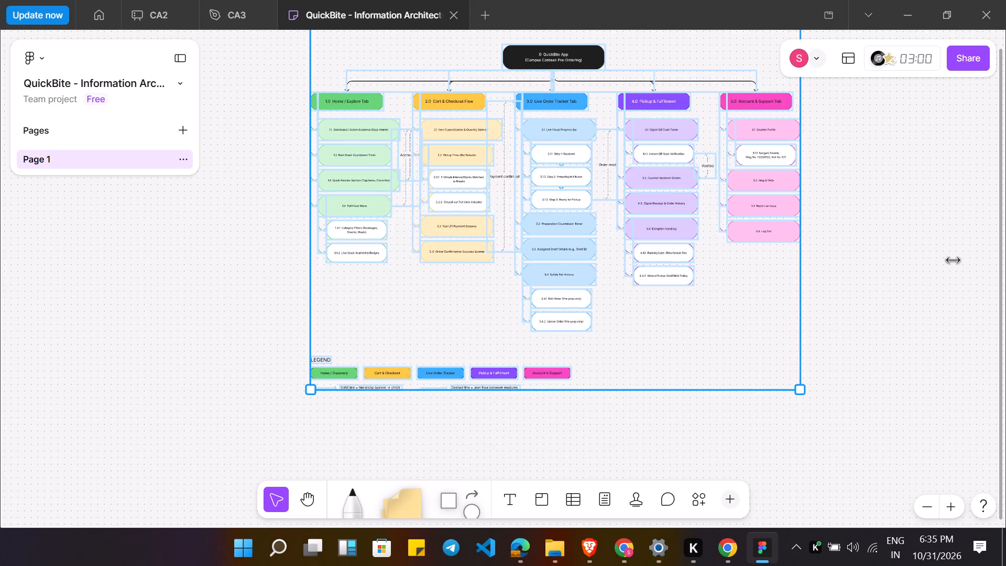
drag(953, 260, 960, 260)
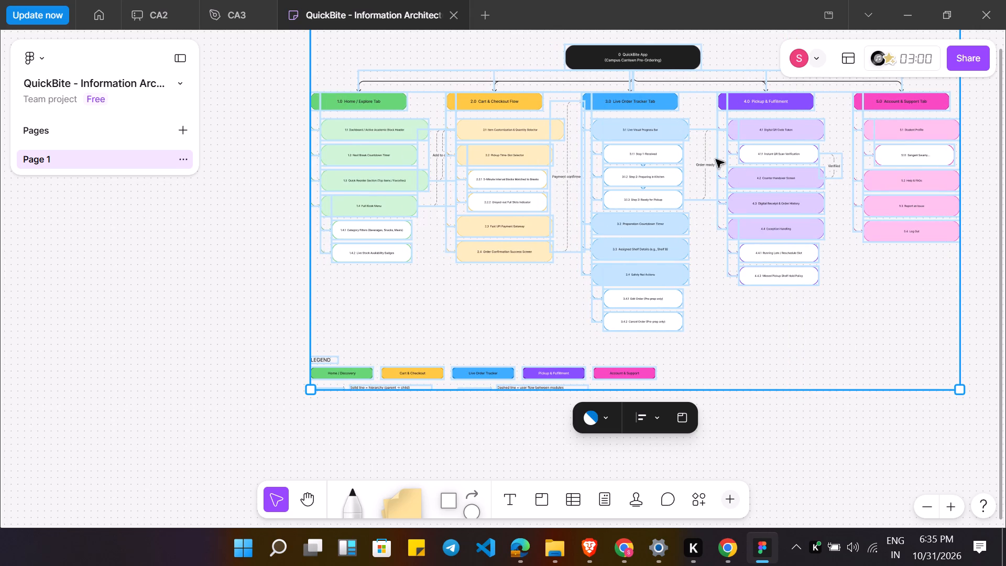
click(688, 159)
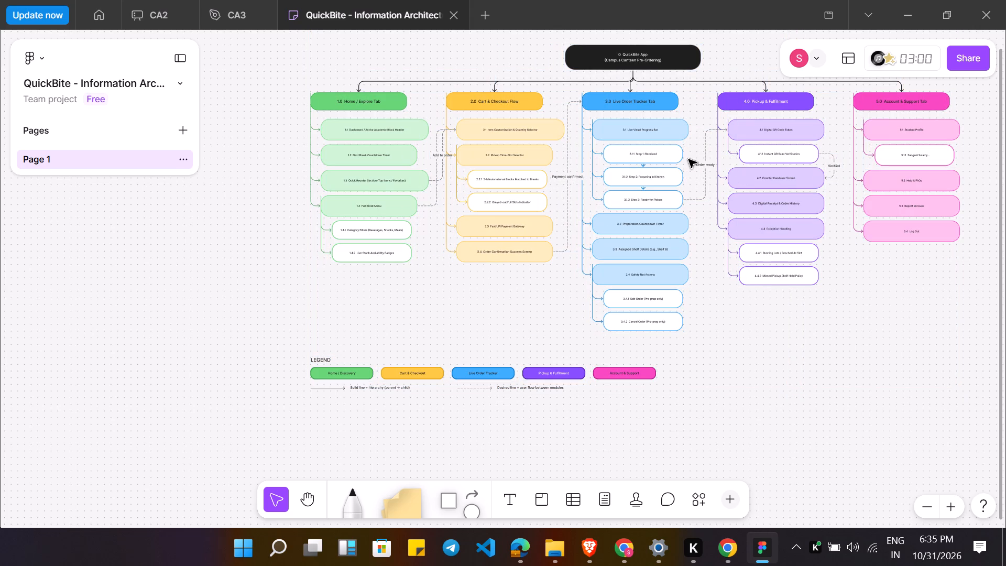
Return to CA3 and resize the flowchart, apart from the Account & Support column, to about 3595 × 1985.
click(234, 0)
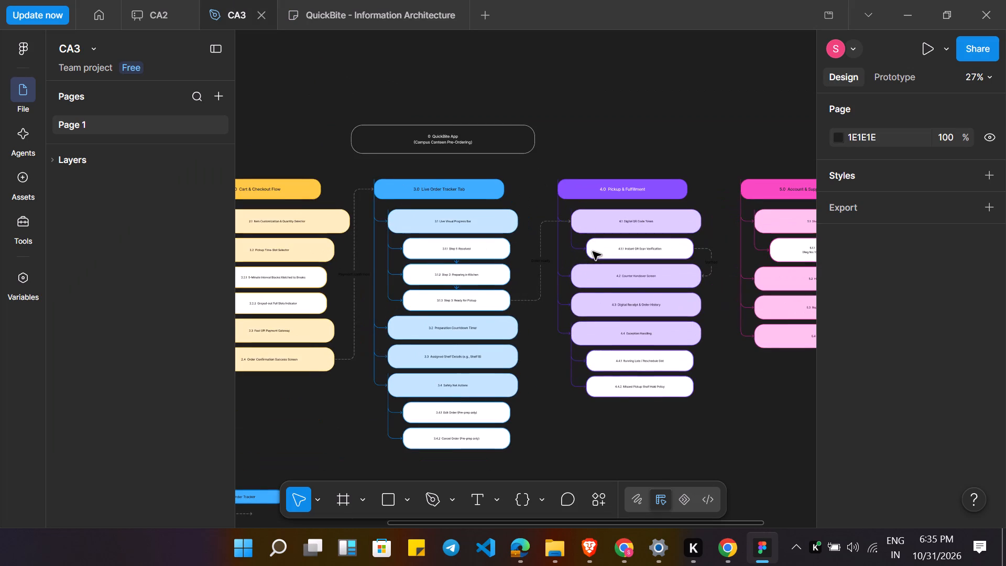
scroll(593, 252, right, 3)
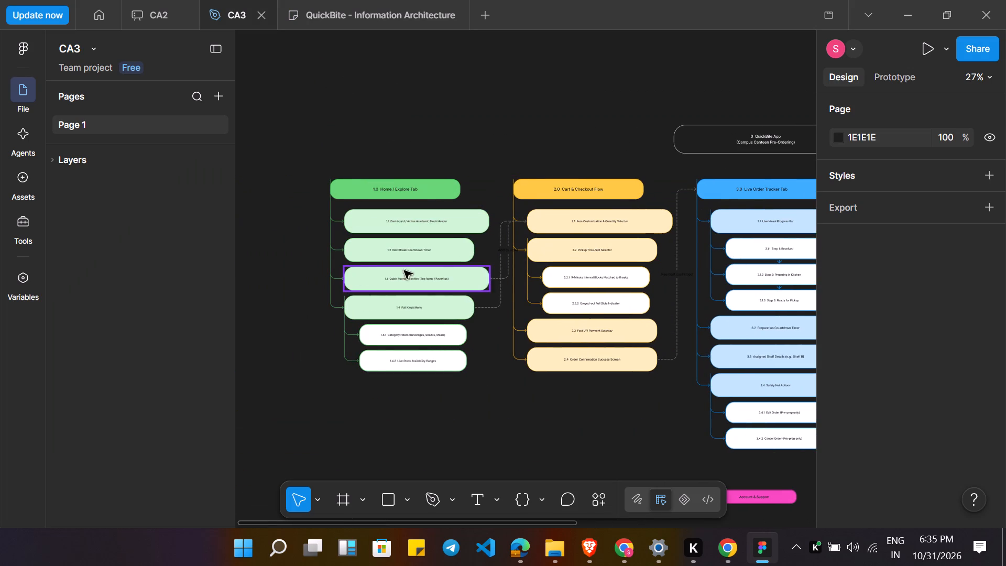
click(496, 350)
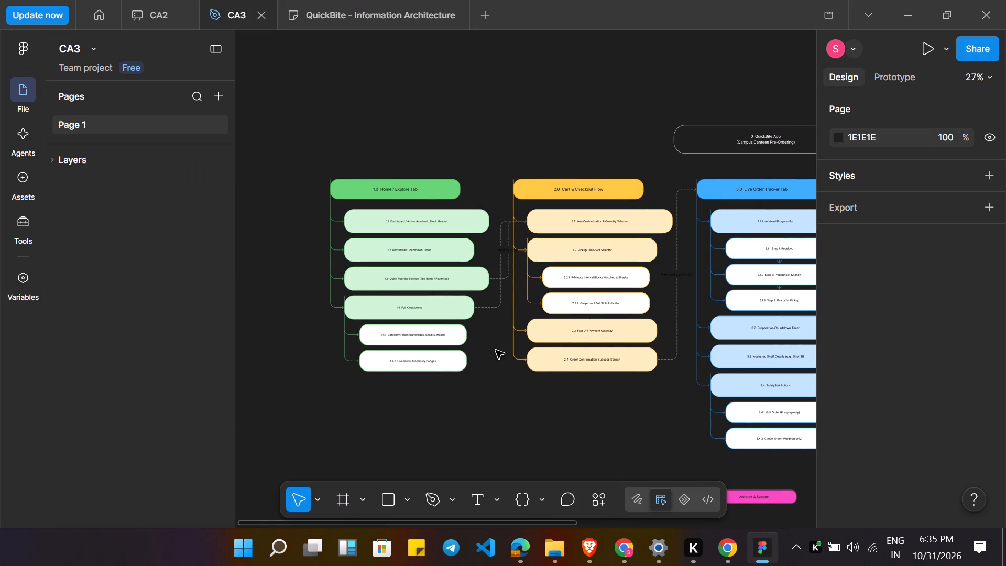
double_click(282, 155)
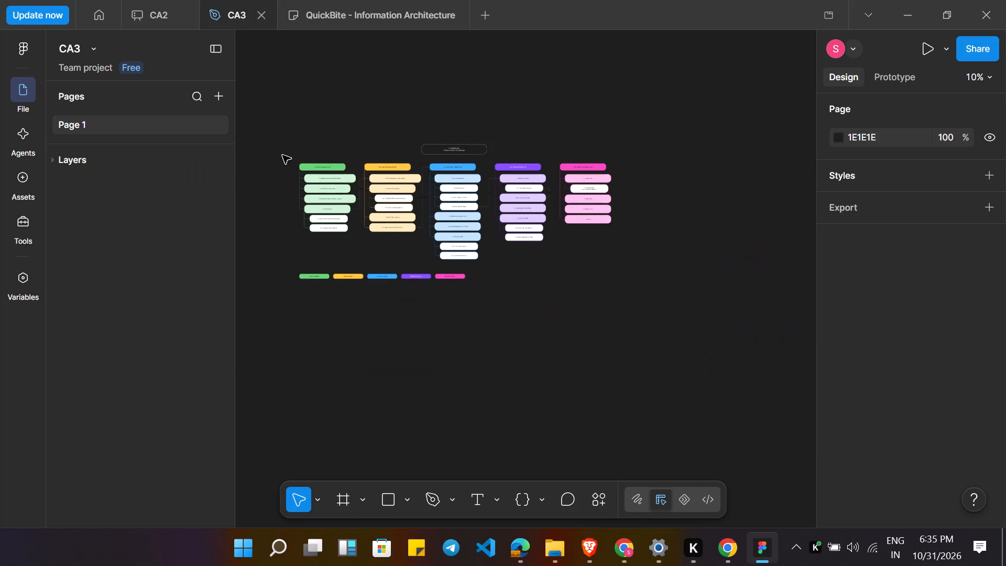
drag(281, 103, 532, 323)
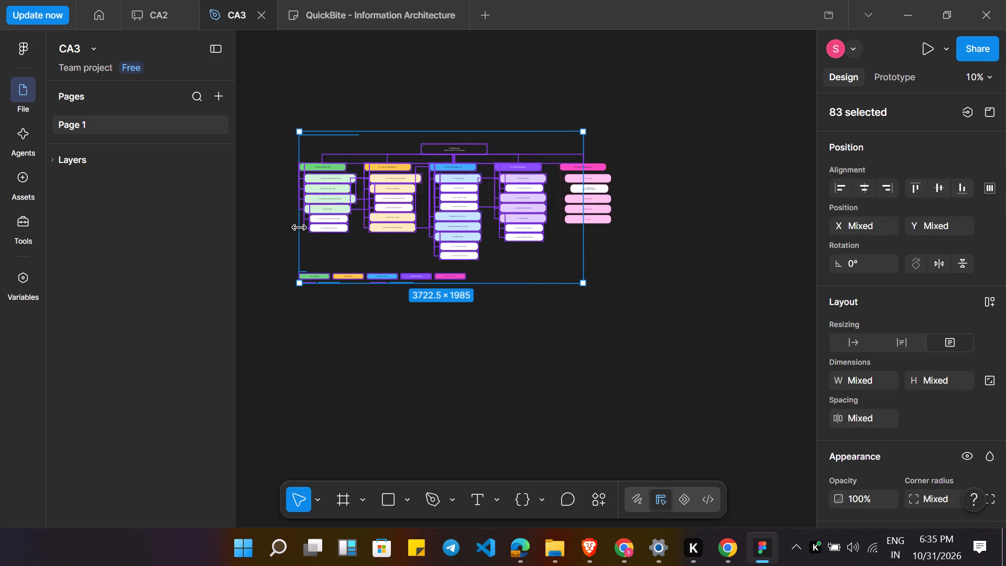
drag(299, 227, 253, 225)
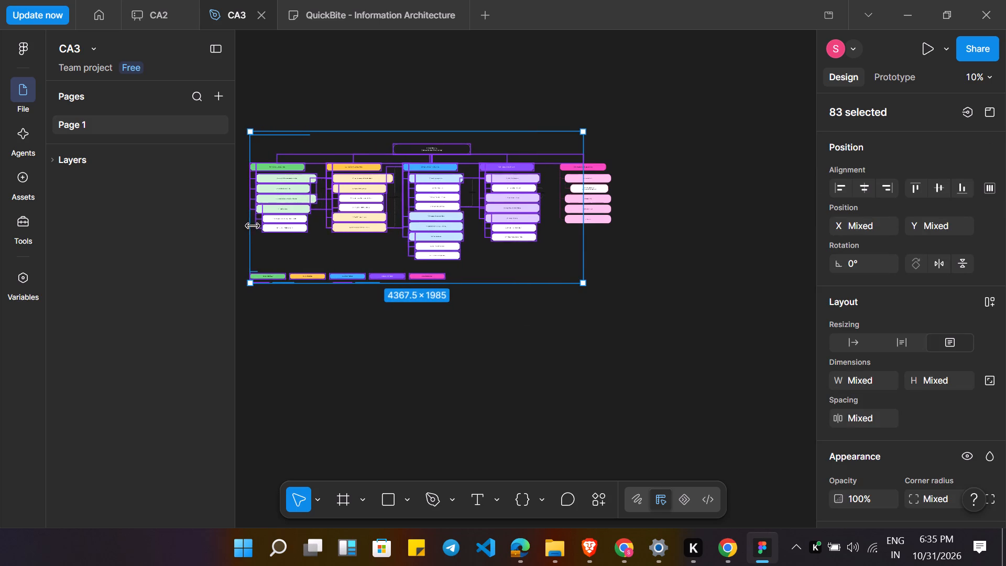
drag(253, 225, 309, 231)
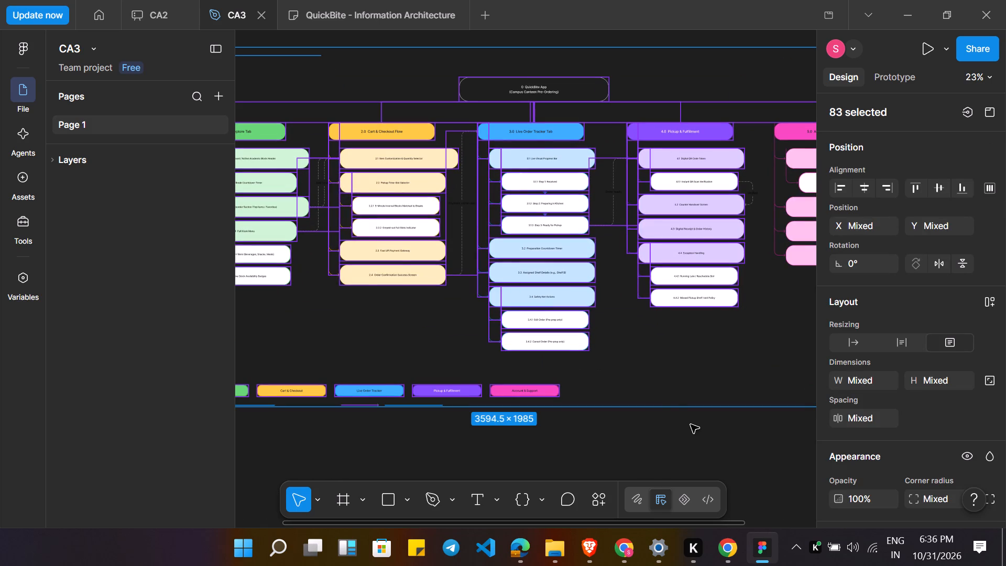
scroll(691, 424, right, 1)
click(485, 450)
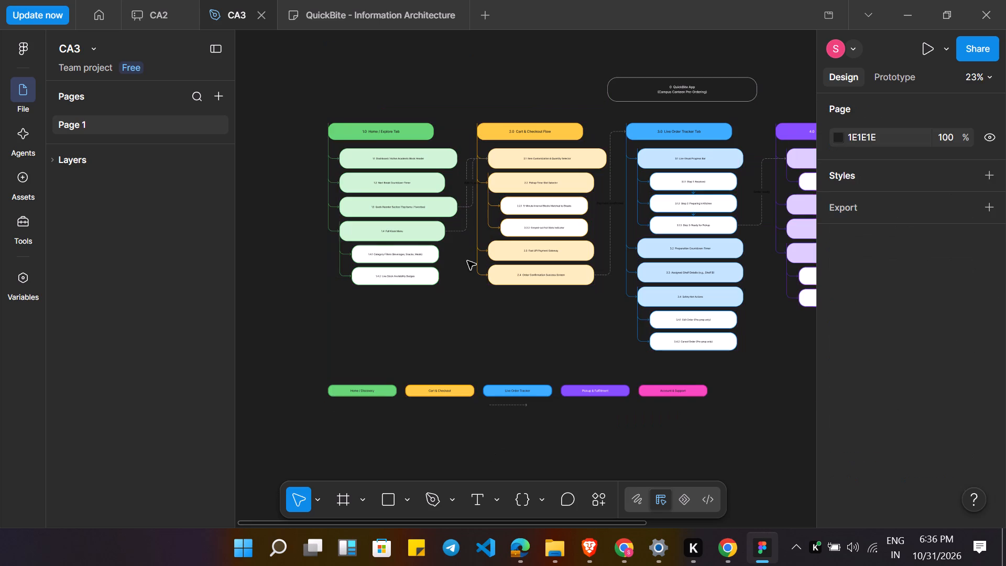
Examine the Add to order connector's stroke settings and the font size options for the QuickBite App root node's text.
click(469, 182)
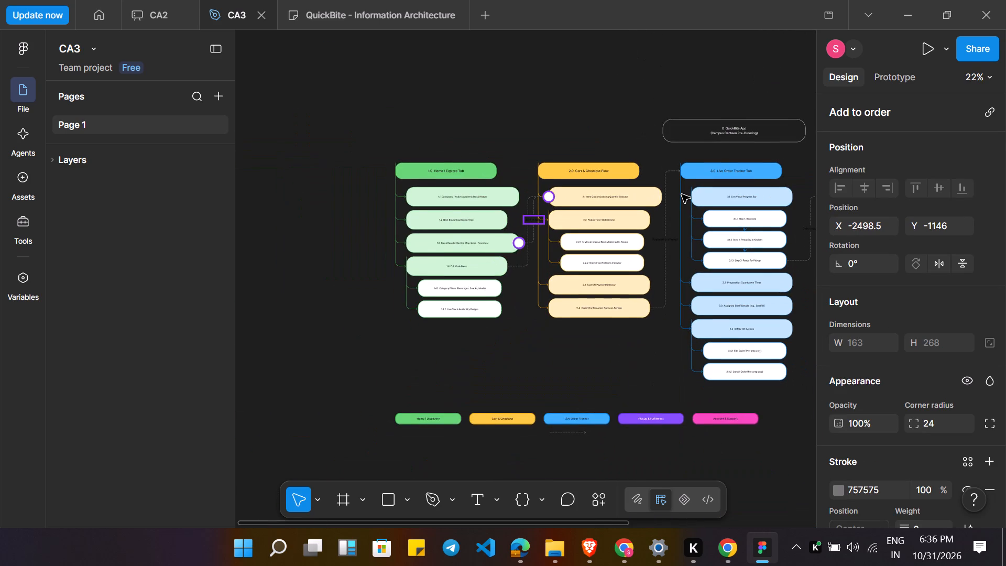
scroll(682, 194, left, 1)
scroll(910, 269, down, 2)
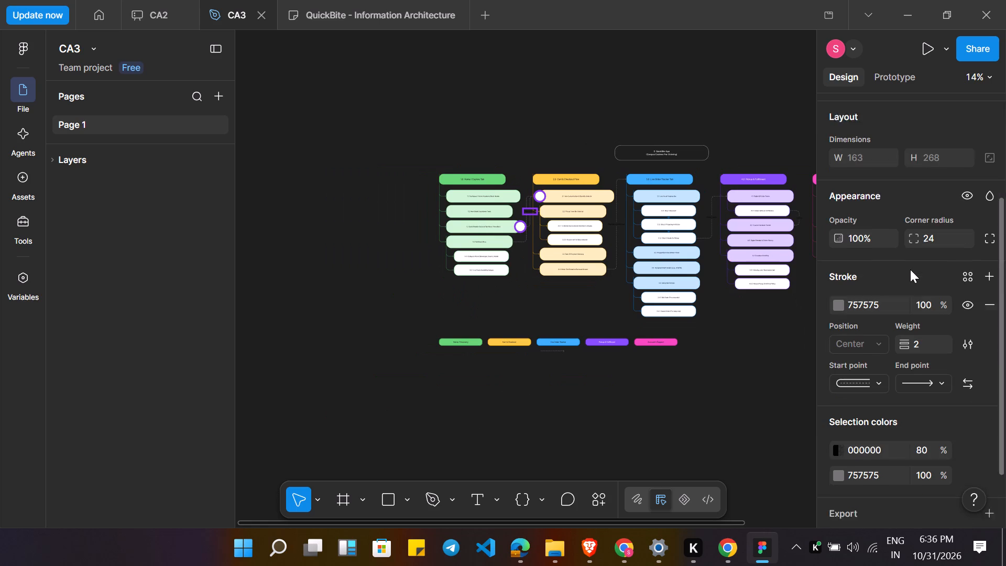
scroll(910, 269, down, 1)
scroll(868, 298, down, 3)
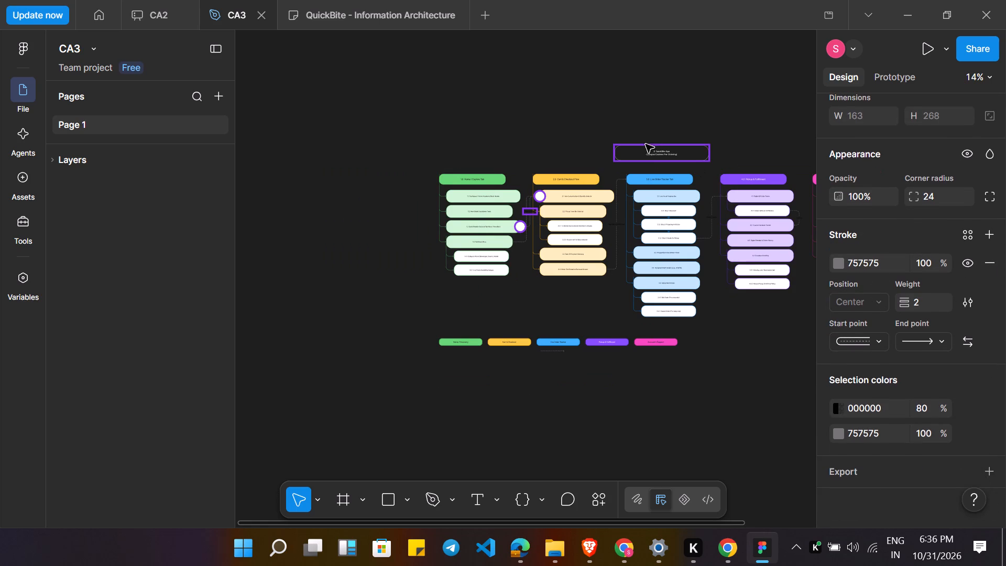
triple_click(651, 153)
triple_click(651, 153)
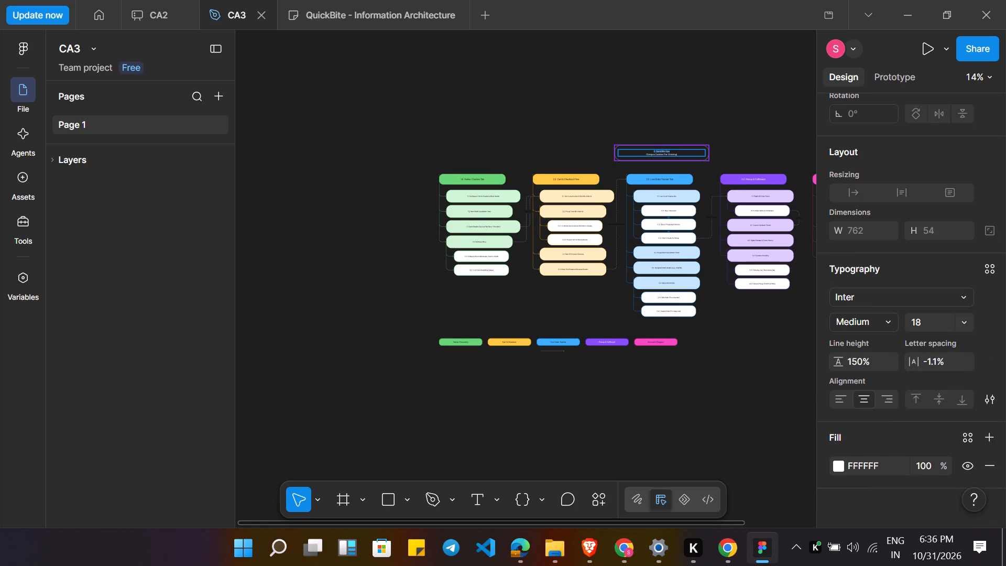
key(ctrl+a)
click(960, 325)
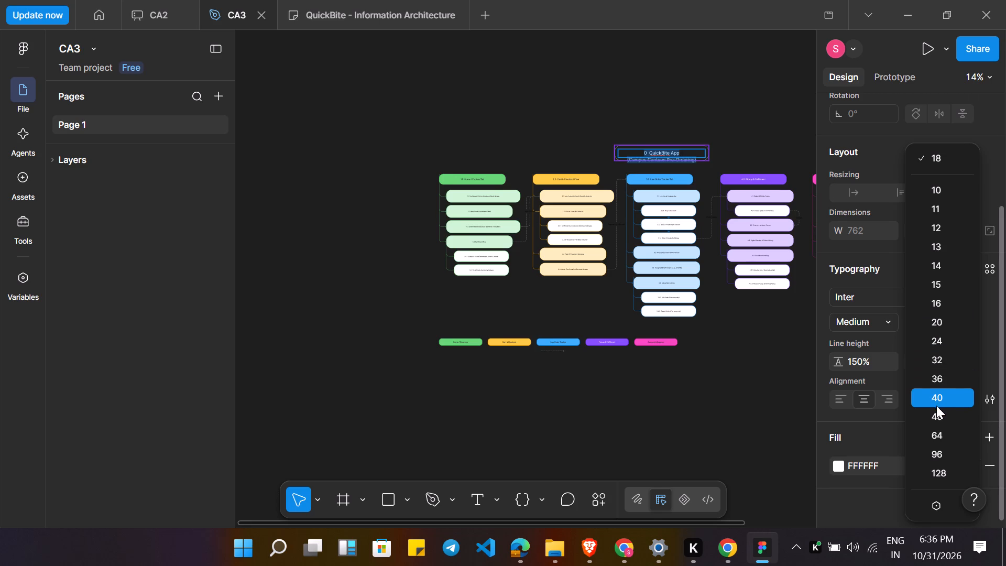
scroll(636, 397, left, 1)
click(636, 397)
scroll(636, 397, left, 2)
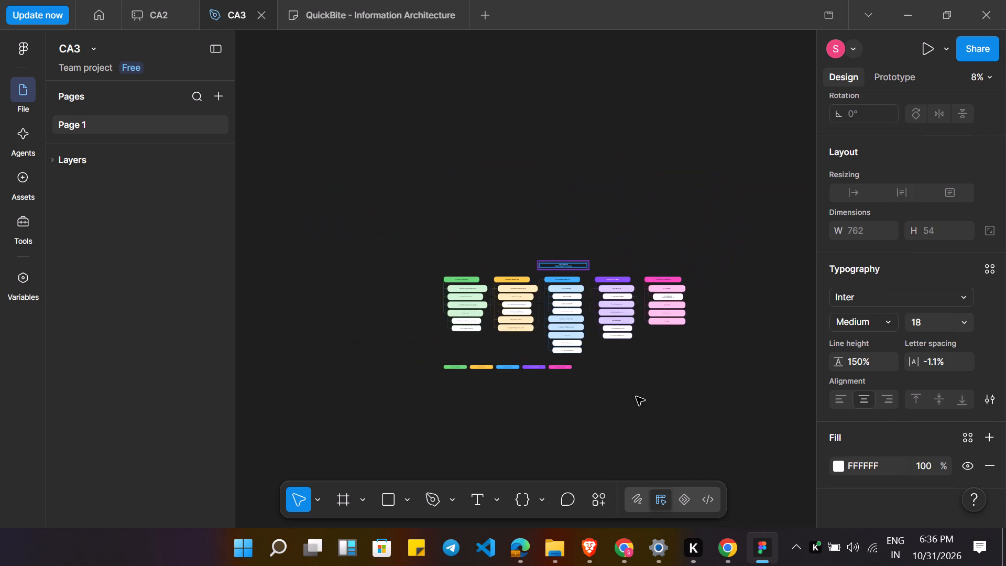
click(635, 309)
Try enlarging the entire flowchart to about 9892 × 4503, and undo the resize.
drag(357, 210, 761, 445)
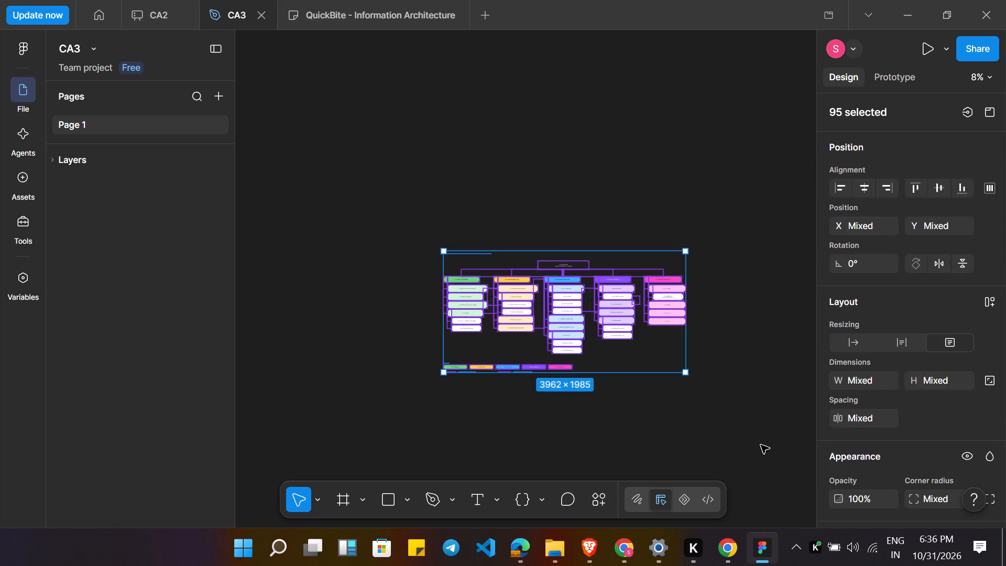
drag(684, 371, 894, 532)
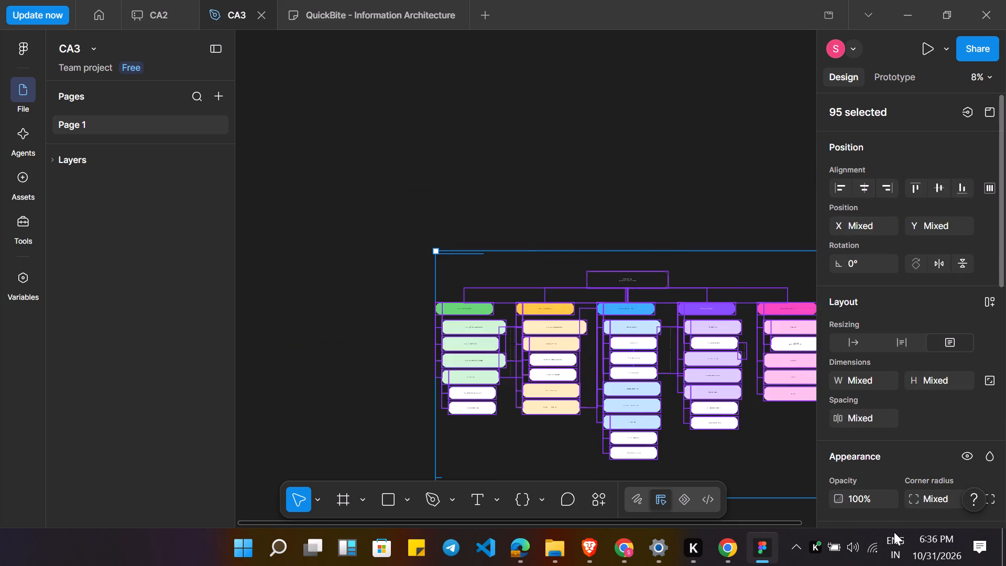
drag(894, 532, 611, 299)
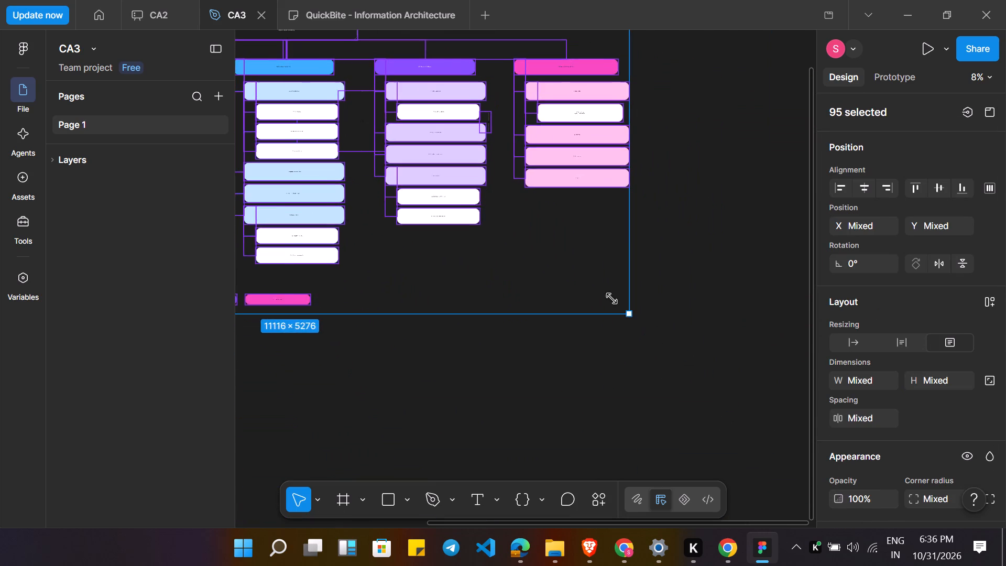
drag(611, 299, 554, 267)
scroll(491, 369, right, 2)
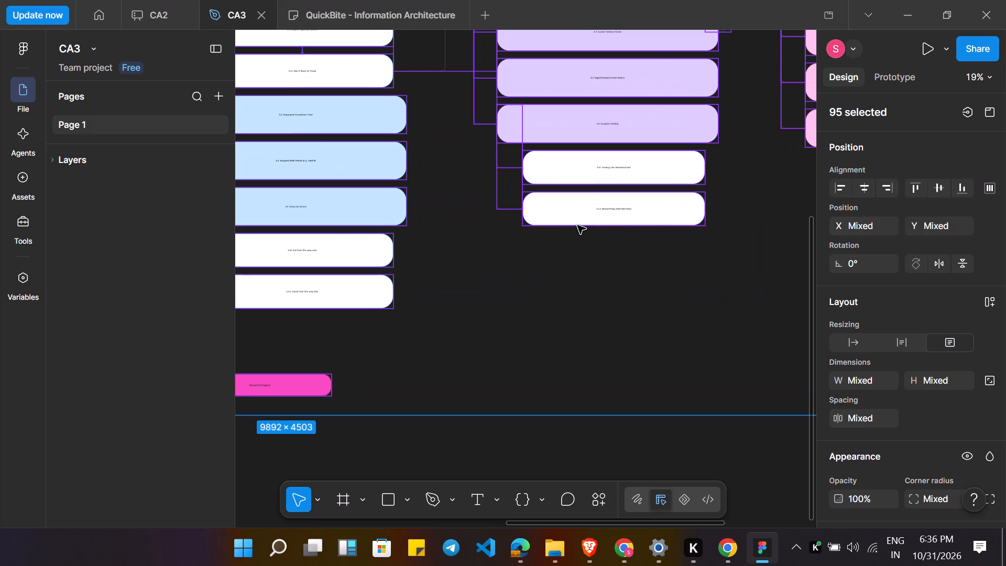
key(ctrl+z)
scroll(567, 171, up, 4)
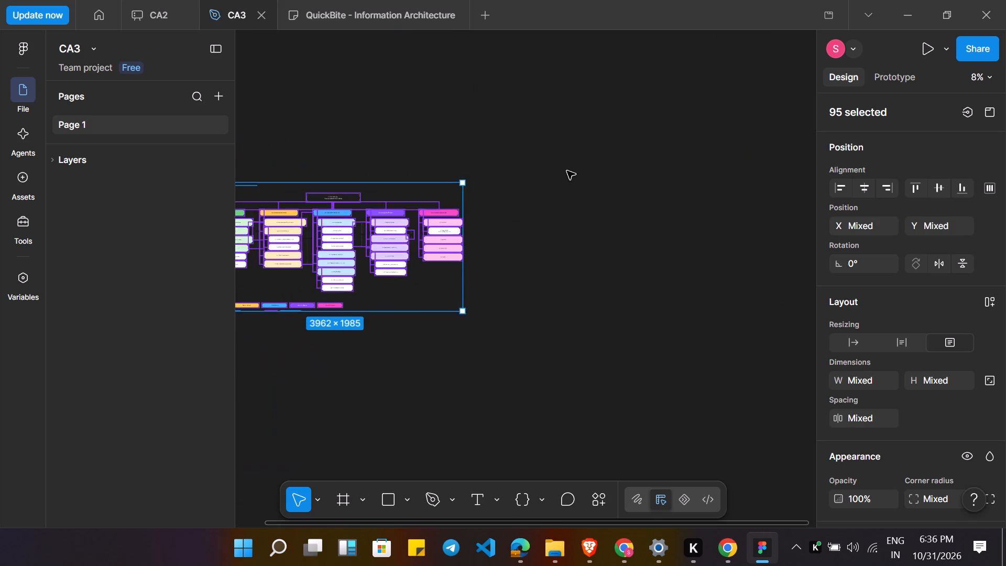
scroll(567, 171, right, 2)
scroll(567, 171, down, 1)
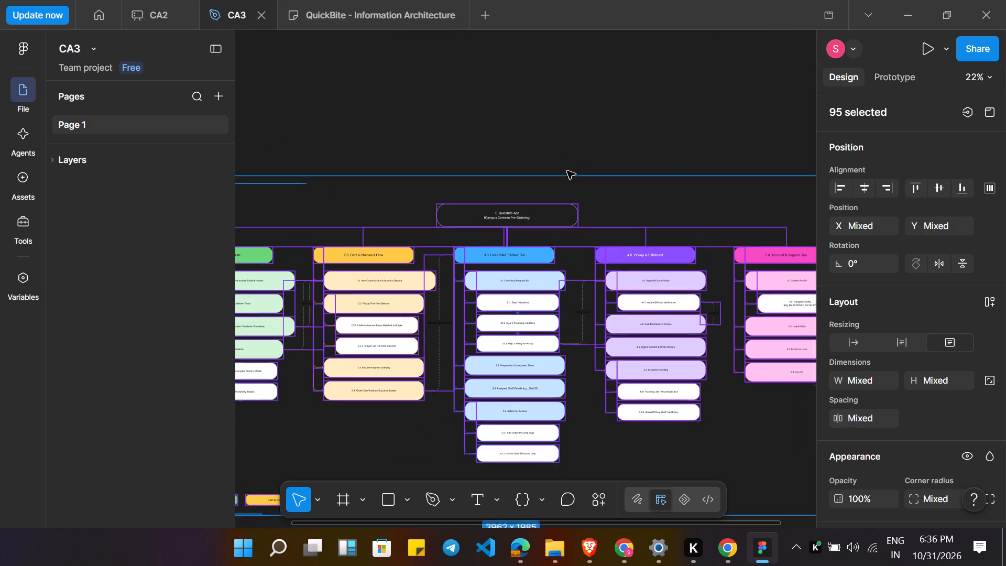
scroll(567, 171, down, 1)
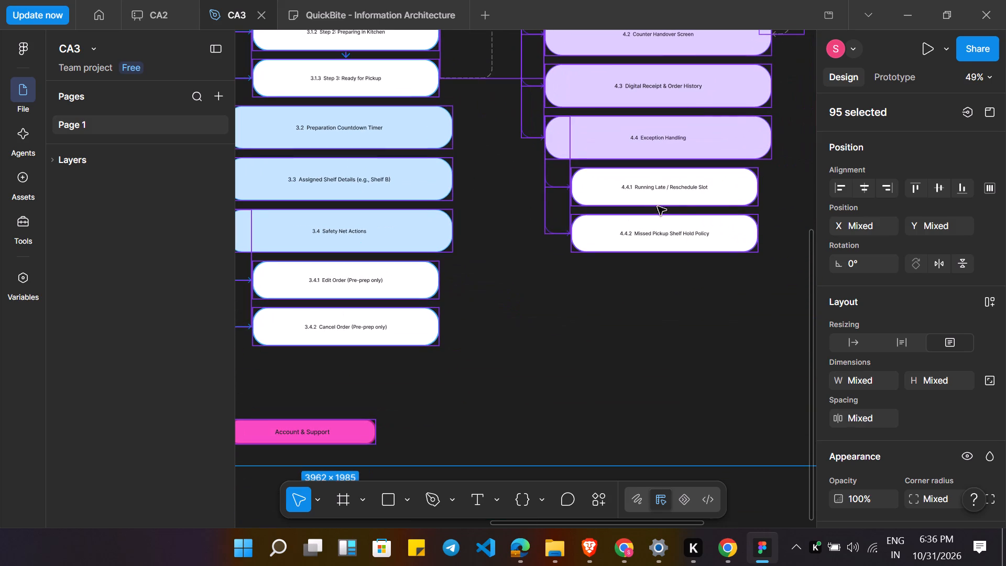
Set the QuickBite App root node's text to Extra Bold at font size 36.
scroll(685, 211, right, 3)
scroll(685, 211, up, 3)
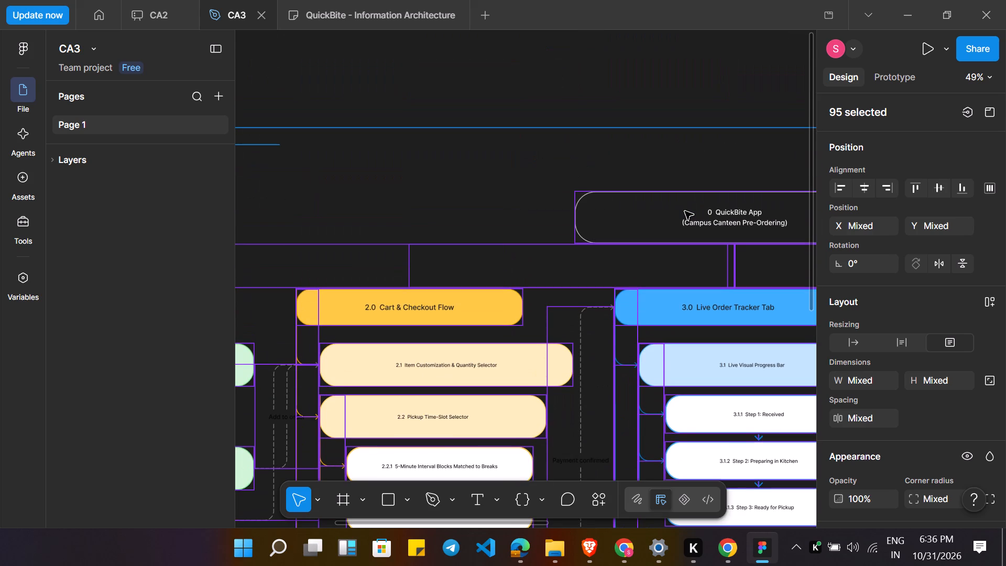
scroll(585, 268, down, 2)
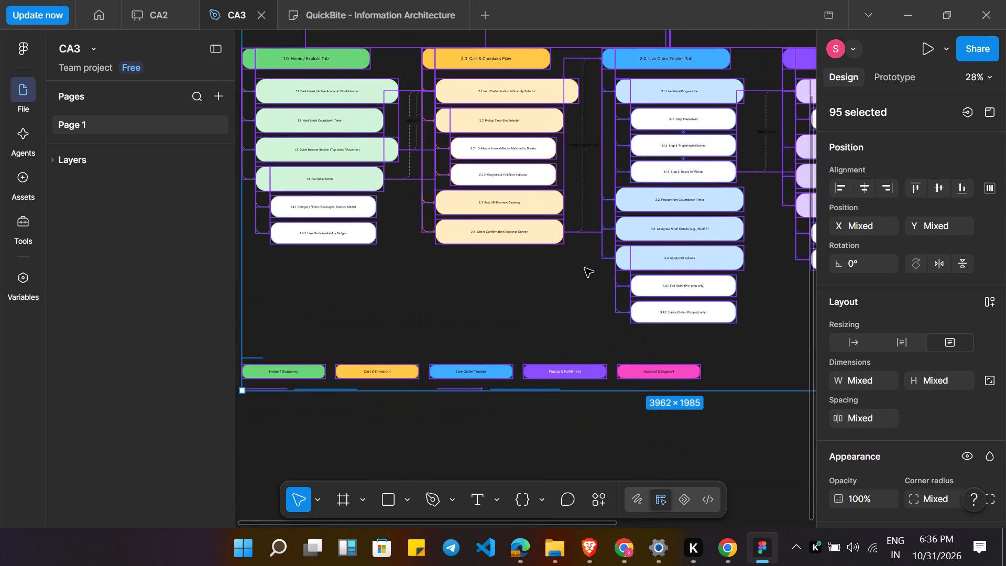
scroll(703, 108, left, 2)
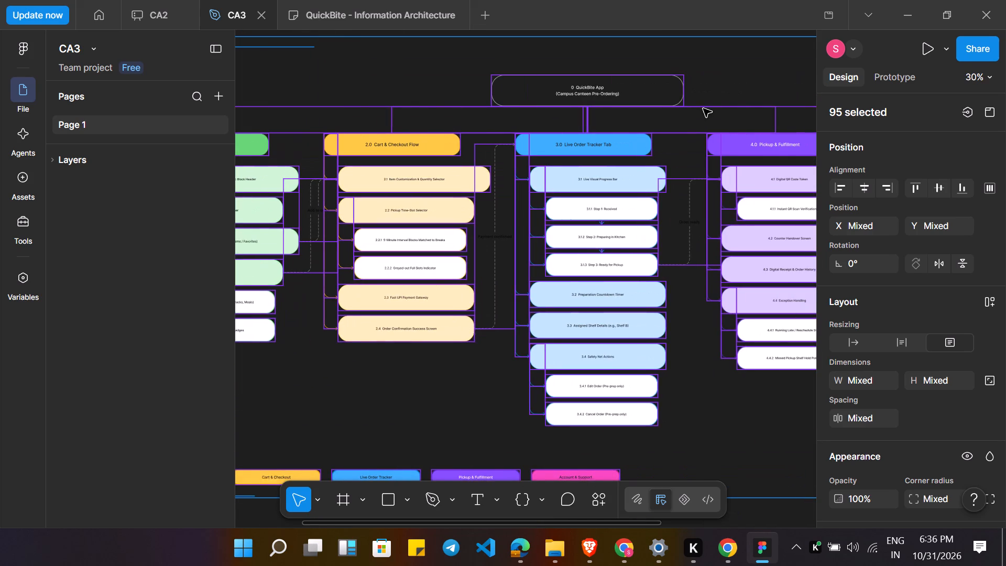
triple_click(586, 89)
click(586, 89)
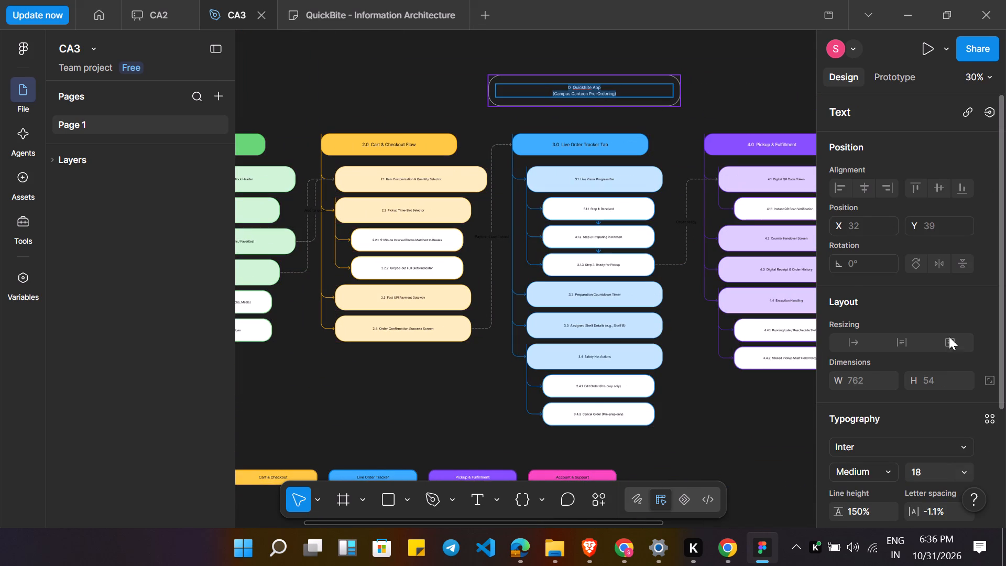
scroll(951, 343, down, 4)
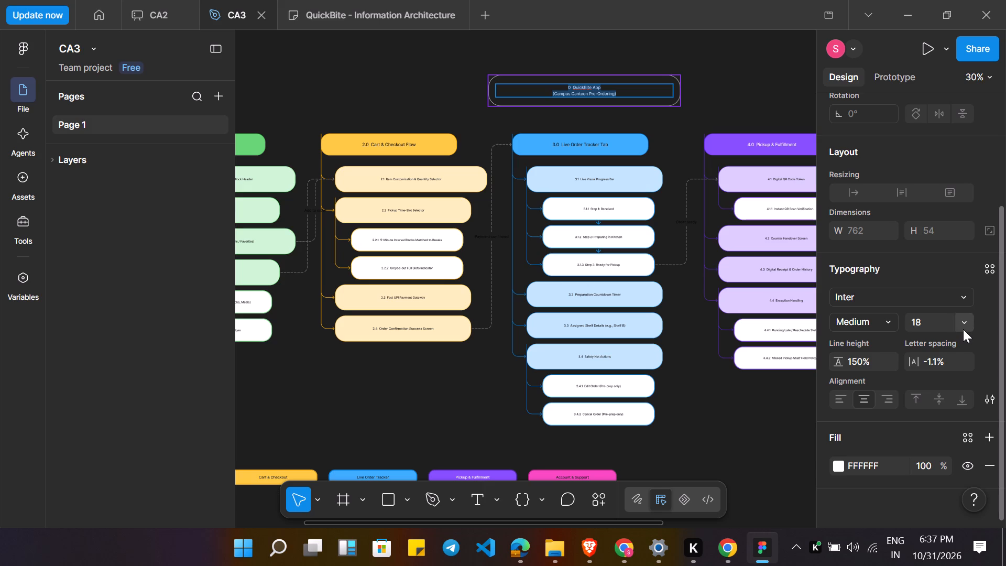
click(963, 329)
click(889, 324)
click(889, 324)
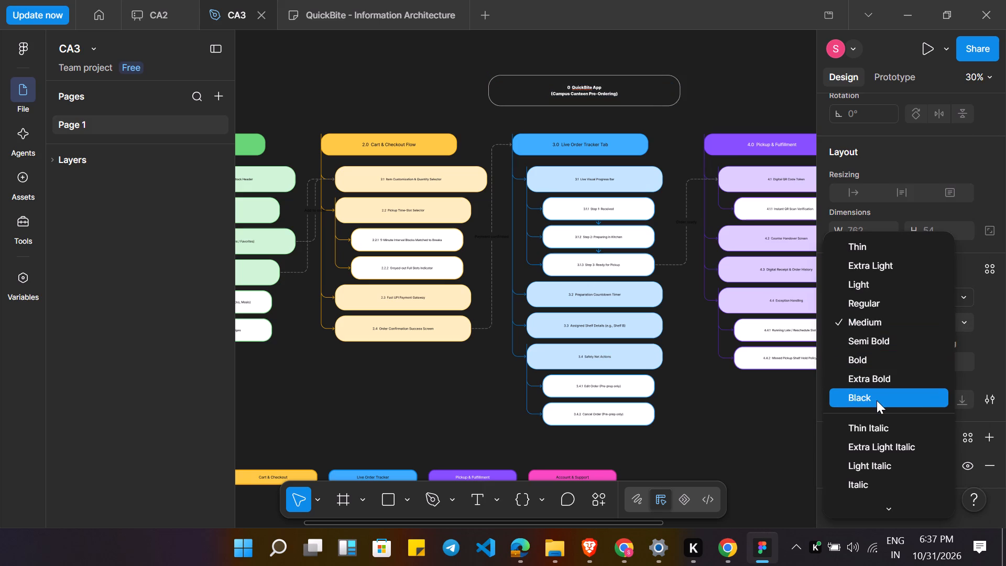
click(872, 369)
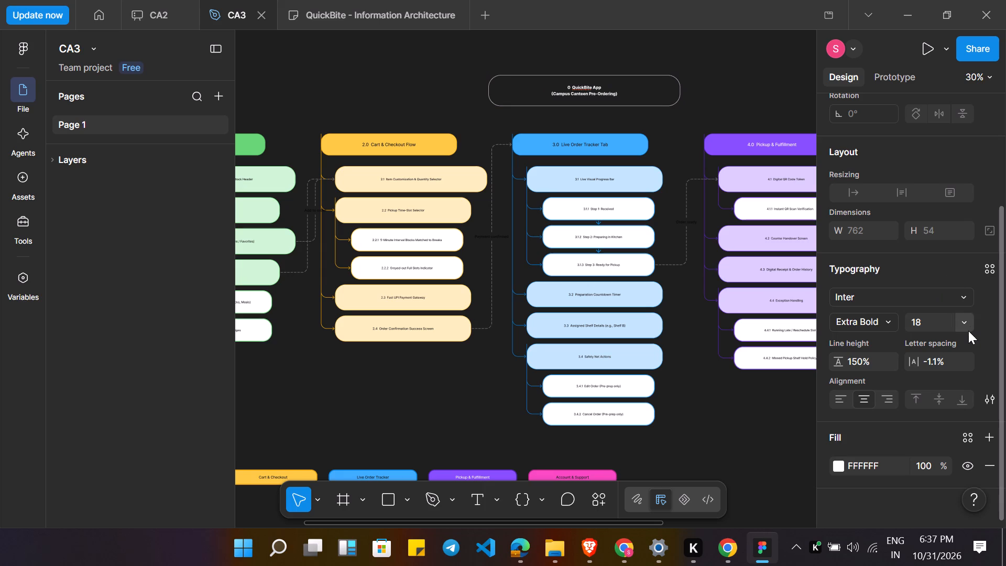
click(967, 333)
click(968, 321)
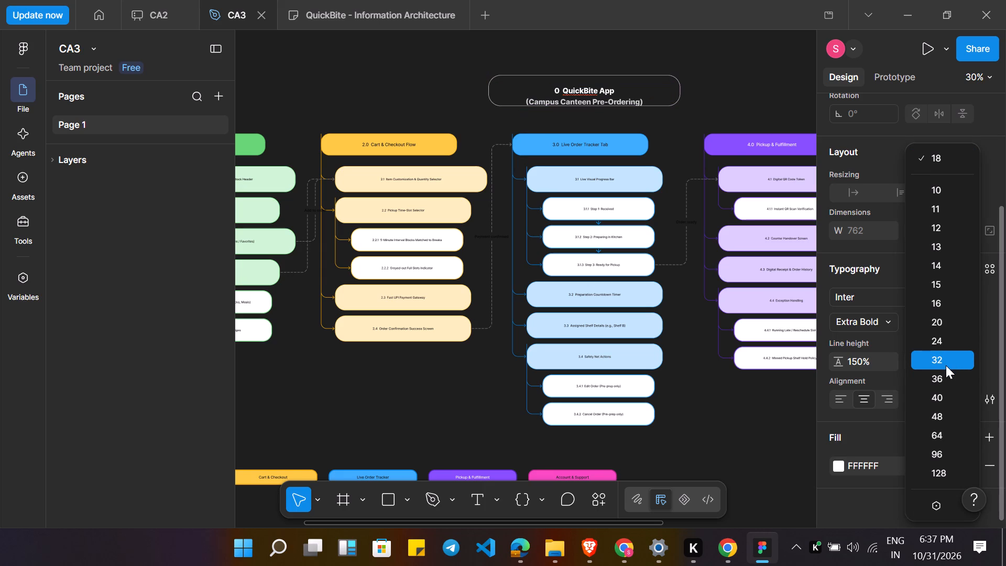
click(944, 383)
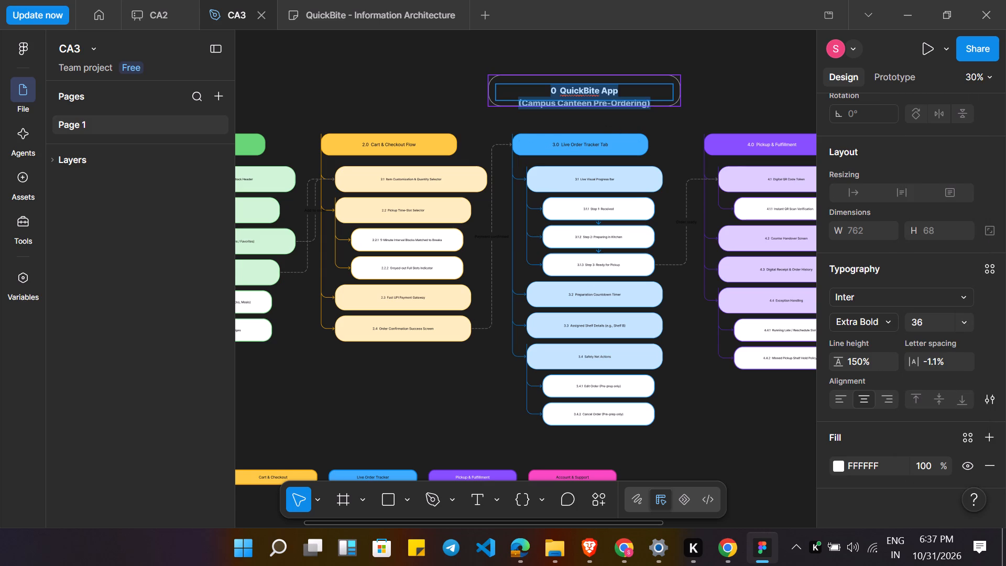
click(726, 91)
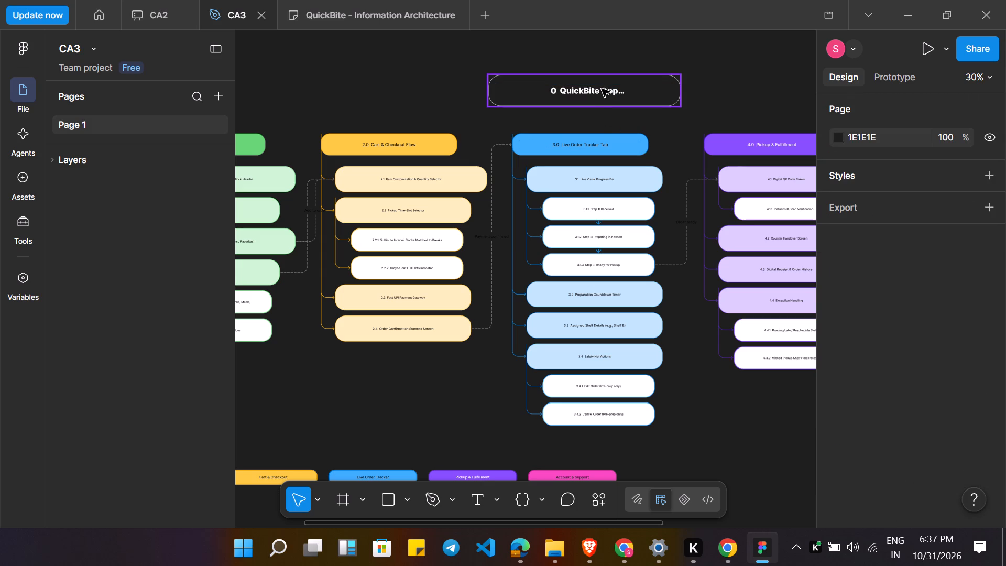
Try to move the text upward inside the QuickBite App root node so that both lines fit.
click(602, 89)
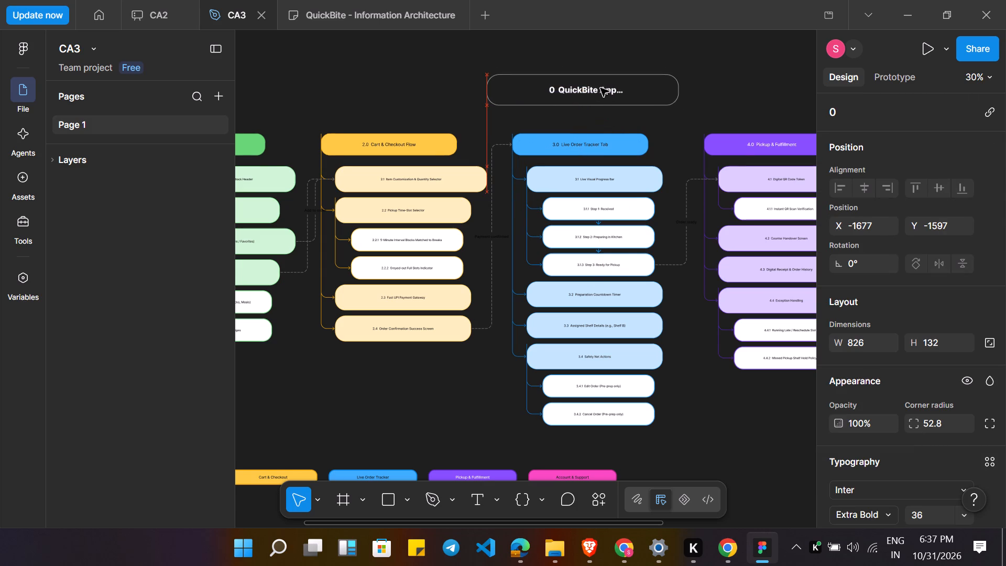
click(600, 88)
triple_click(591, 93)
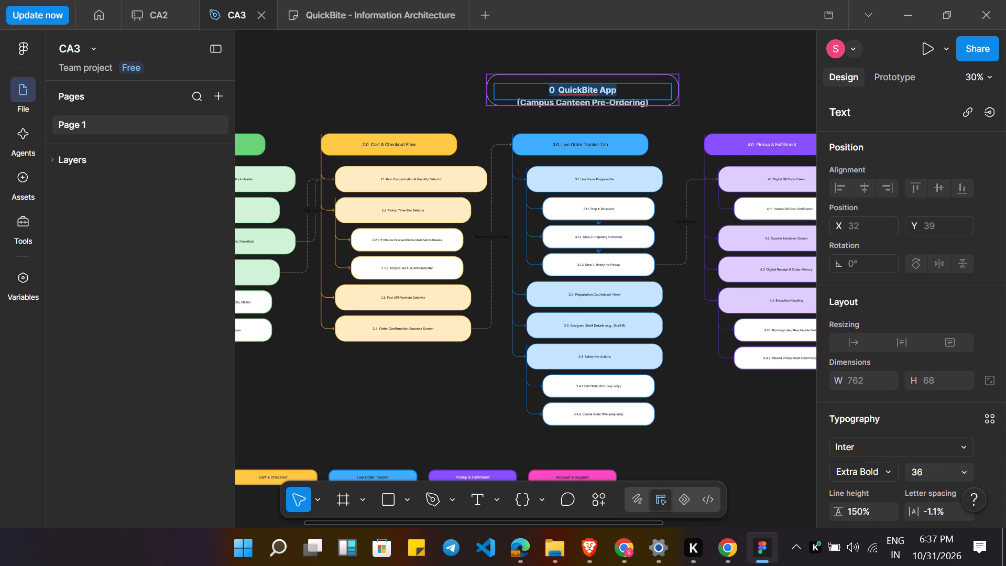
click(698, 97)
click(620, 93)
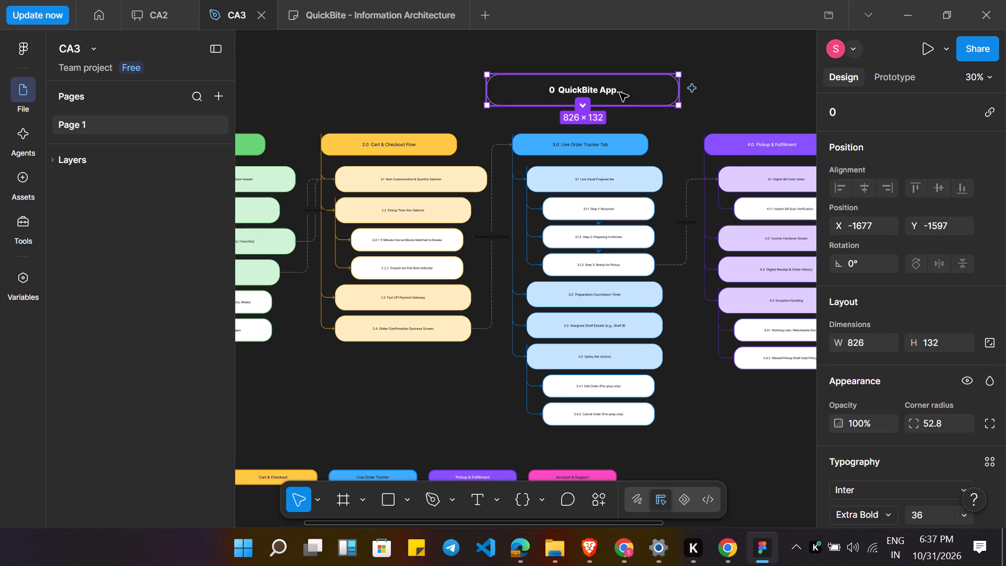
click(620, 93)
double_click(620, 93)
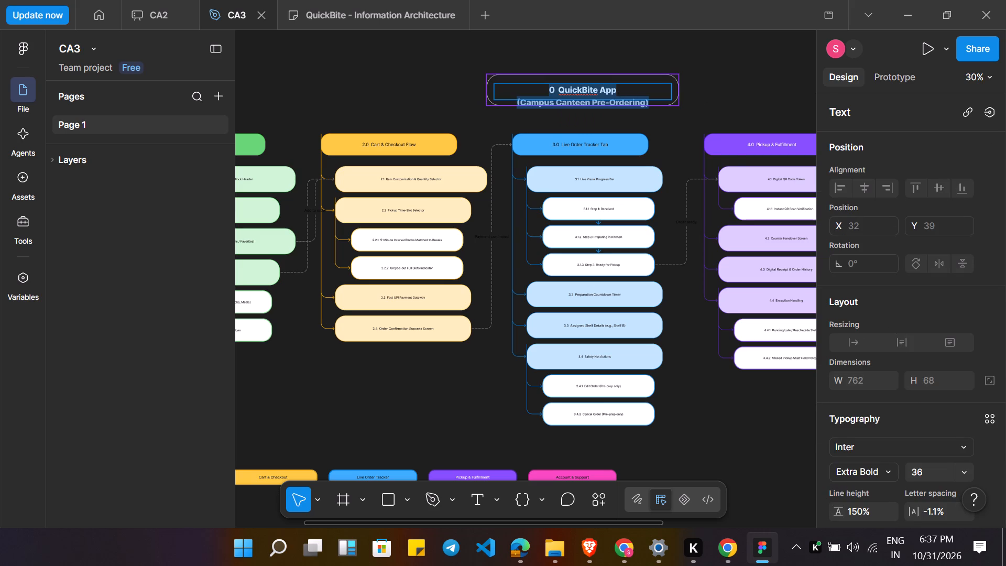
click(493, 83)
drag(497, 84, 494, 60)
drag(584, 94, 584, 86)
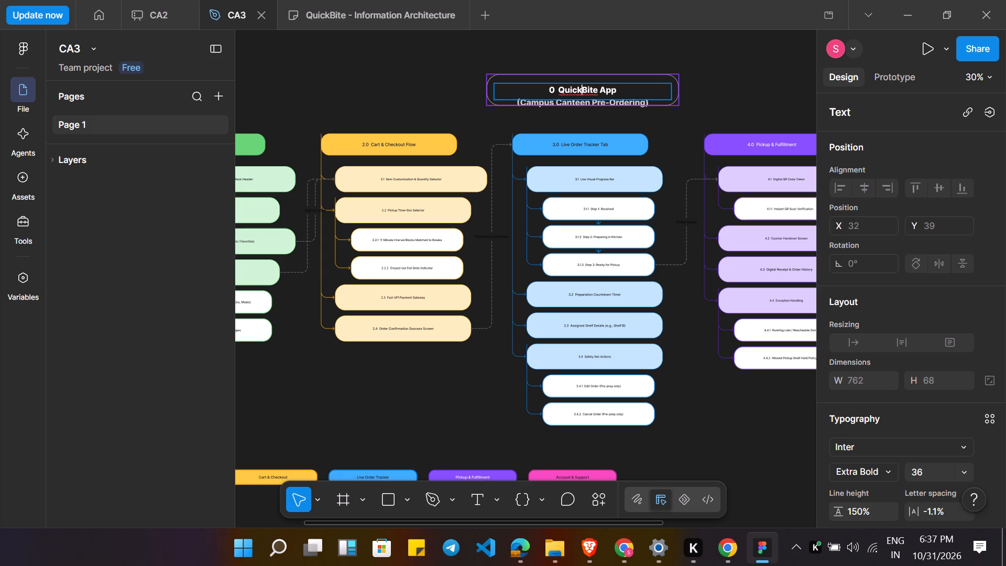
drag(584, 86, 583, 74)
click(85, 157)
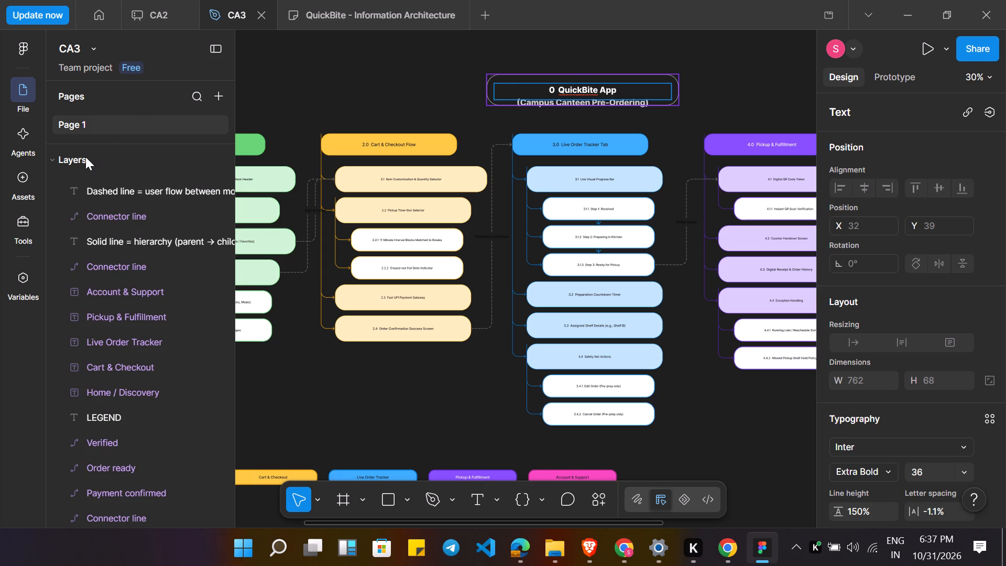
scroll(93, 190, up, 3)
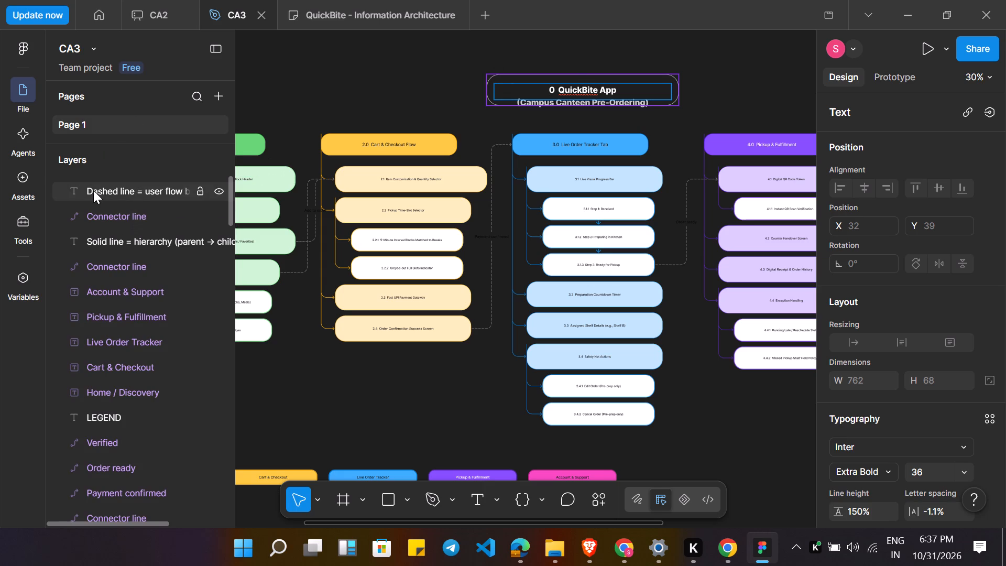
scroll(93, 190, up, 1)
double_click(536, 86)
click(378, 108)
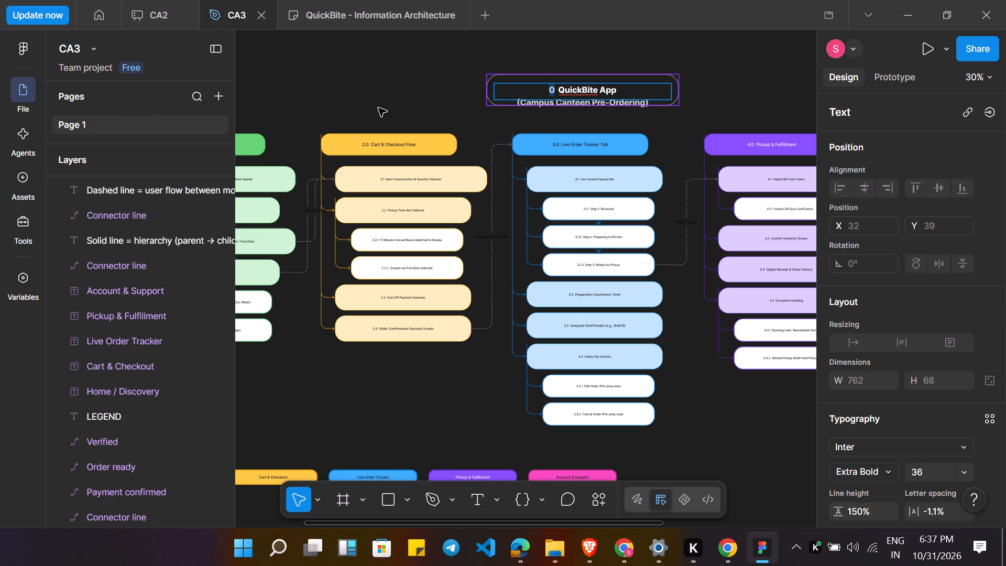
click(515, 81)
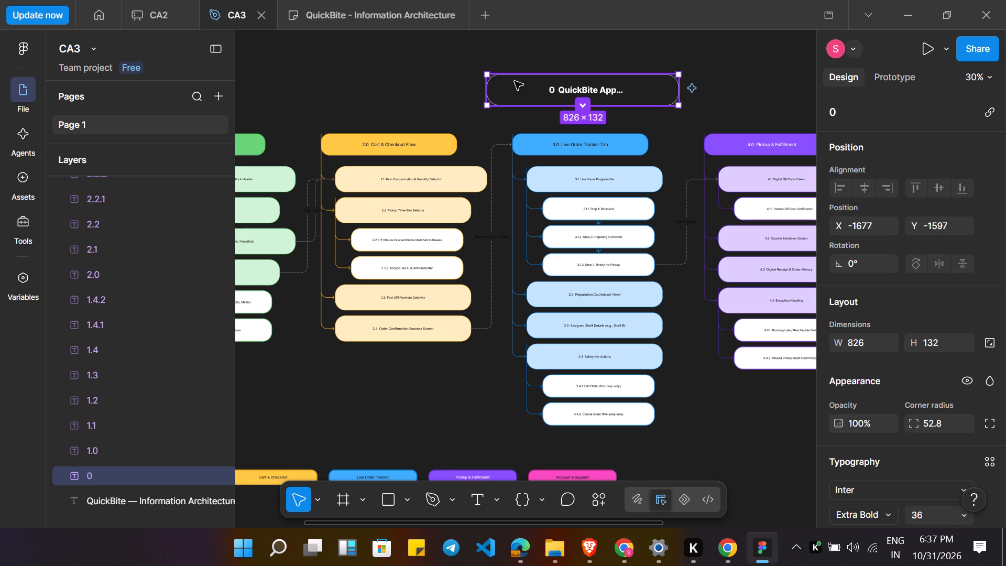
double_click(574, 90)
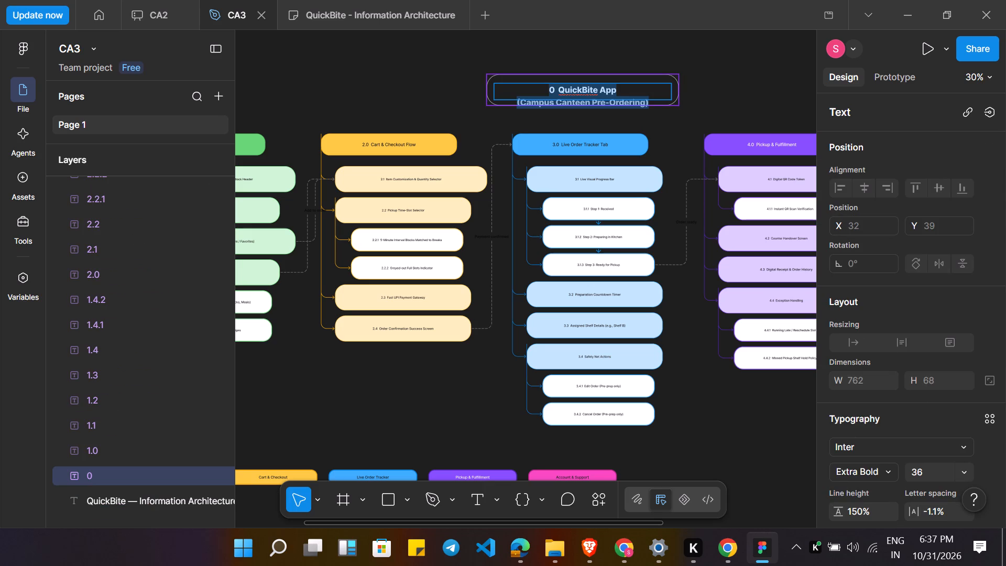
Move the QuickBite — Information Architecture heading higher above the flowchart and closer to the root node.
scroll(158, 323, down, 2)
click(156, 496)
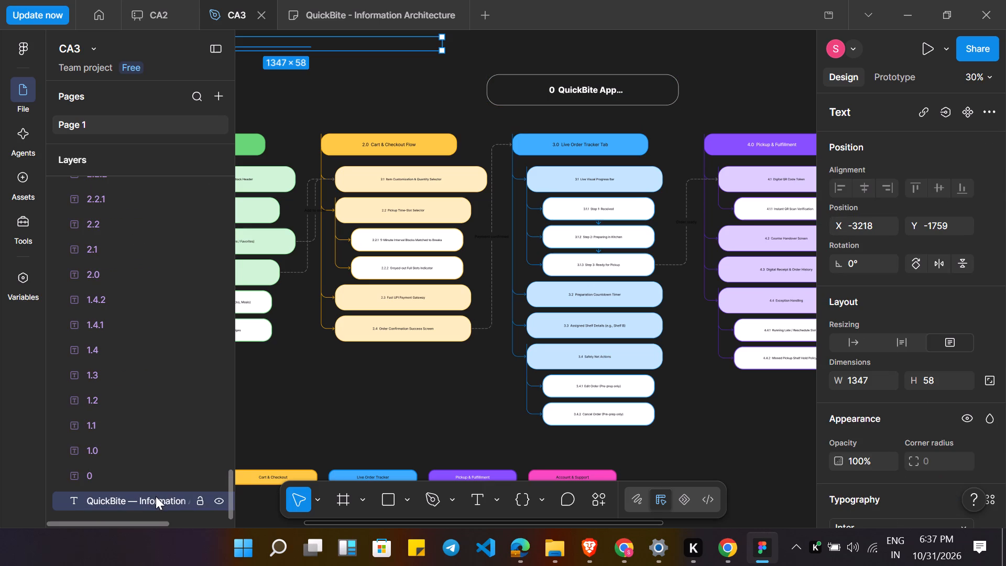
scroll(322, 157, up, 1)
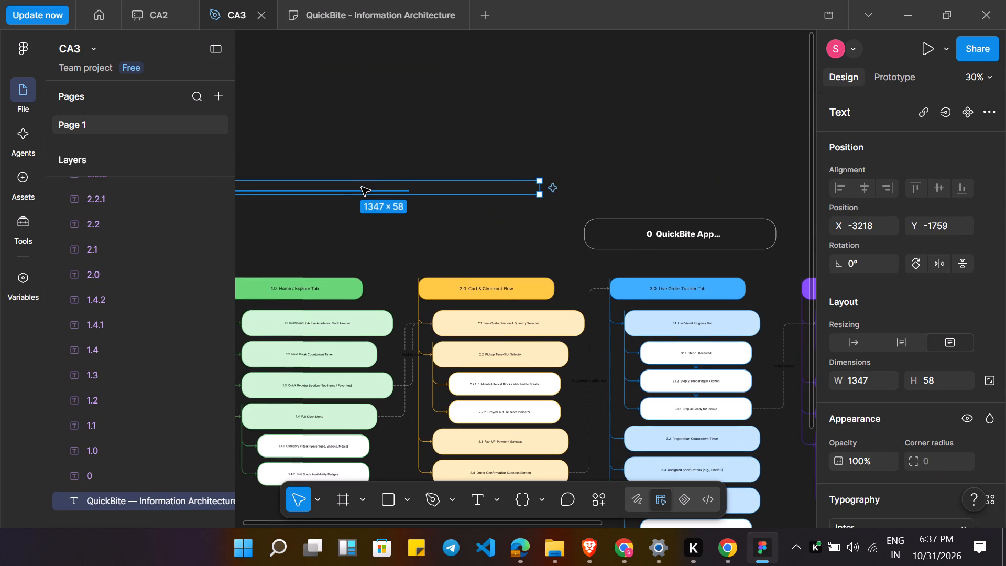
drag(362, 187, 497, 52)
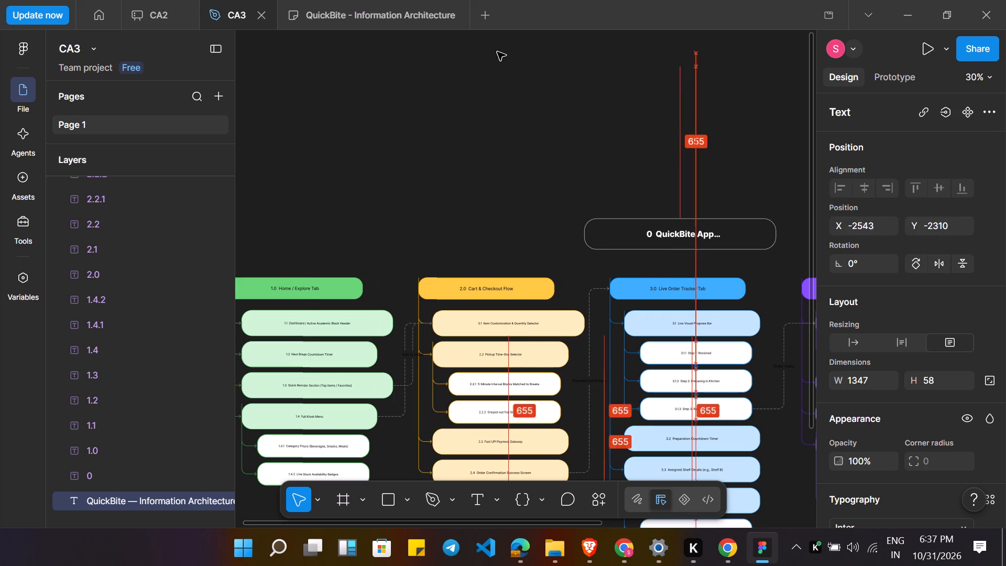
drag(497, 52, 420, 71)
click(380, 31)
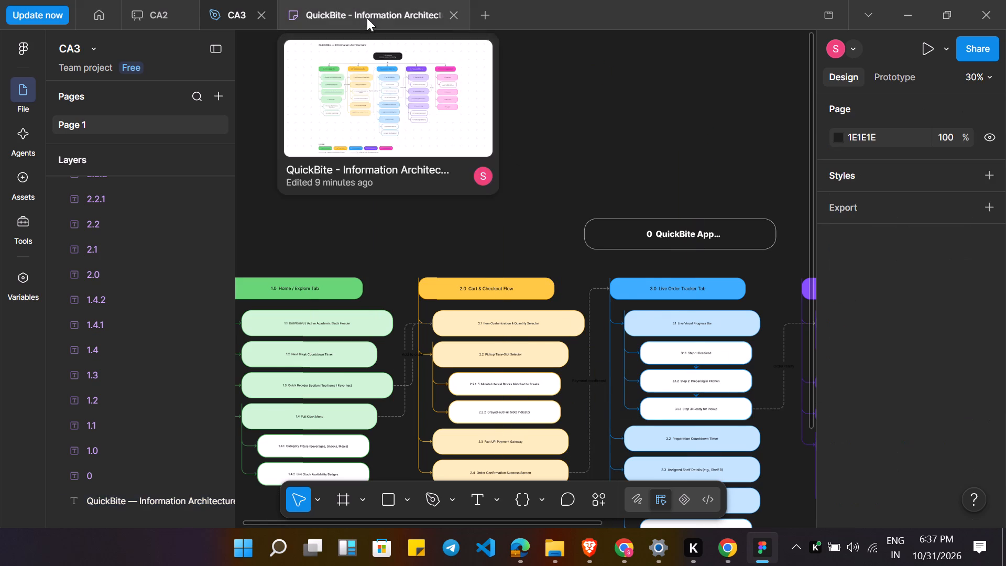
View the original flowchart on the FigJam board, and back in CA3 delete the whole flowchart and legend except the heading.
click(367, 18)
scroll(694, 230, left, 1)
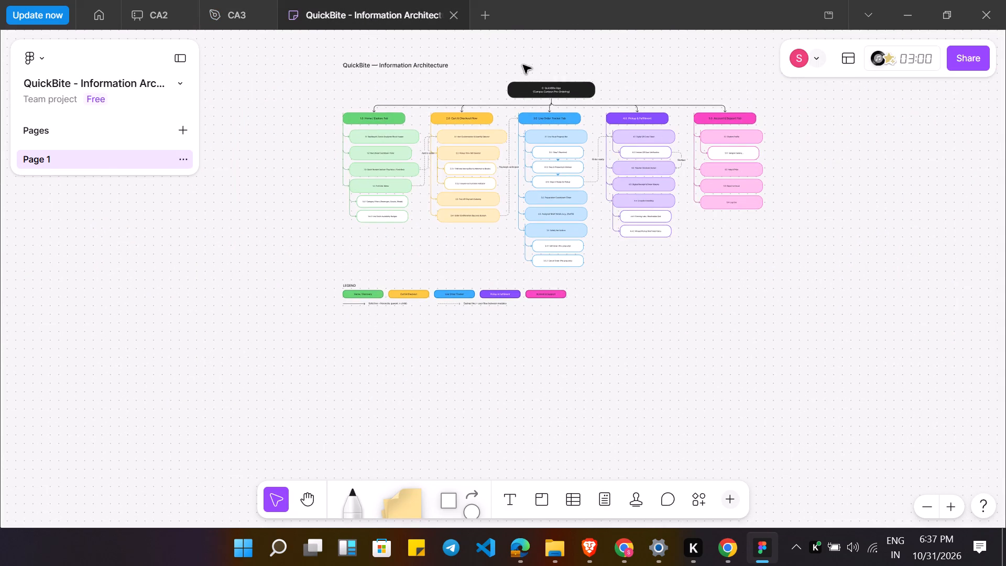
click(245, 5)
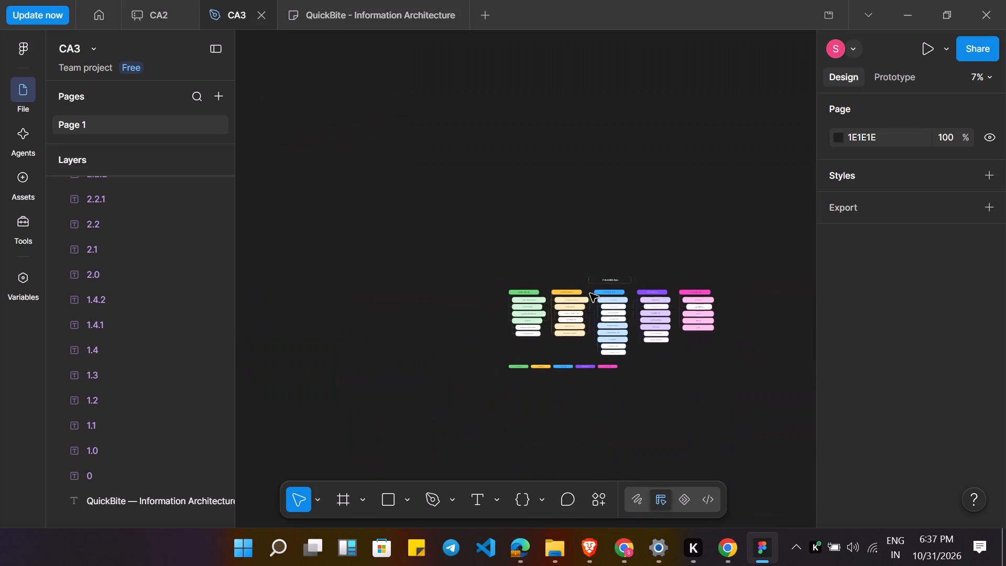
drag(386, 249, 837, 482)
key(Delete)
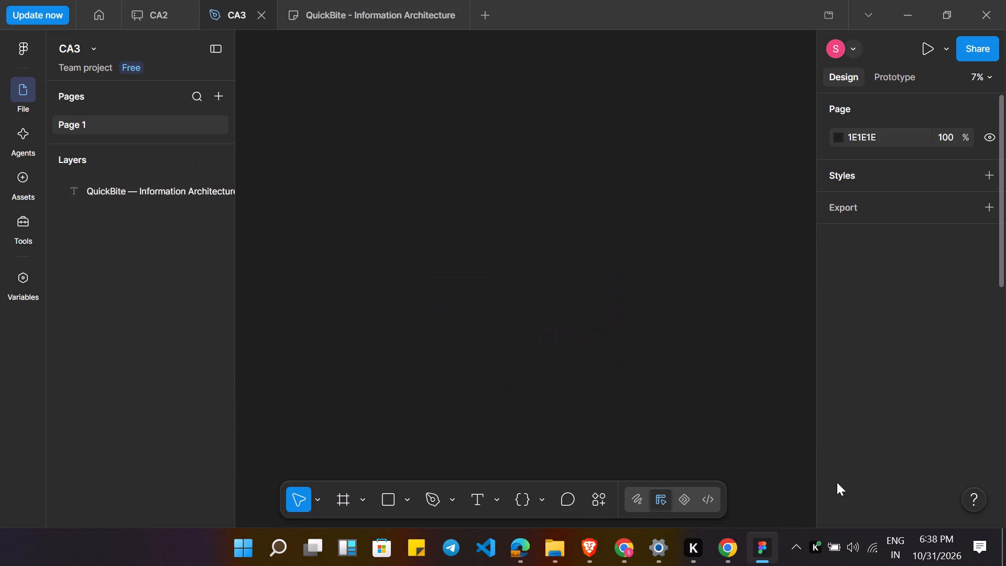
Switch to the QuickBite - Information Architecture FigJam board and set the QuickBite App root node's text size to Large.
click(380, 9)
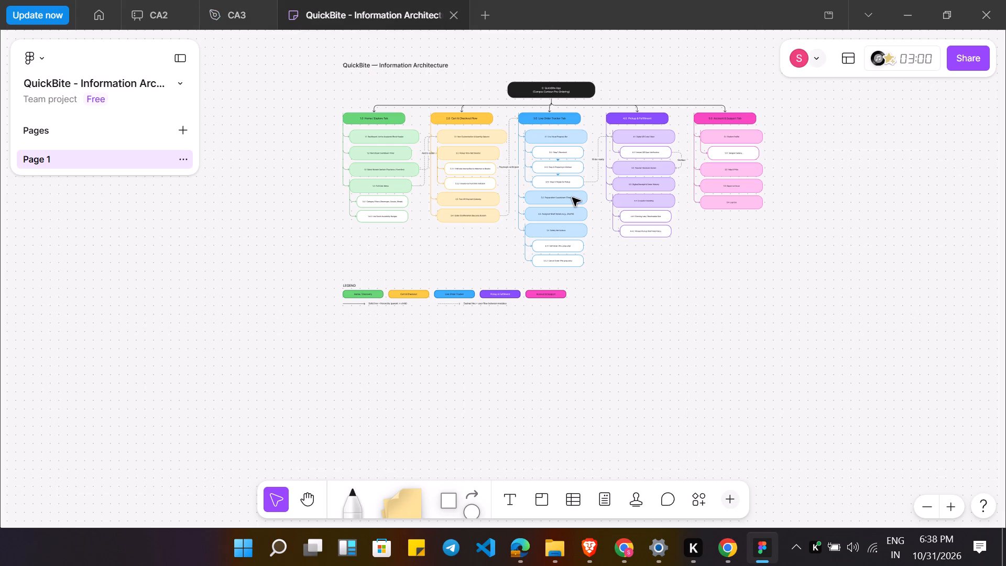
scroll(572, 198, up, 2)
triple_click(514, 217)
click(514, 217)
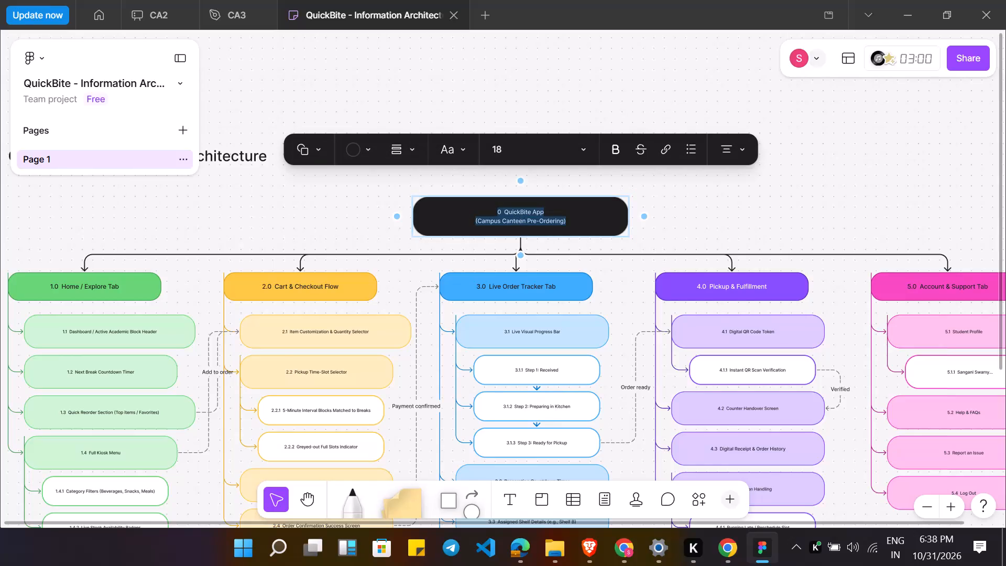
click(591, 145)
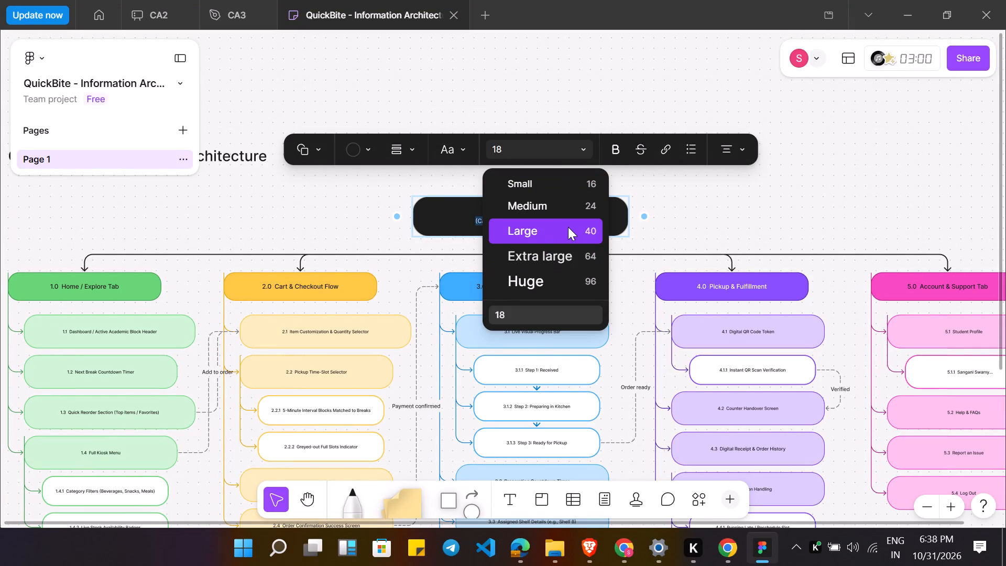
click(566, 211)
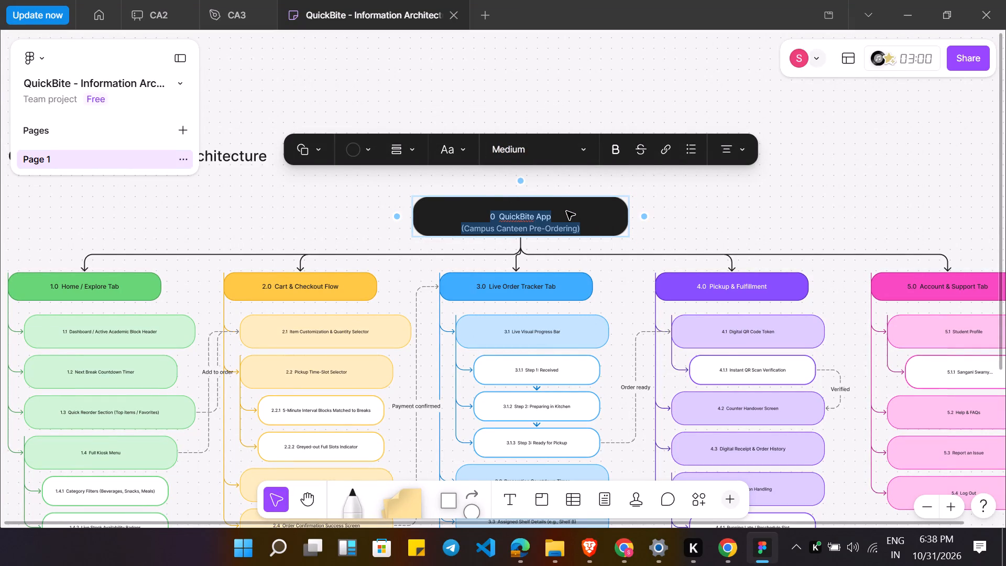
click(553, 148)
click(554, 232)
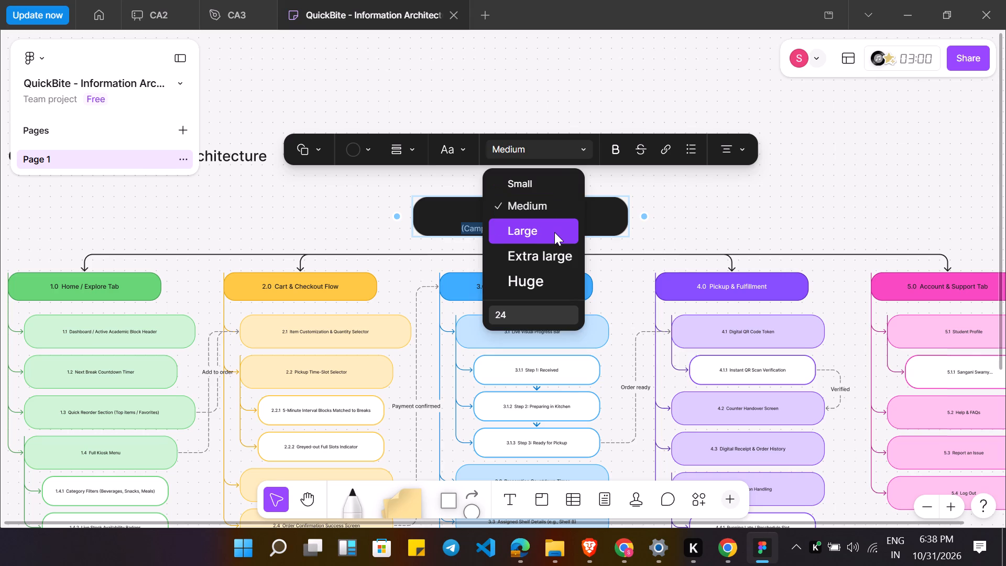
click(755, 185)
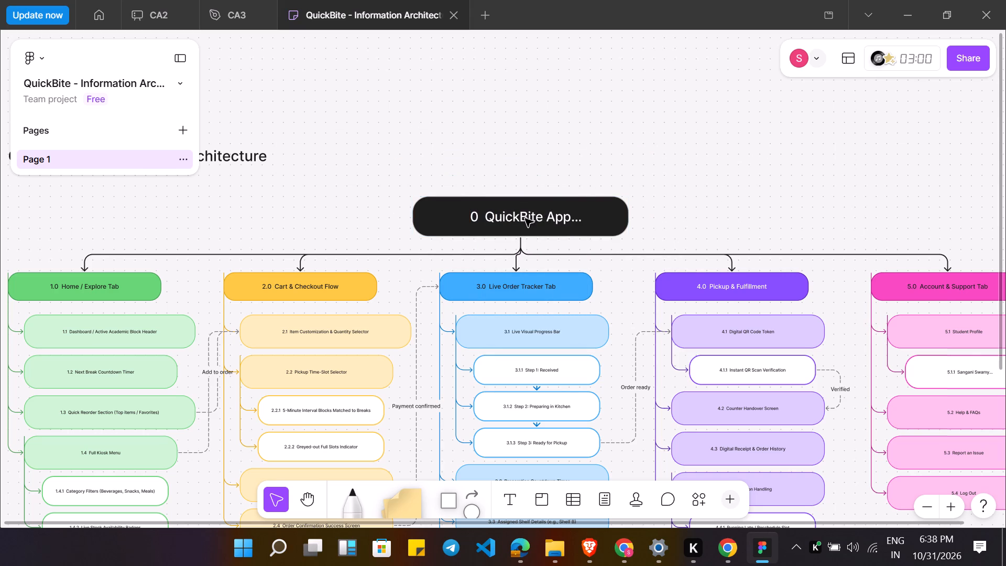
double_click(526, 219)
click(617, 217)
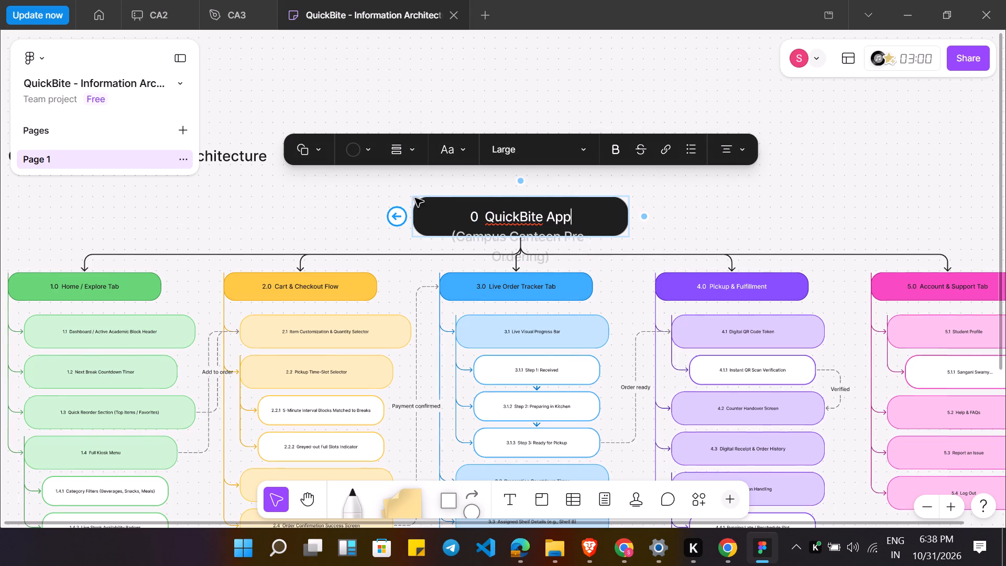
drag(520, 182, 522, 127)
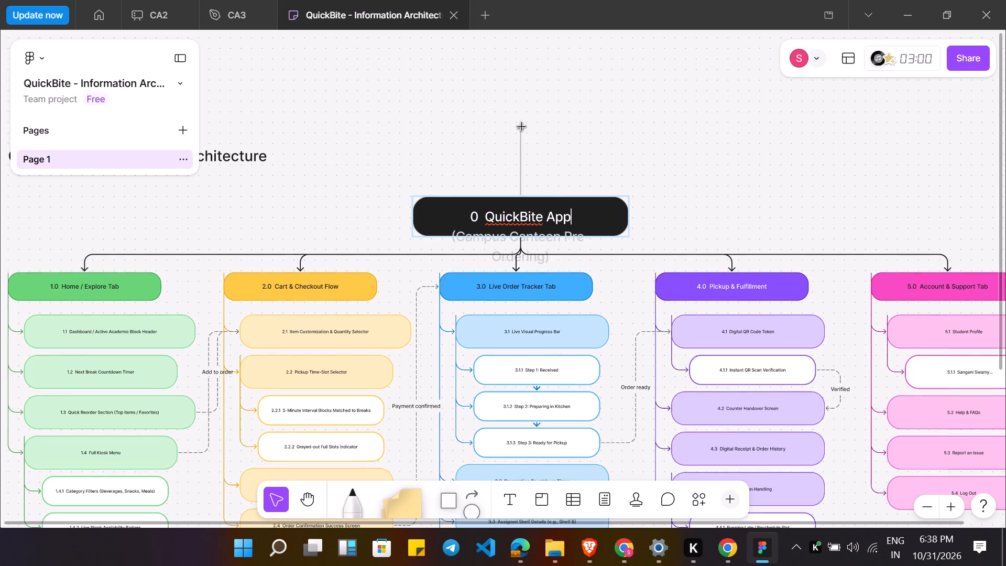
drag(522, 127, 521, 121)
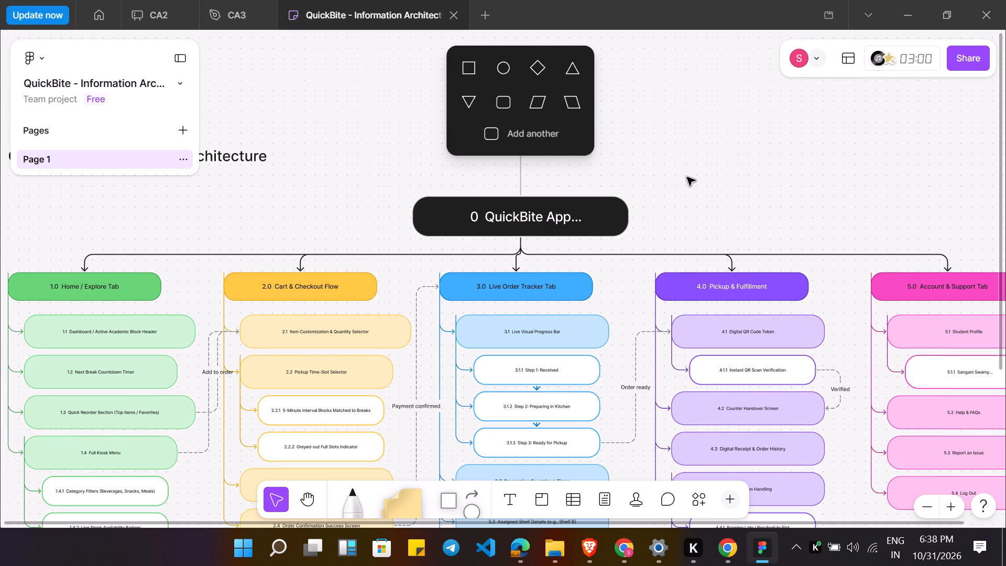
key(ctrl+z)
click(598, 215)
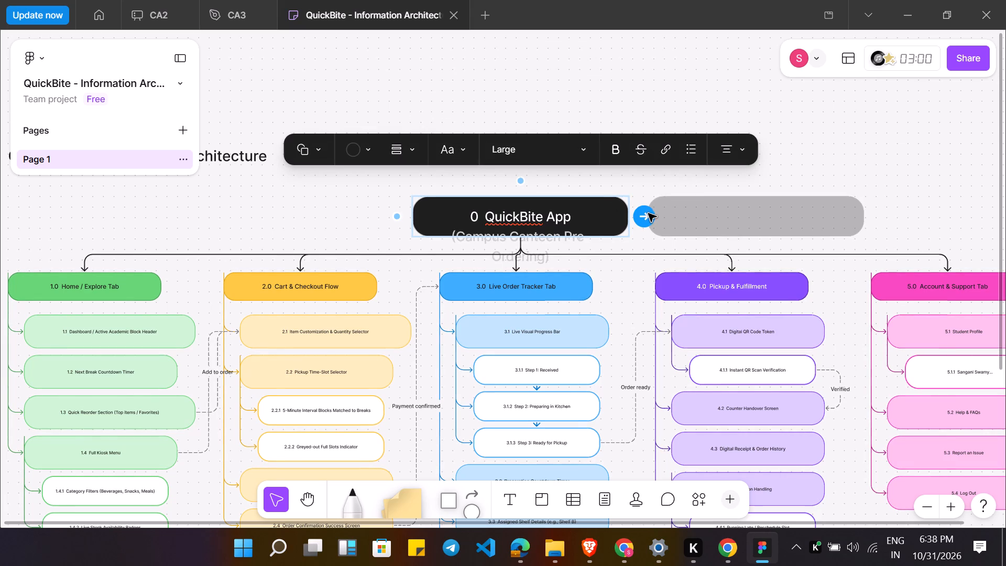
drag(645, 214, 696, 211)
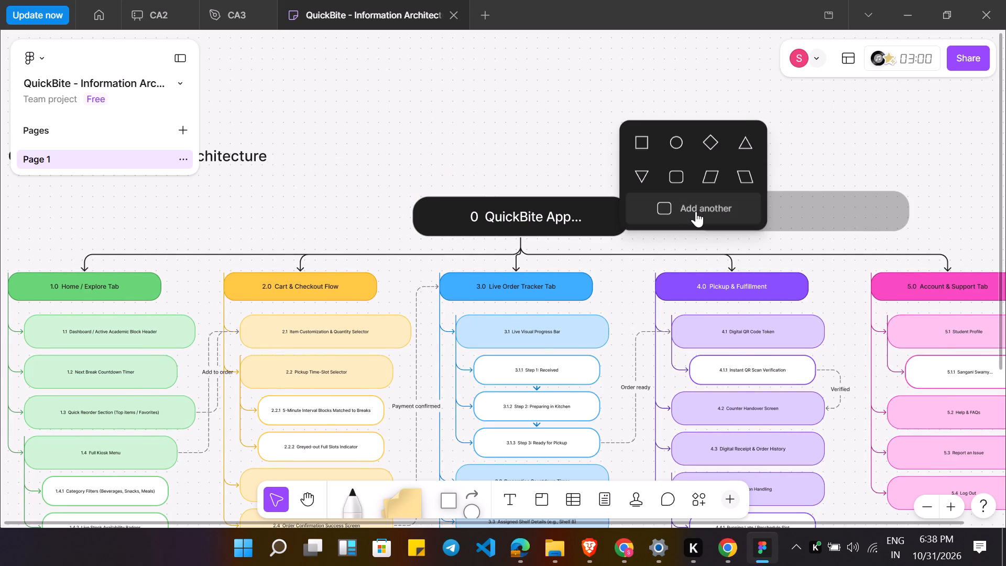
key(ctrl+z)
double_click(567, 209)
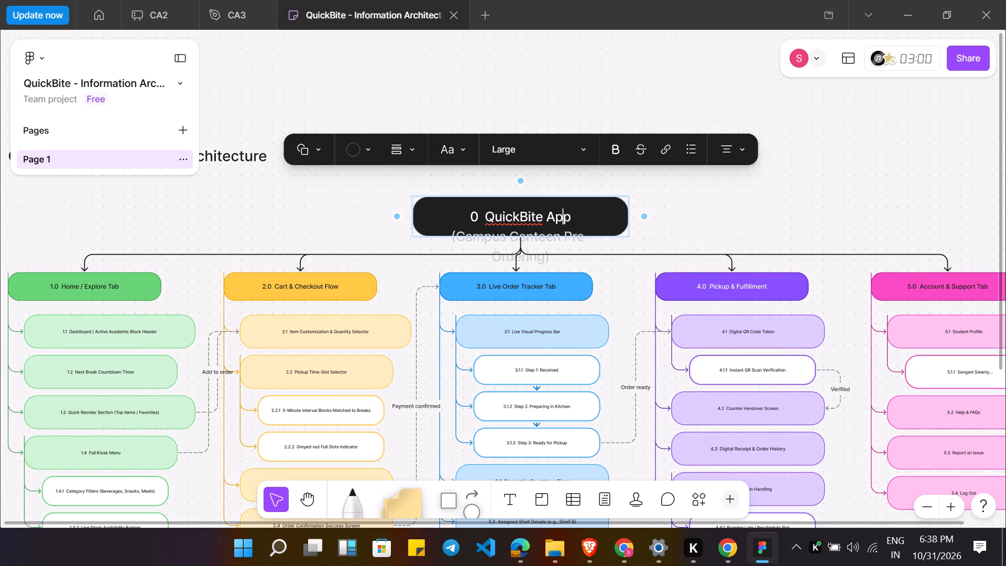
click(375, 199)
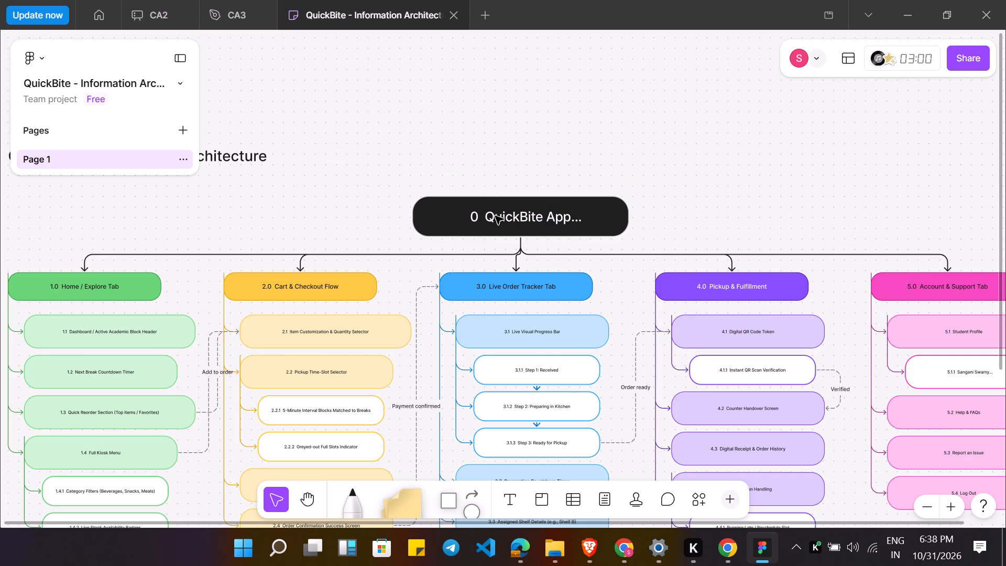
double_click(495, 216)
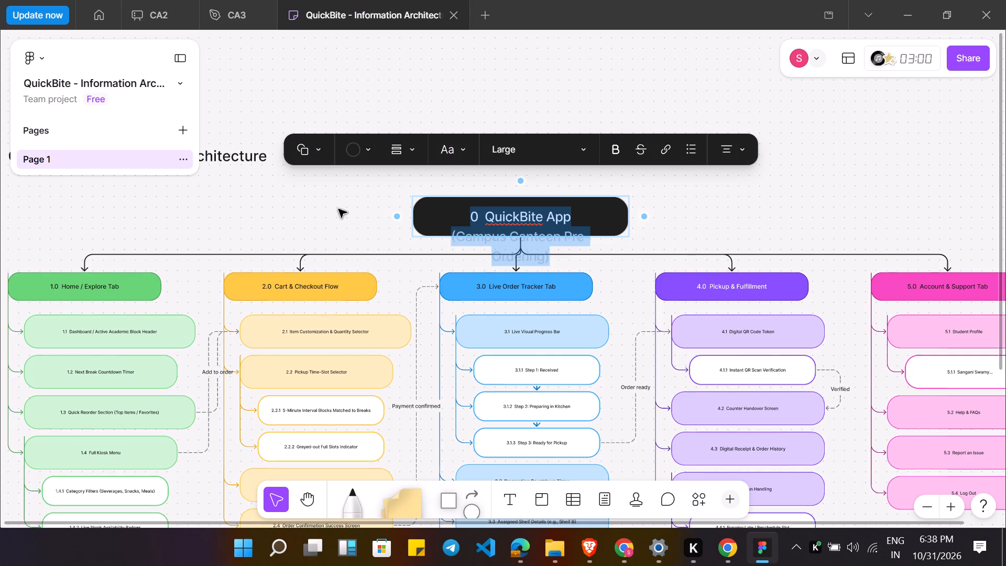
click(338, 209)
Stretch the QuickBite App root node upward so its full Large-size label, including Campus Canteen Pre-Ordering, fits inside.
click(455, 205)
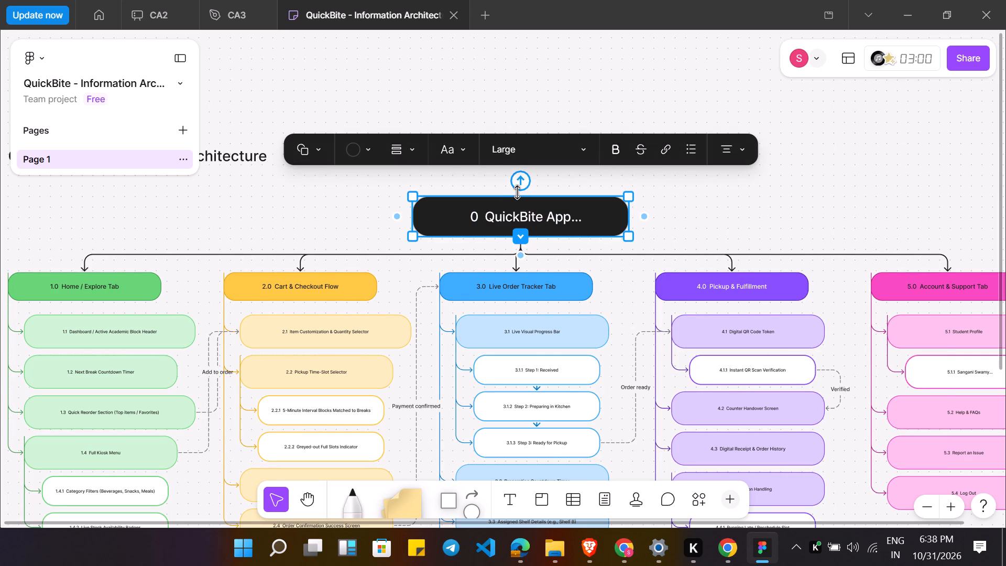
drag(518, 194, 518, 129)
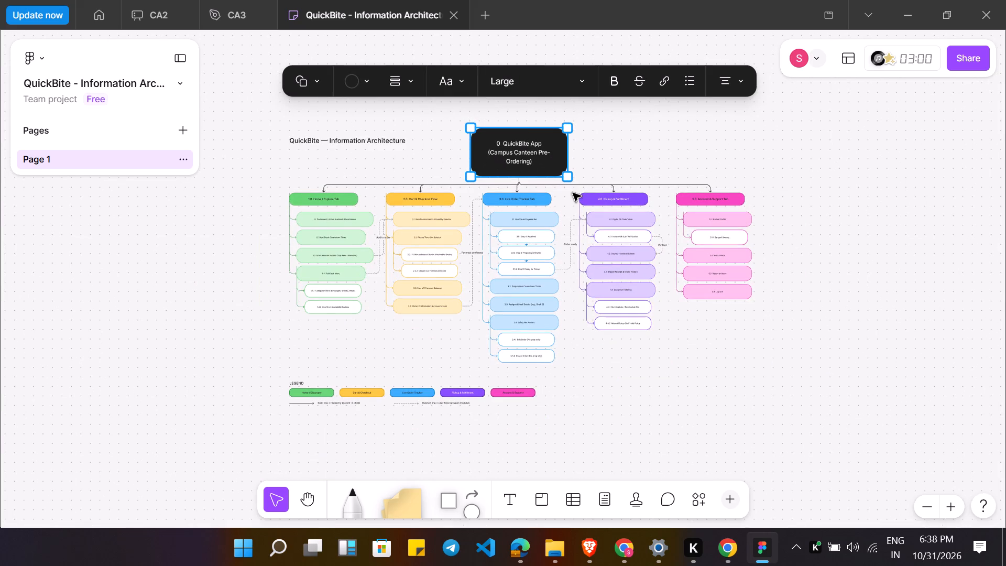
click(666, 164)
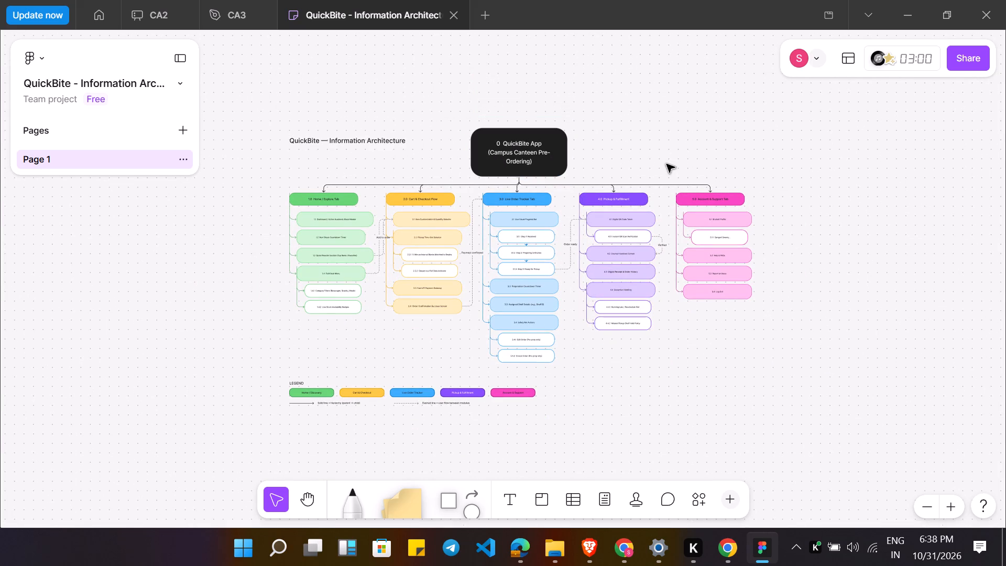
triple_click(501, 148)
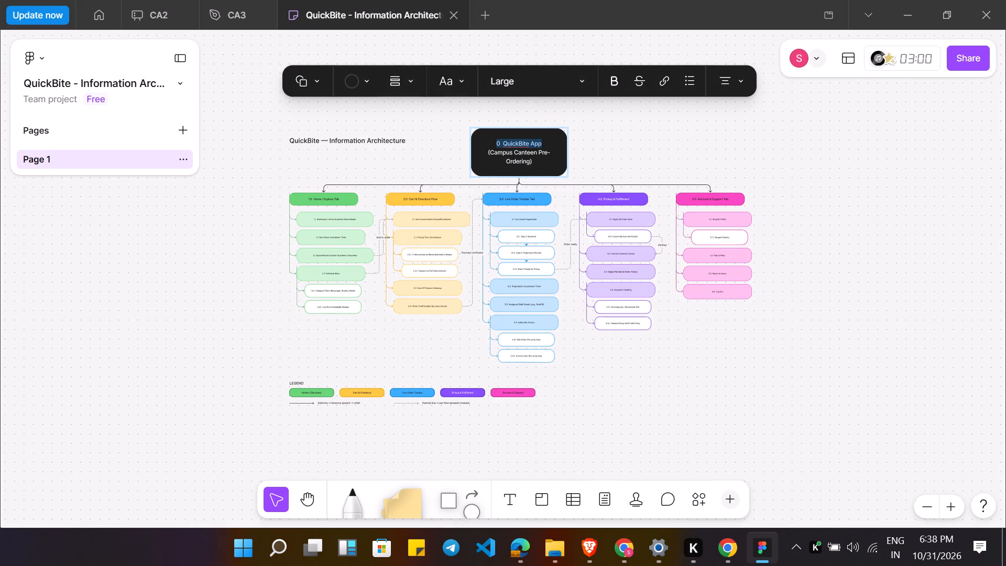
triple_click(501, 148)
Set the text size of all five flowchart branches and their connector labels below the root node to Large.
click(255, 178)
drag(255, 178, 790, 351)
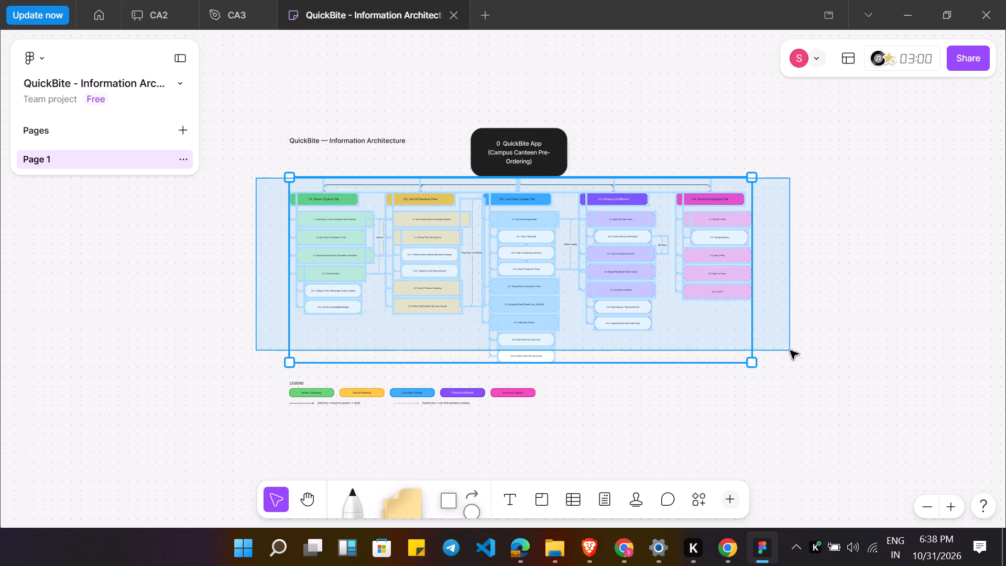
click(518, 146)
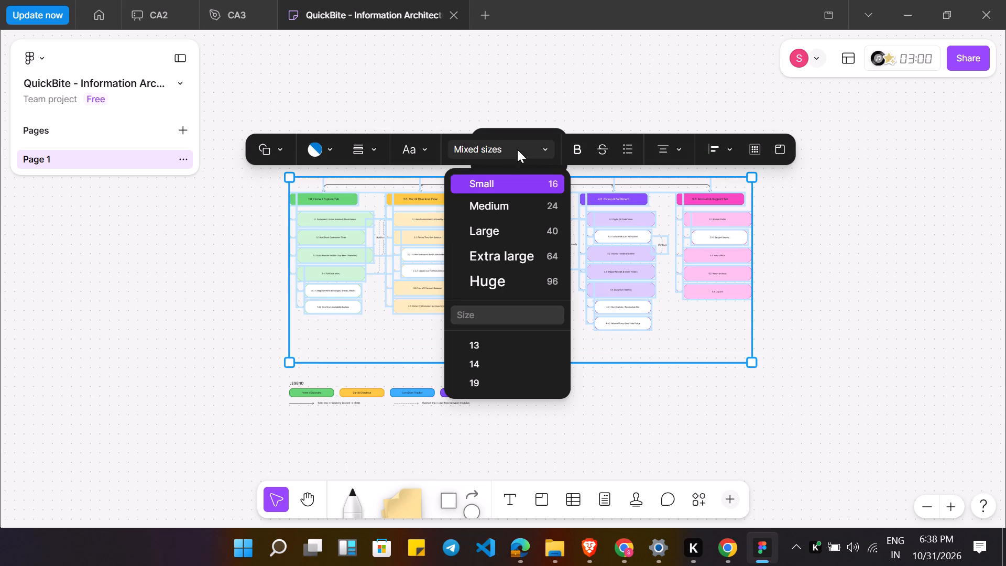
click(506, 226)
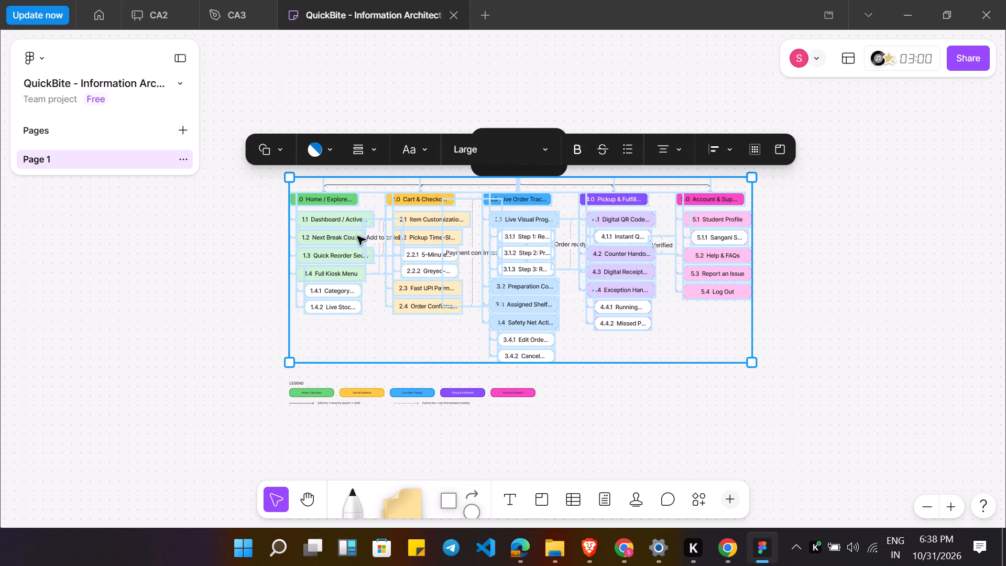
click(201, 258)
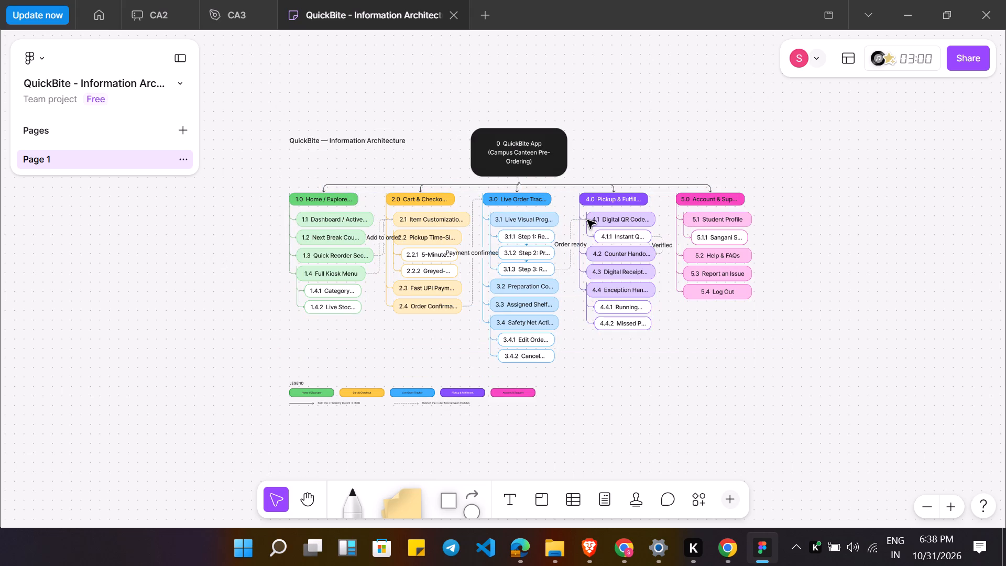
Widen the green 1.0 Home / Explore Tab node leftward so its full label fits on one line.
scroll(486, 225, right, 2)
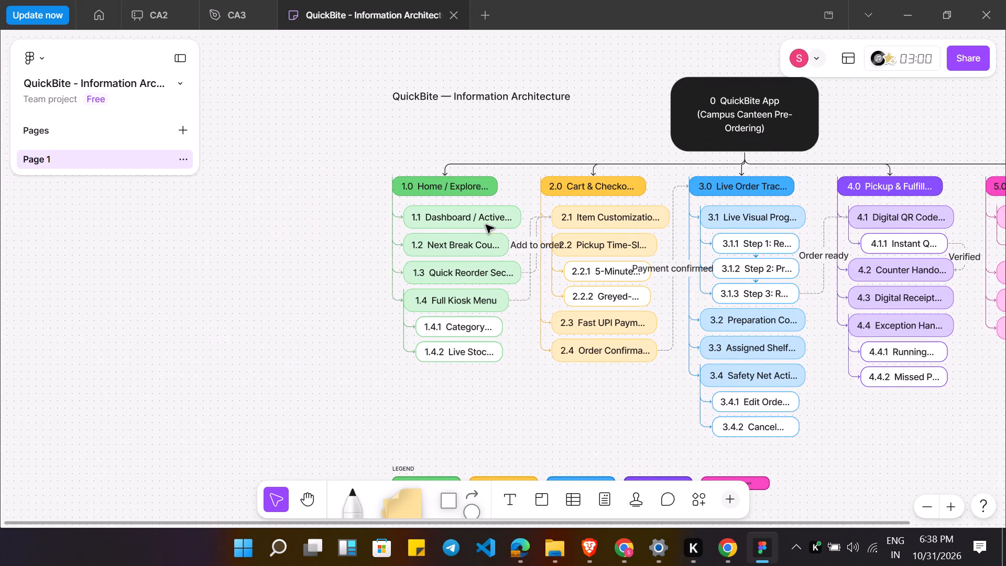
click(466, 191)
drag(393, 187, 362, 187)
Widen the 1.1 Dashboard / Active Academic Block Header node leftward and stretch it downward so its label wraps onto more lines.
click(432, 220)
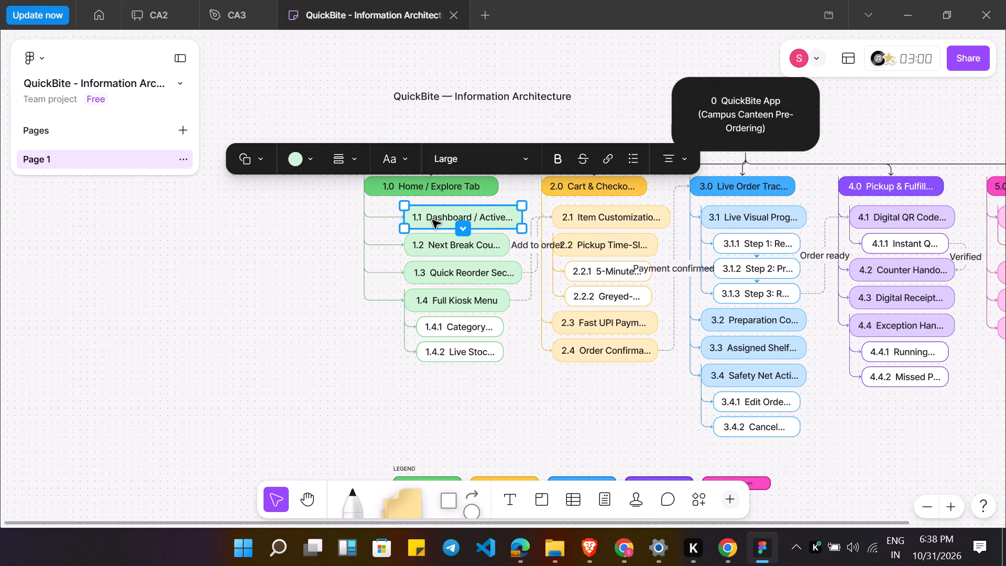
drag(403, 218, 355, 218)
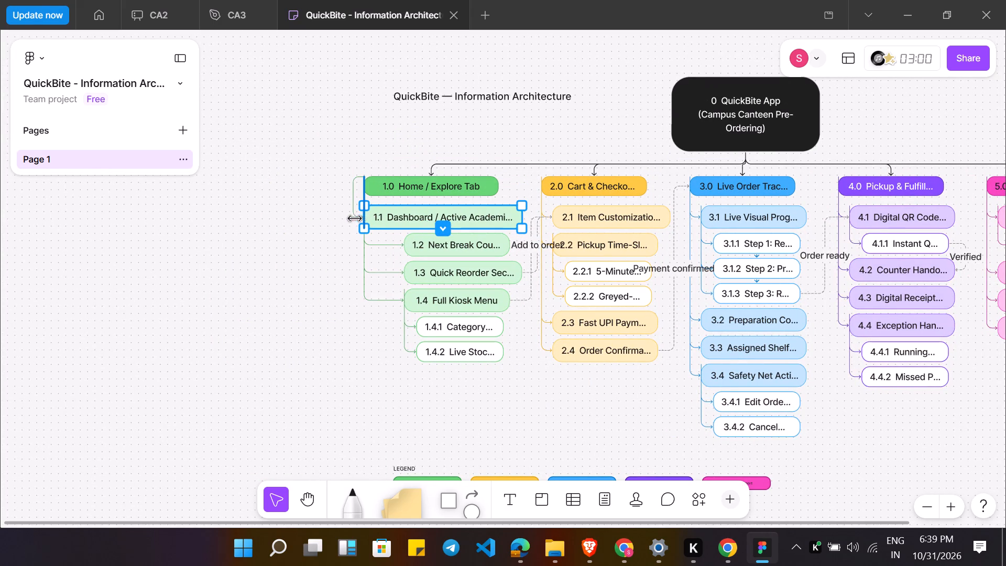
drag(355, 218, 380, 209)
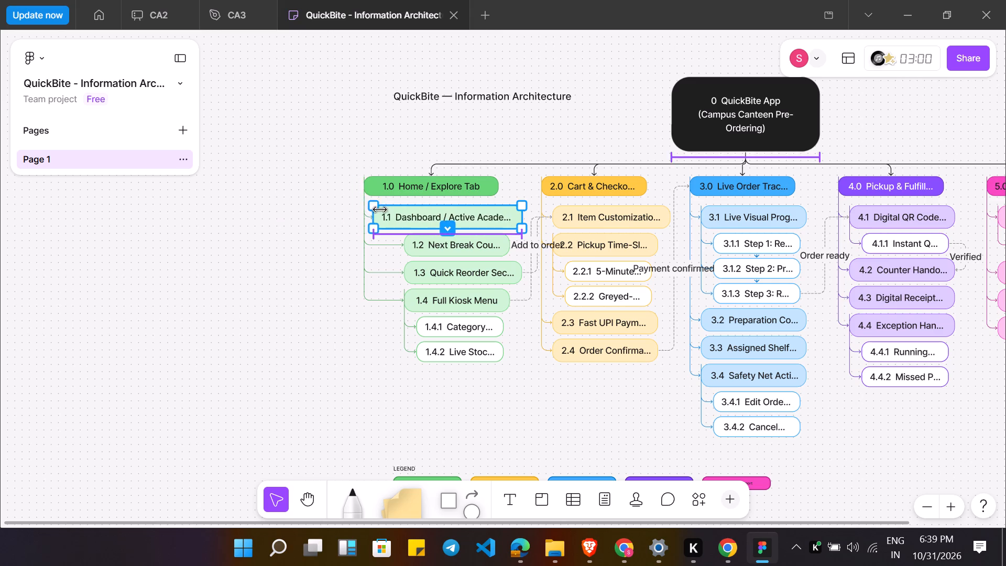
drag(380, 209, 378, 204)
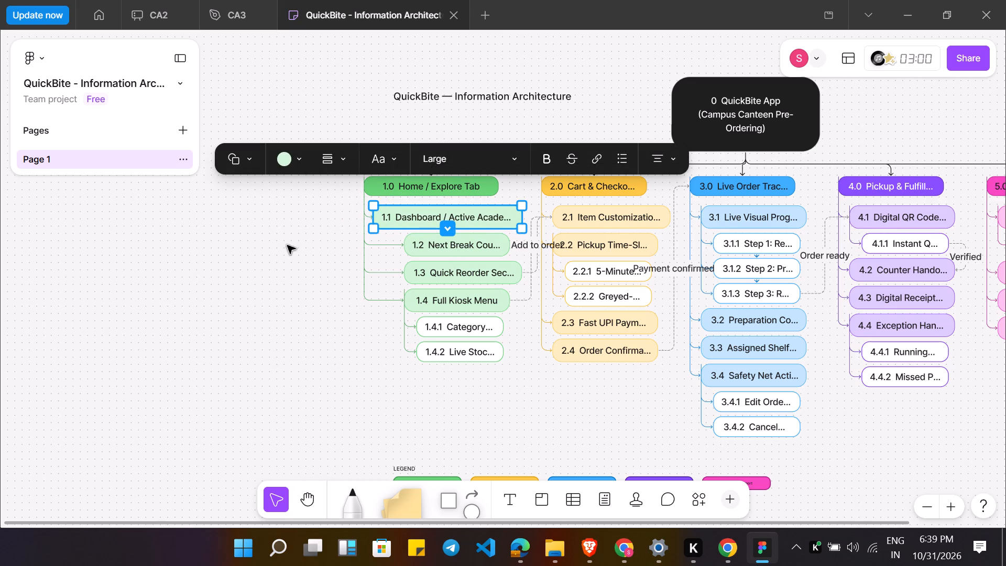
click(287, 245)
click(442, 219)
drag(475, 229, 474, 243)
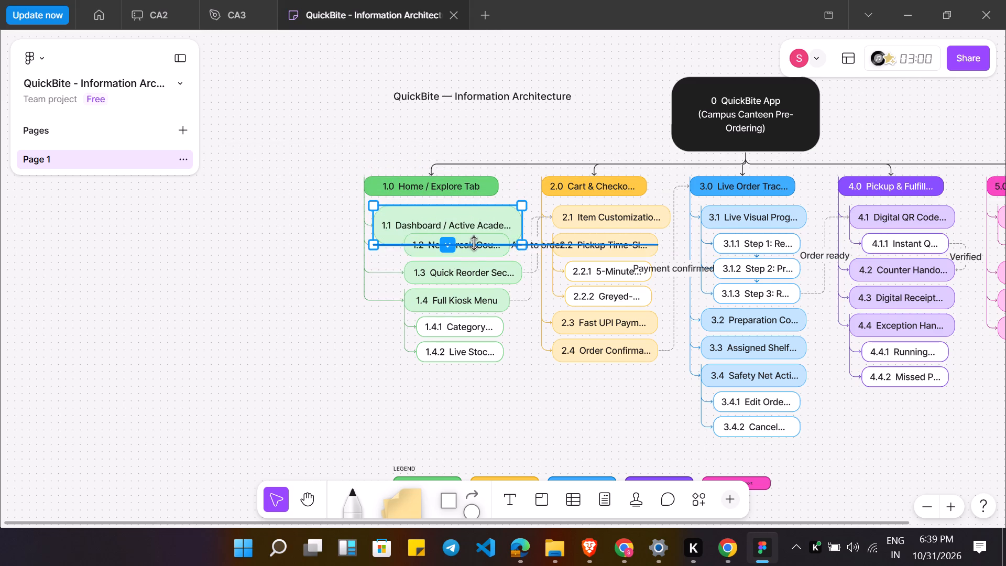
drag(474, 243, 468, 259)
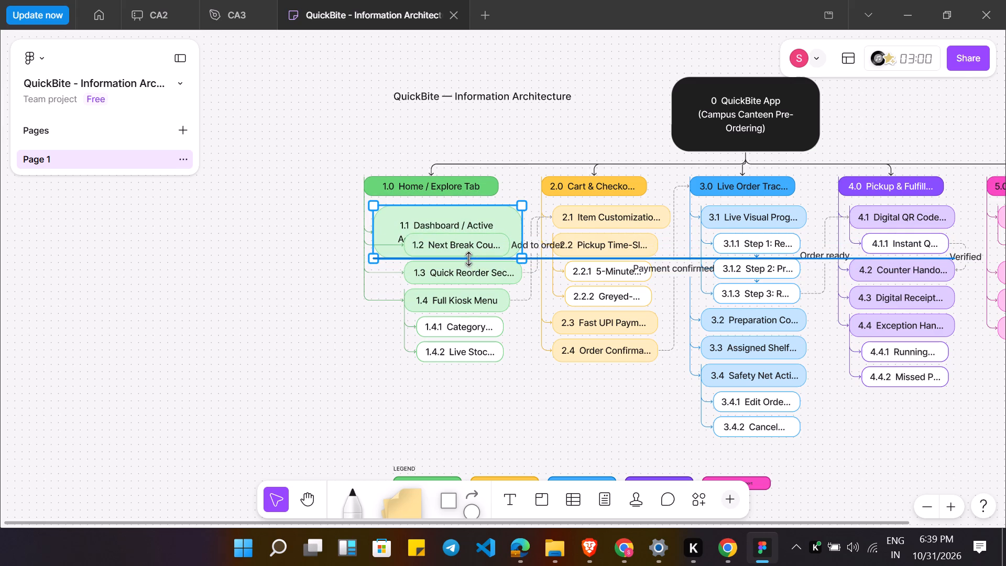
drag(468, 259, 468, 258)
Stretch the 1.2 Next Break Countdown Timer and 1.3 Quick Reorder Section nodes downward so their labels wrap onto more lines.
click(456, 251)
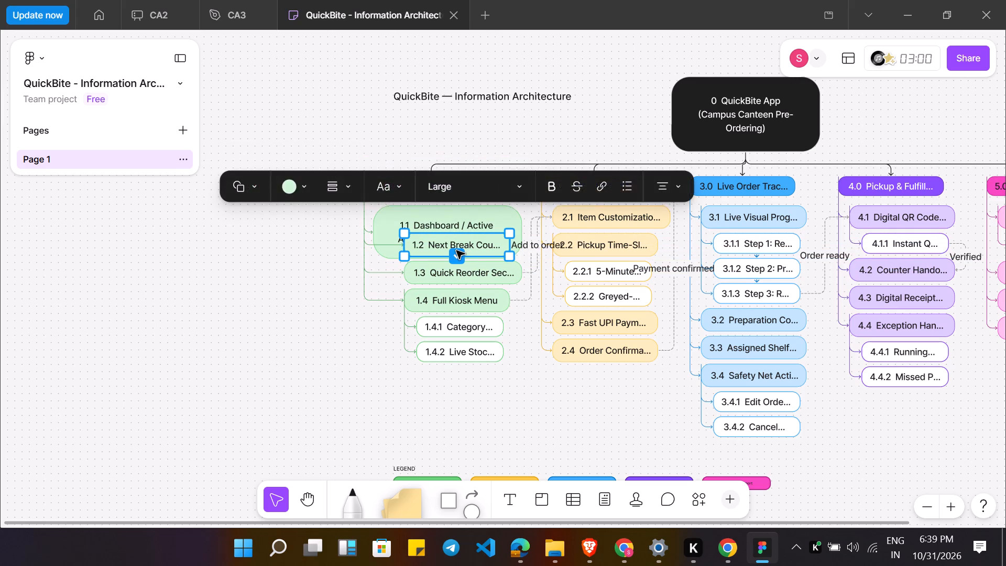
drag(456, 251, 462, 261)
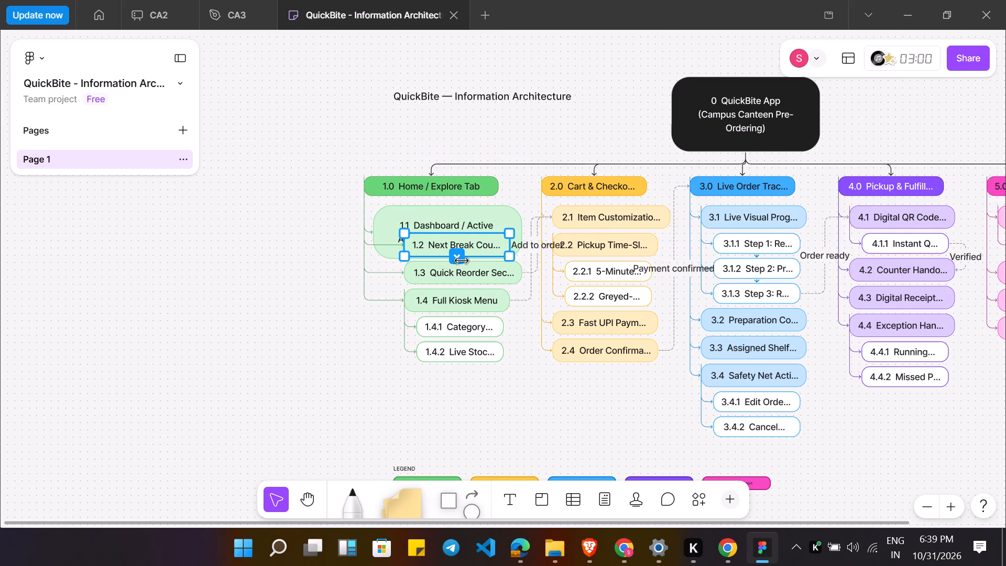
drag(462, 261, 477, 260)
drag(482, 254, 476, 280)
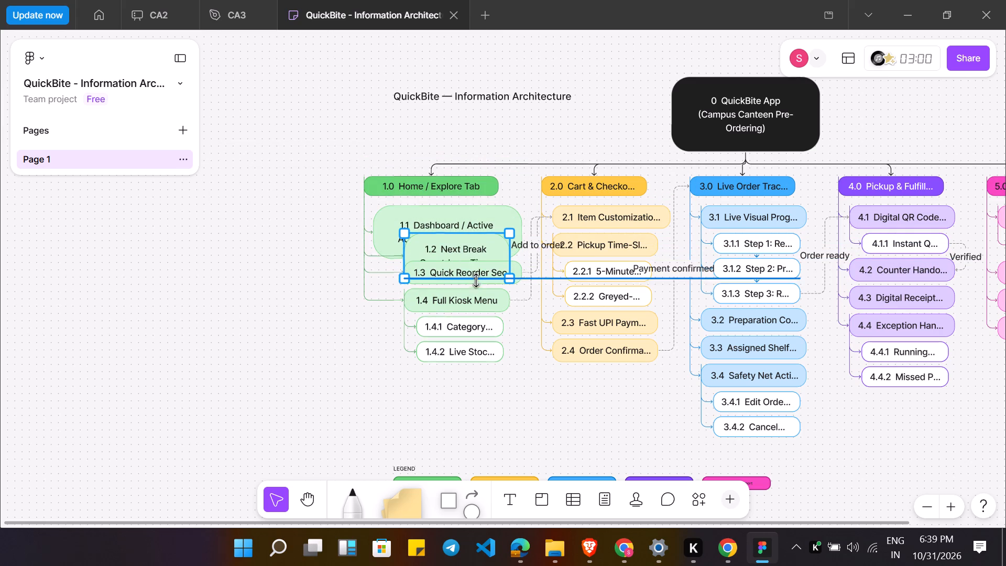
drag(476, 280, 469, 297)
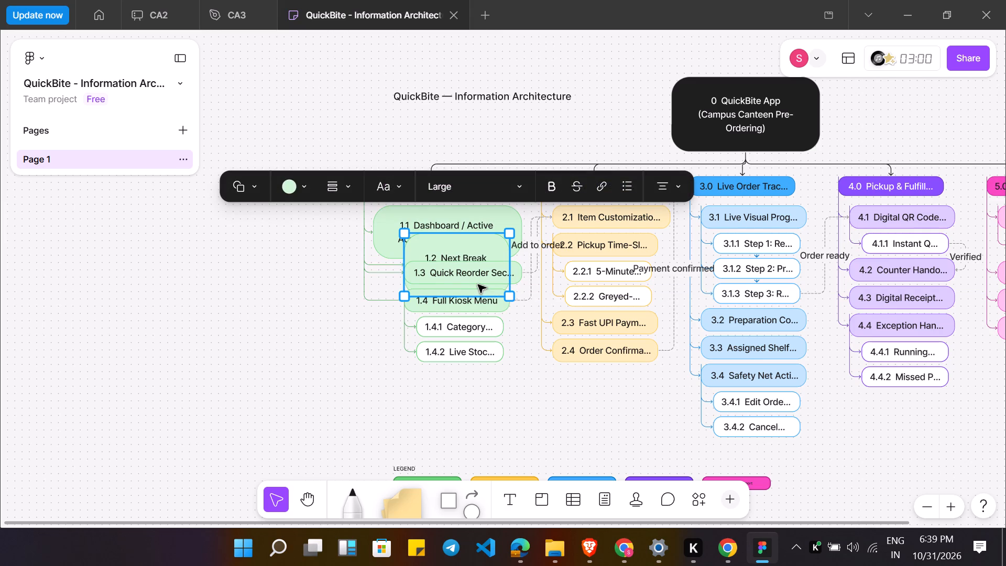
click(483, 280)
drag(482, 288, 479, 317)
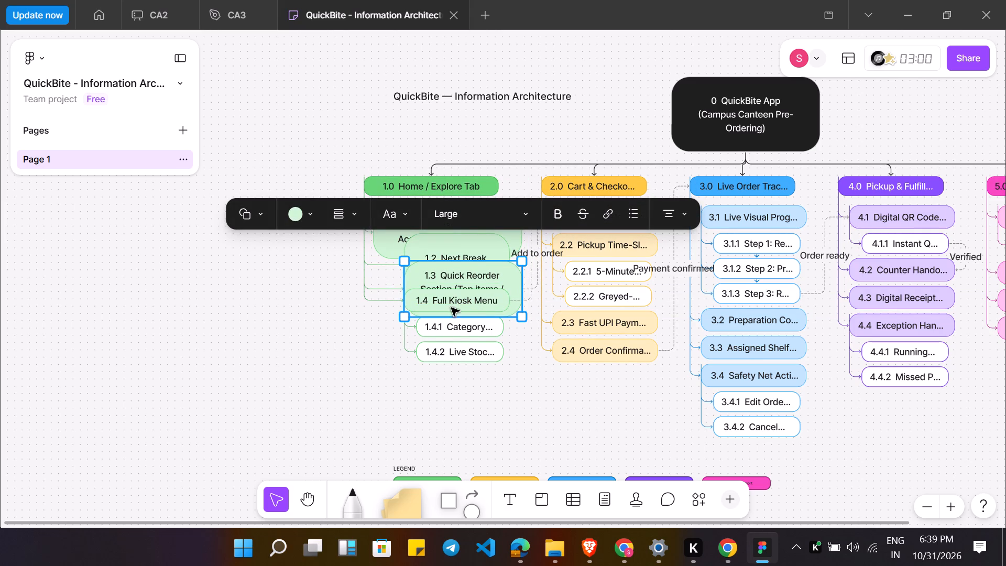
Make the 1.4 Full Kiosk Menu node slightly taller by extending its bottom edge.
click(453, 303)
click(485, 318)
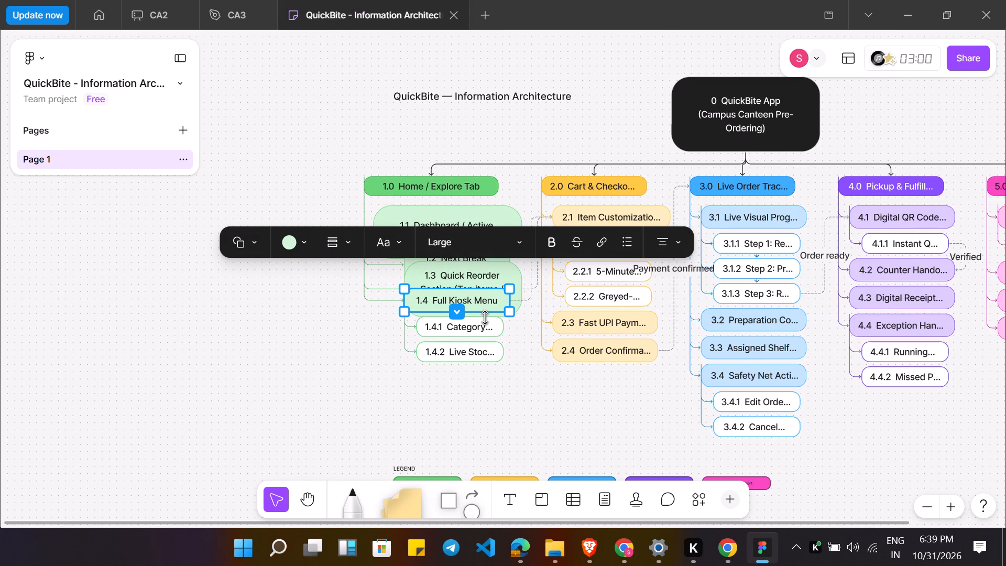
drag(488, 315, 483, 353)
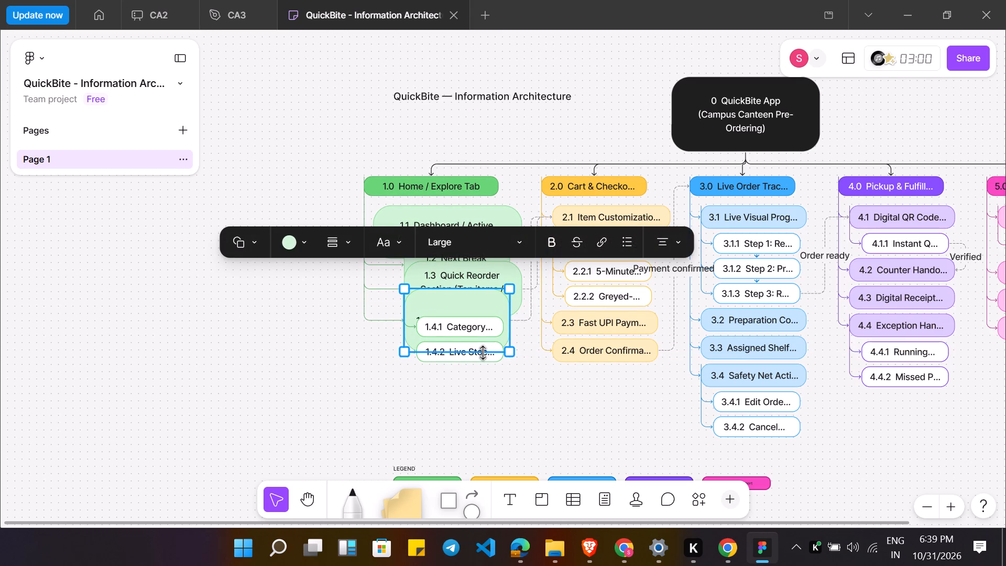
drag(472, 355, 479, 323)
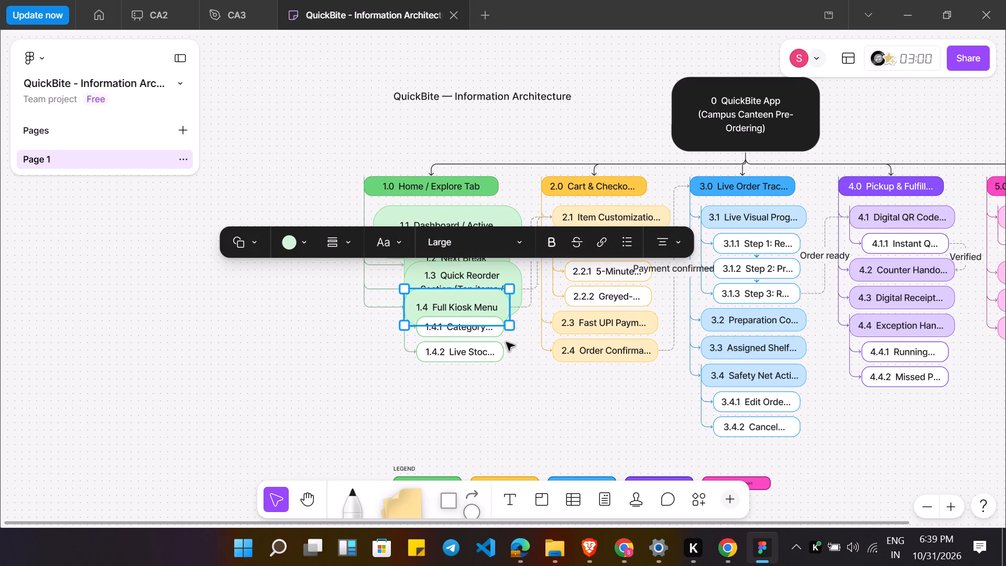
Stretch the 1.4.1 Category Filters node downward so its label wraps onto more lines.
click(487, 331)
click(420, 348)
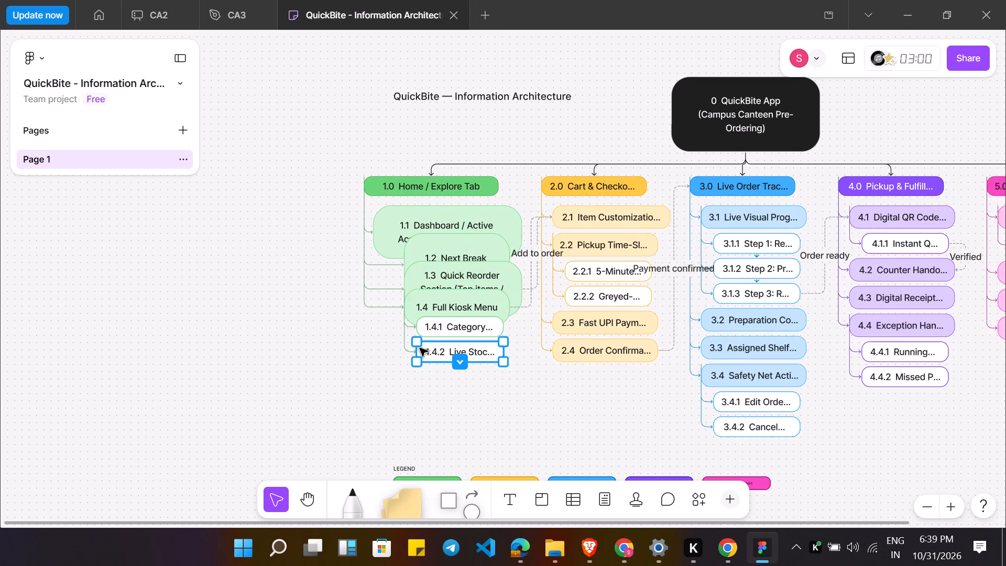
click(456, 333)
drag(478, 340, 478, 366)
Stretch the 1.4.2 Live Stock Availability Badges node downward so its whole label fits, and move it well below the 1.4.1 node.
click(478, 352)
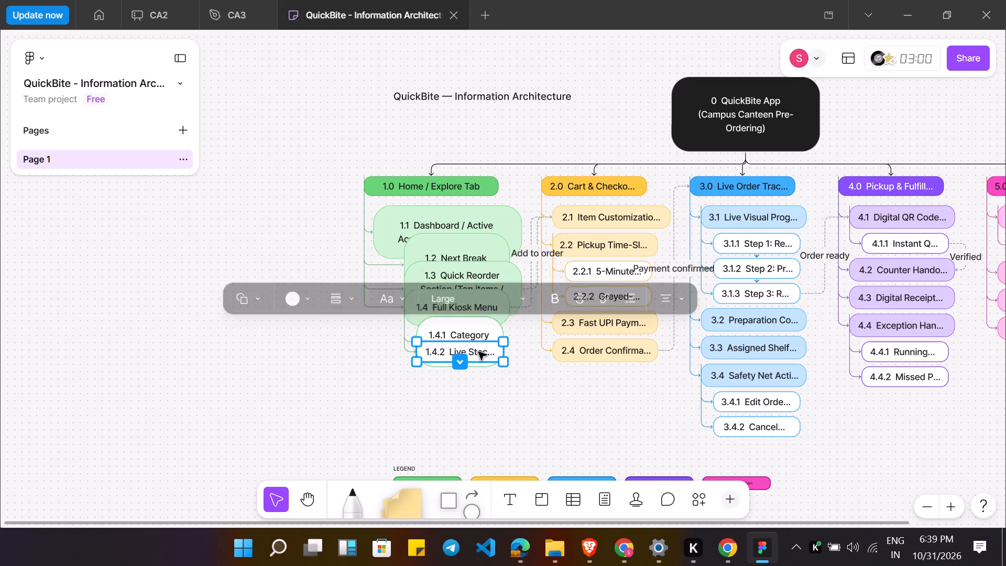
drag(479, 363, 476, 379)
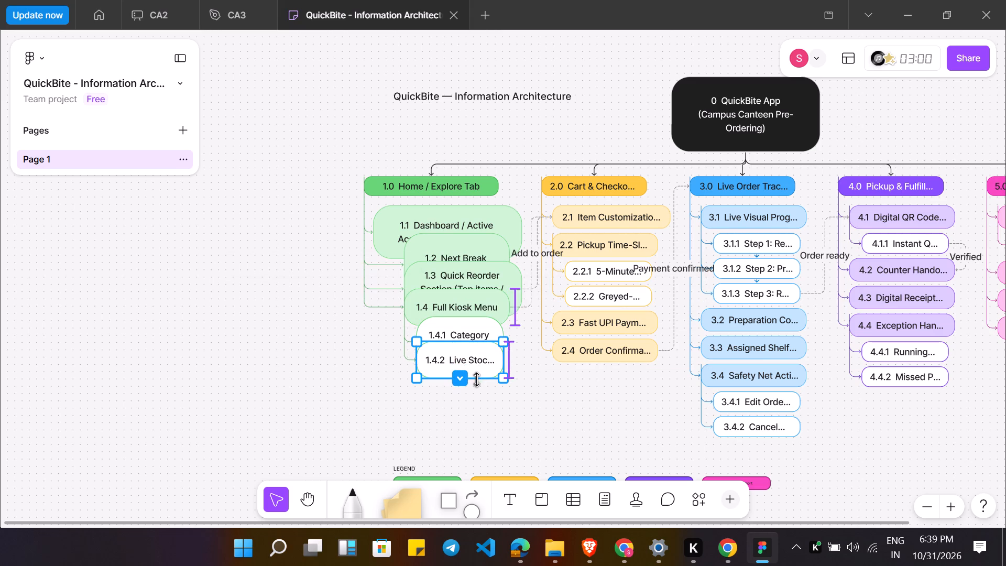
drag(476, 379, 474, 389)
drag(475, 393, 474, 405)
drag(464, 376, 450, 437)
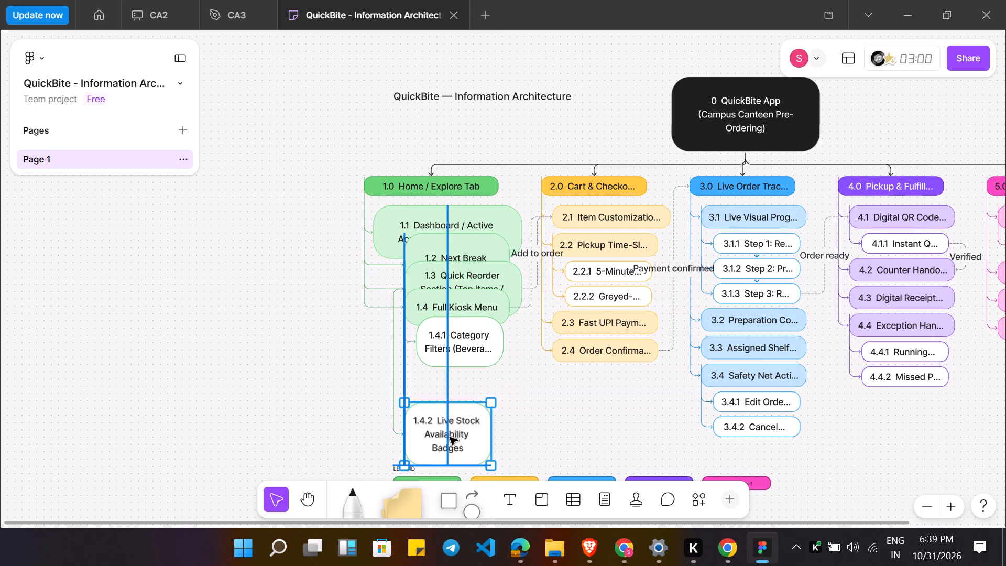
drag(450, 437, 450, 433)
Move the whole legend, including its heading and line keys, down to leave more space below the 1.4.2 node.
scroll(471, 251, down, 2)
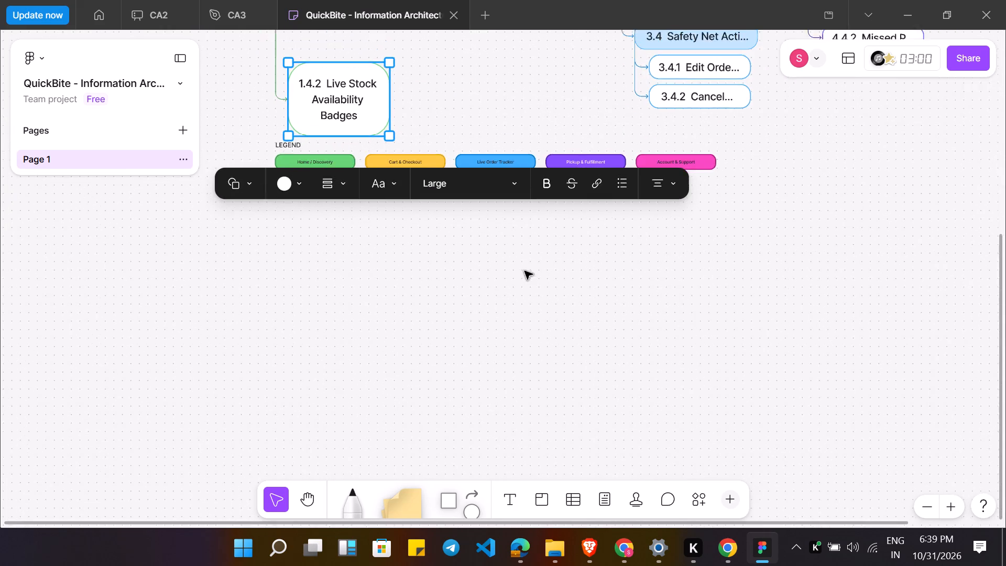
click(524, 271)
drag(723, 231, 267, 176)
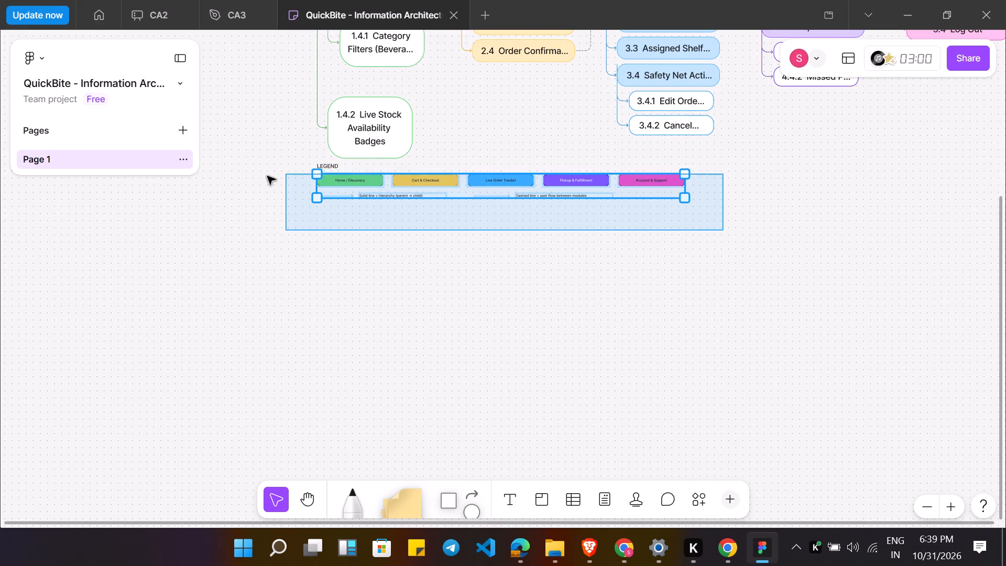
drag(267, 176, 209, 165)
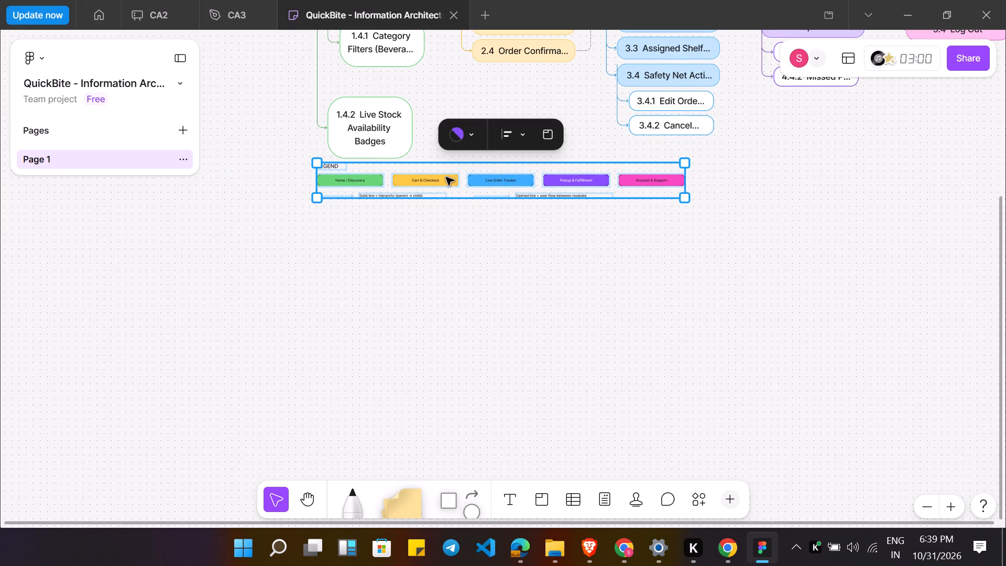
drag(460, 168, 462, 253)
drag(462, 253, 450, 257)
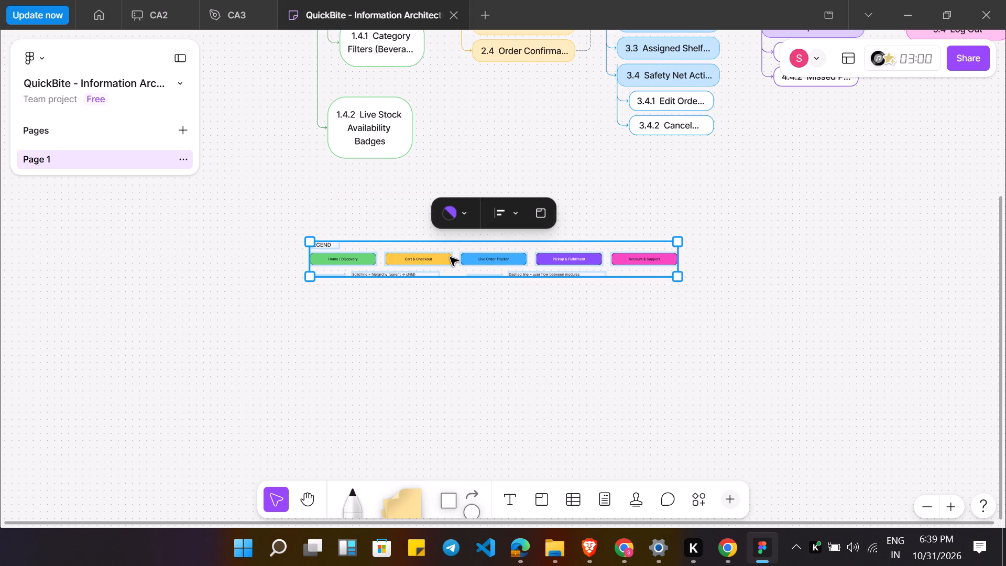
Move the 1.4.2, 1.4.1, 1.4 and 1.3 nodes of the Home / Explore column down to reduce their overlap.
scroll(441, 149, up, 1)
drag(399, 155, 412, 186)
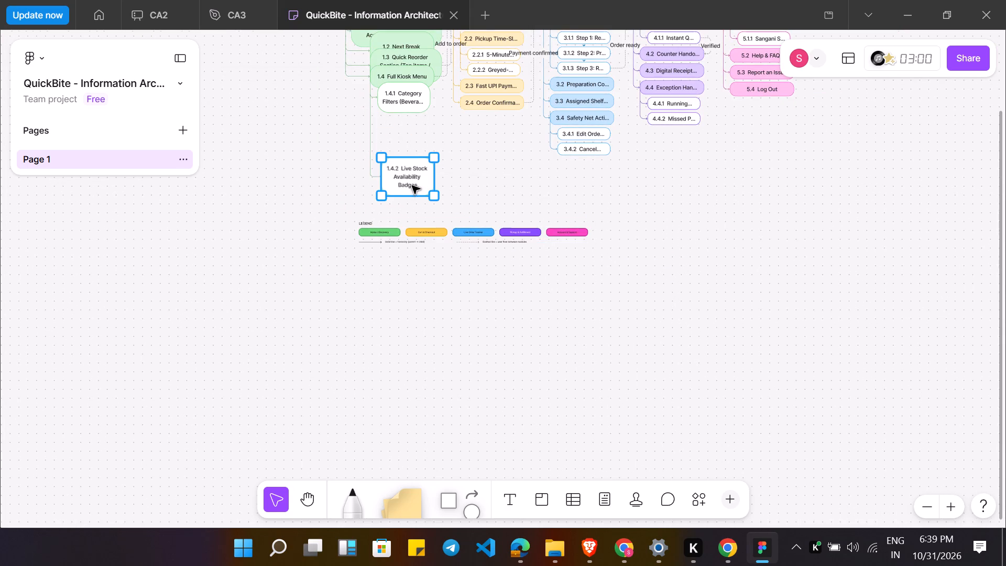
drag(412, 186, 409, 191)
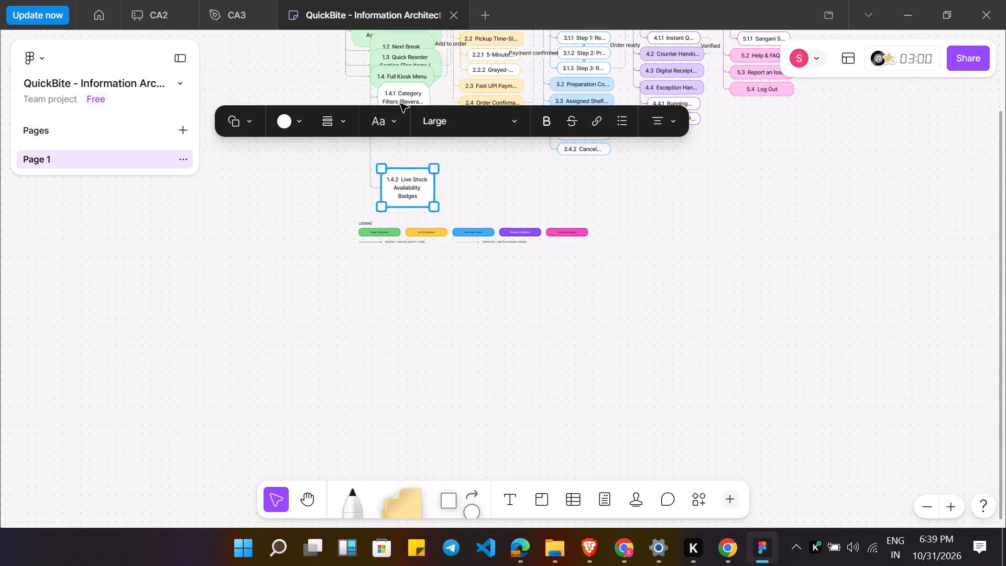
drag(400, 104, 406, 149)
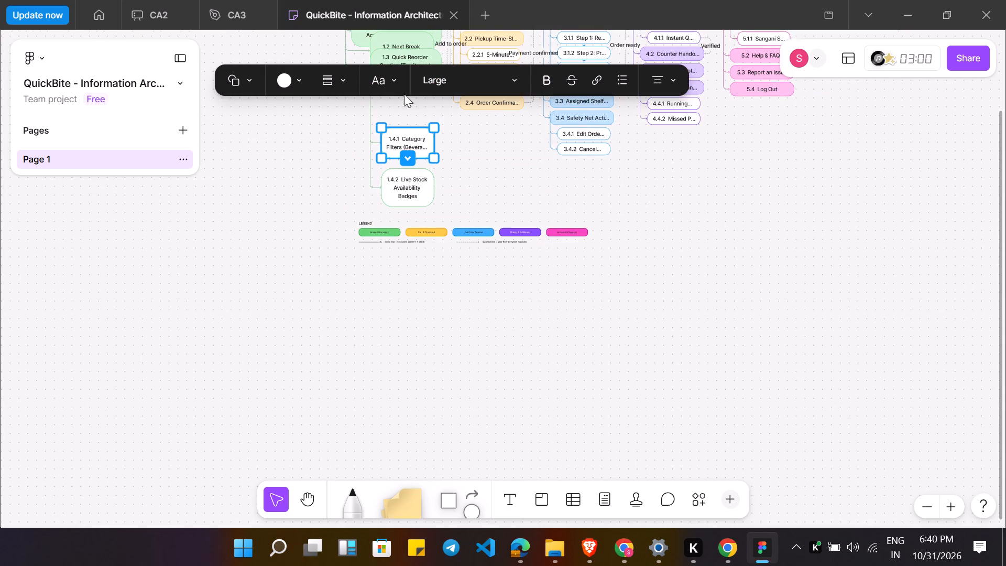
click(288, 130)
drag(402, 71, 404, 90)
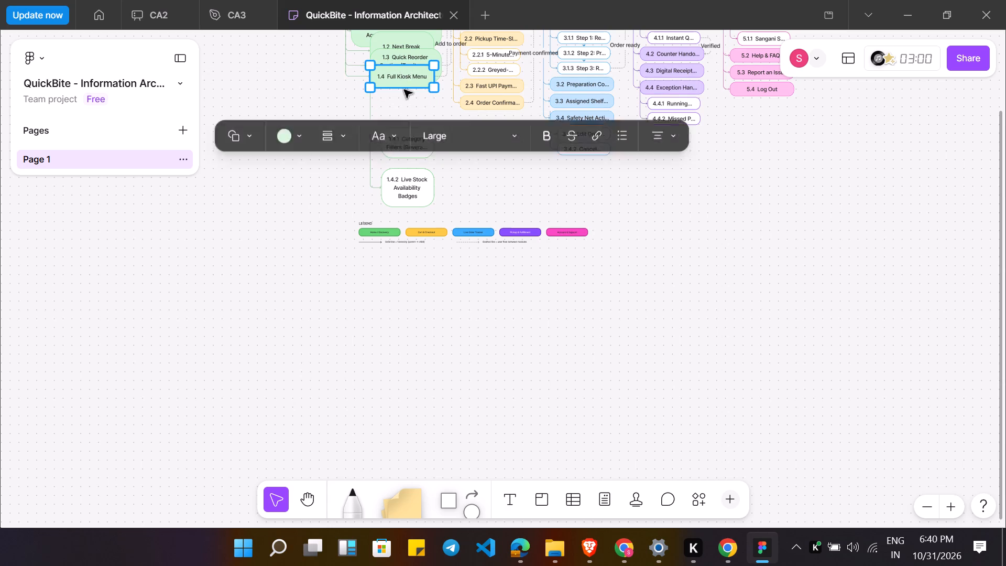
drag(404, 90, 413, 104)
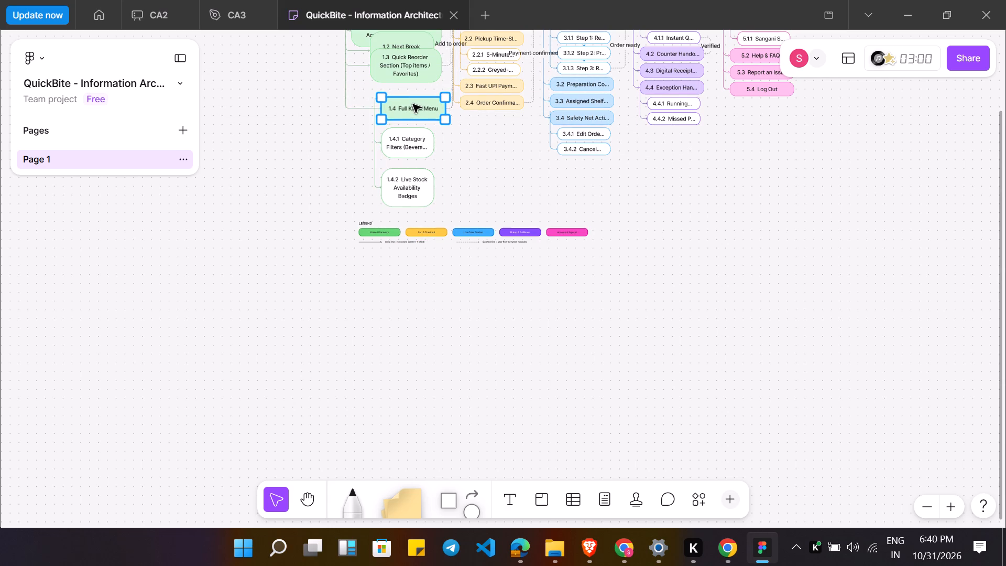
drag(413, 104, 406, 103)
drag(397, 69, 396, 84)
Move the whole legend further down, leaving a large gap beneath the flowchart columns.
scroll(396, 84, up, 1)
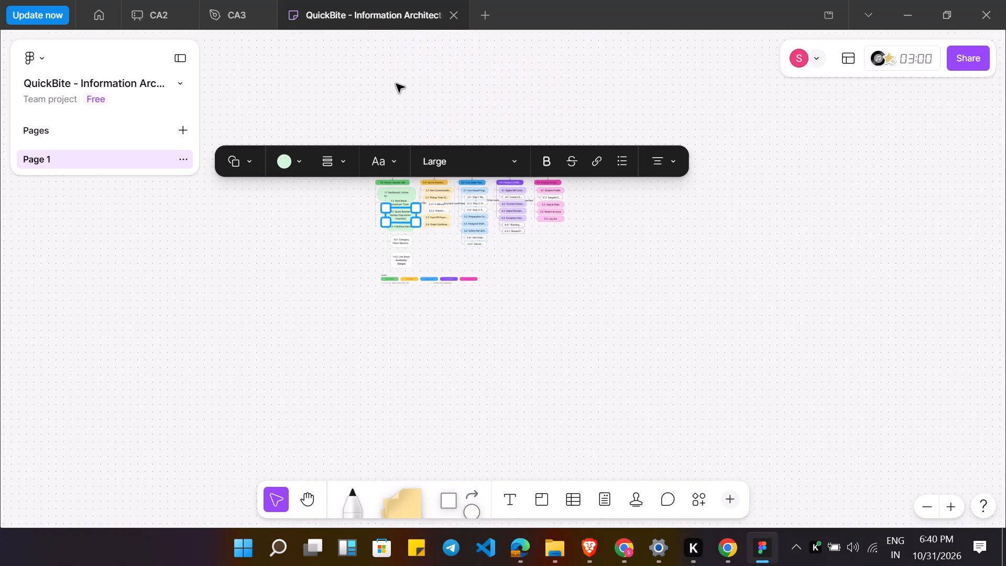
scroll(396, 84, up, 1)
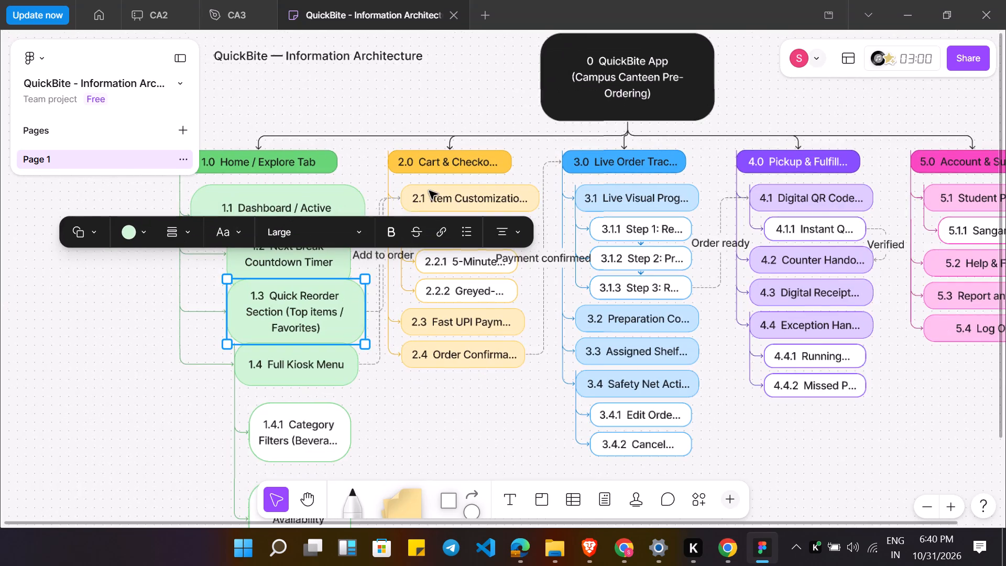
scroll(612, 223, down, 1)
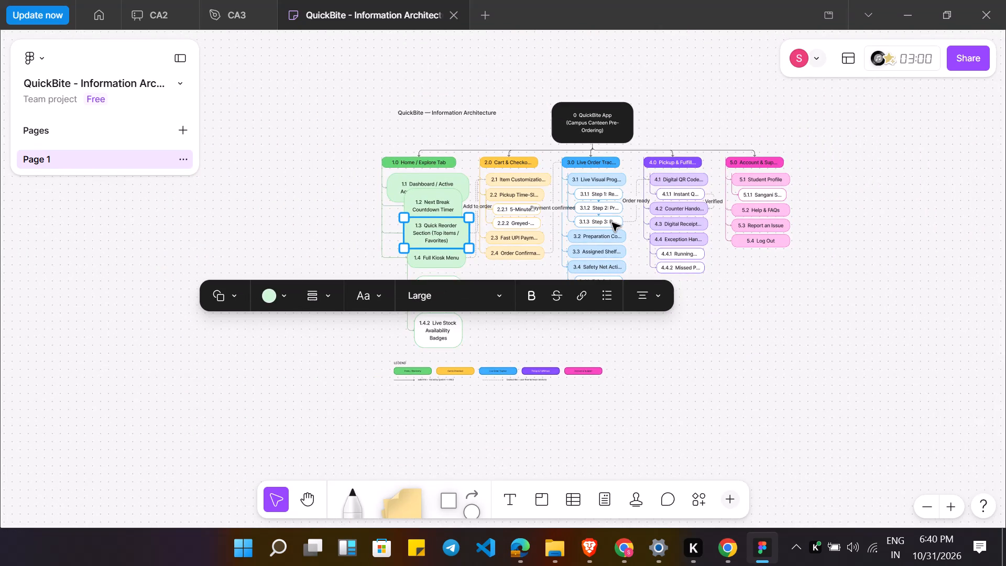
drag(338, 356, 675, 428)
drag(535, 367, 527, 458)
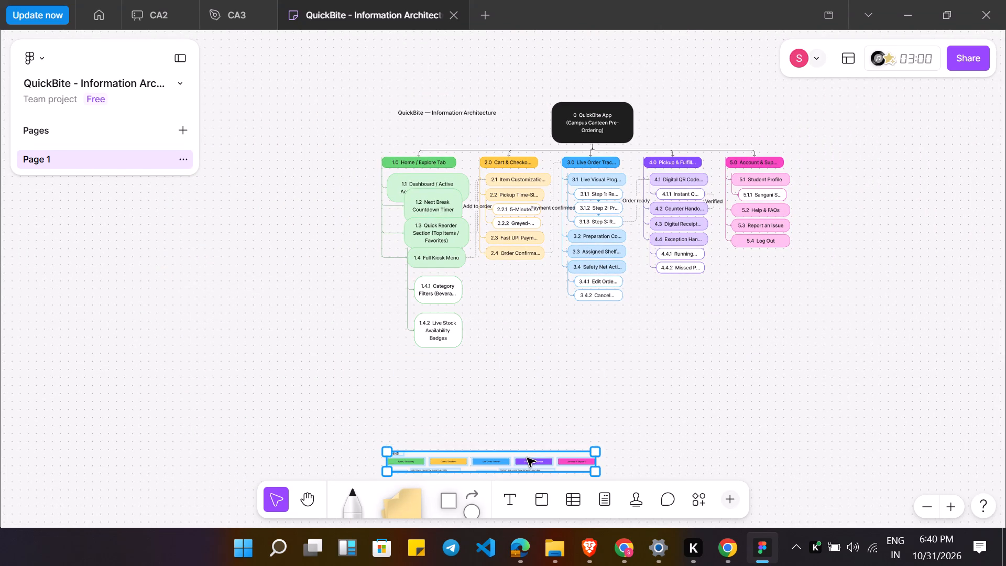
drag(527, 458, 528, 457)
Move the 1.4.2 Live Stock and 1.4.1 Category Filters nodes further down, left-aligned with each other above the legend.
drag(428, 334, 410, 405)
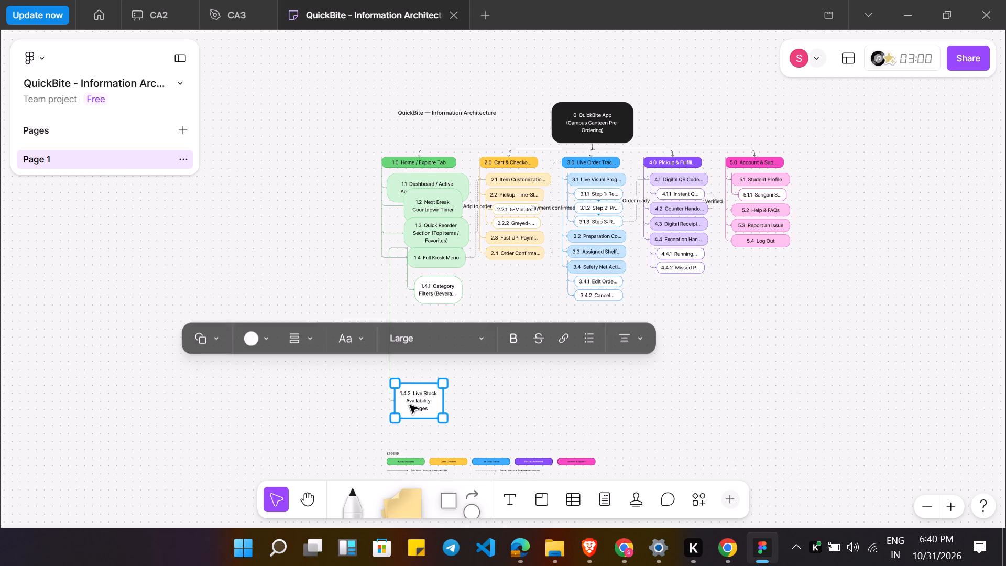
drag(439, 282, 413, 344)
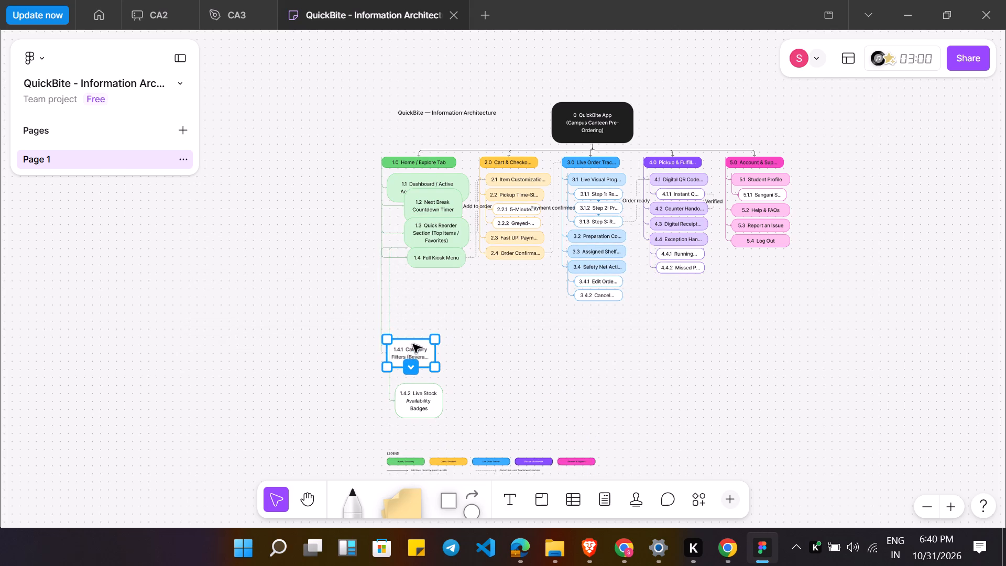
drag(413, 344, 417, 346)
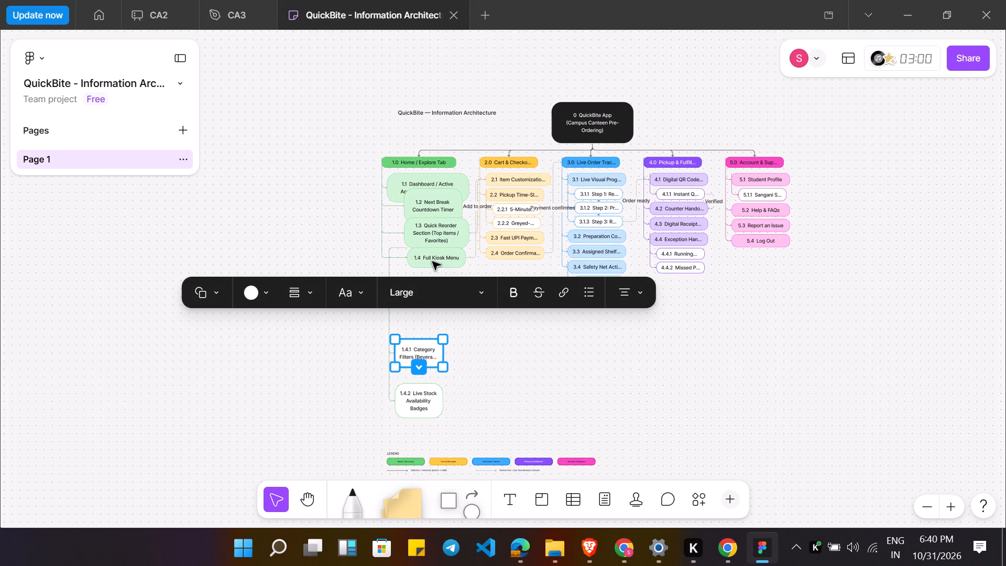
Space out the 1.4 Full Kiosk Menu, 1.3 Quick Reorder and 1.2 Next Break nodes down the green column without overlap.
drag(432, 262, 417, 318)
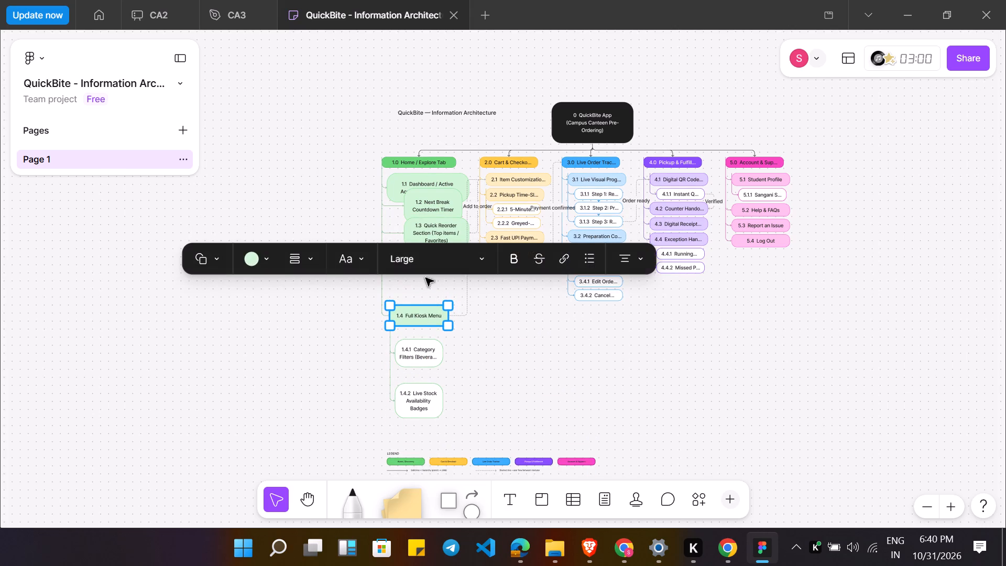
drag(436, 229, 421, 275)
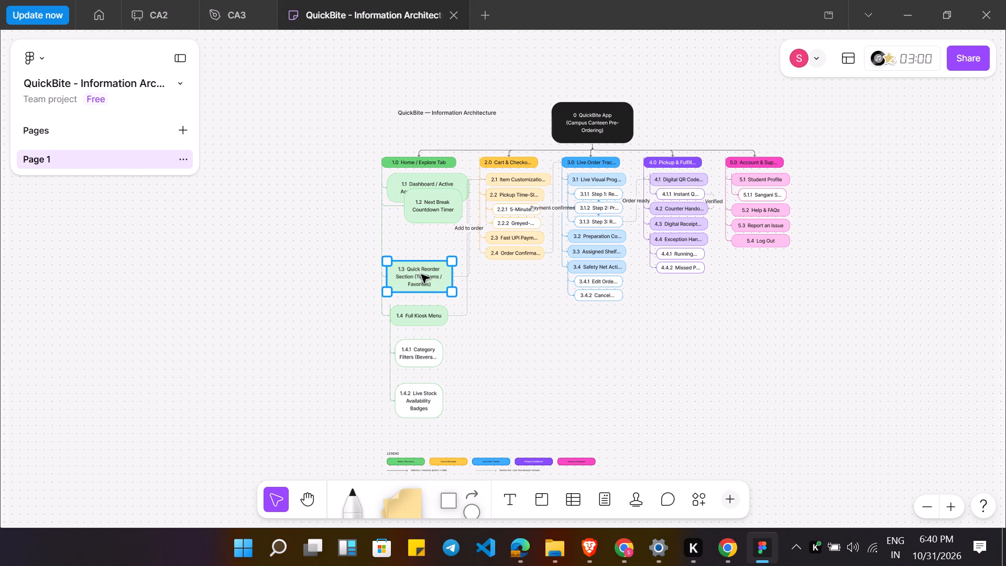
drag(421, 275, 423, 275)
drag(439, 218, 426, 240)
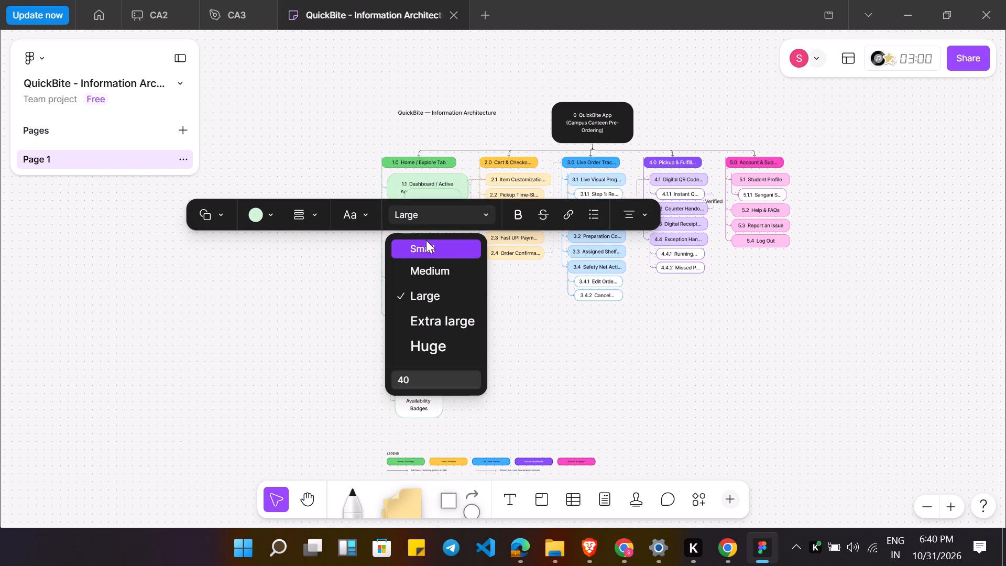
drag(426, 240, 270, 313)
click(270, 313)
click(312, 298)
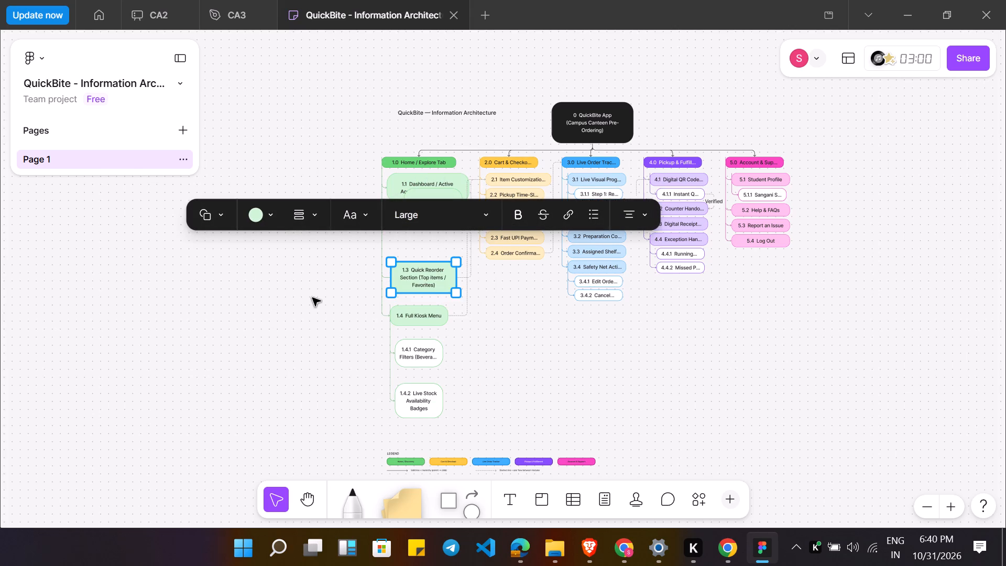
drag(431, 200, 418, 227)
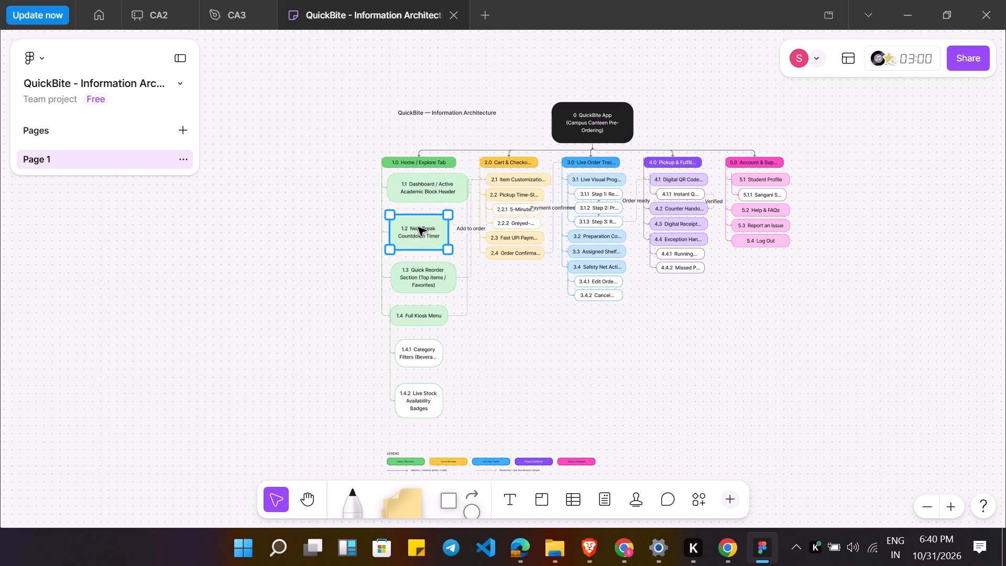
drag(418, 227, 422, 230)
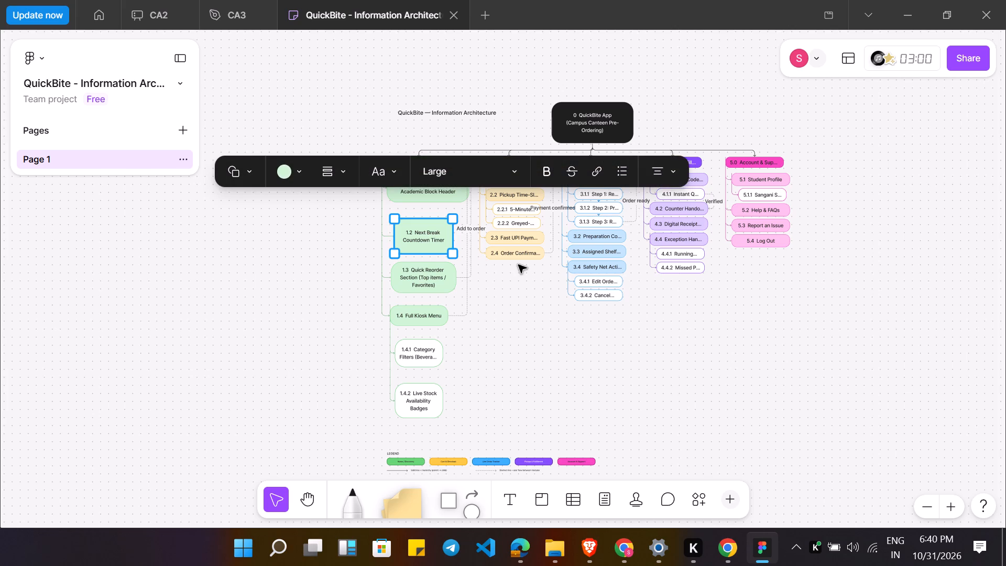
Nudge the 1.4.2 Live Stock Availability Badges node up closer to the 1.4.1 Category Filters node.
scroll(653, 239, down, 1)
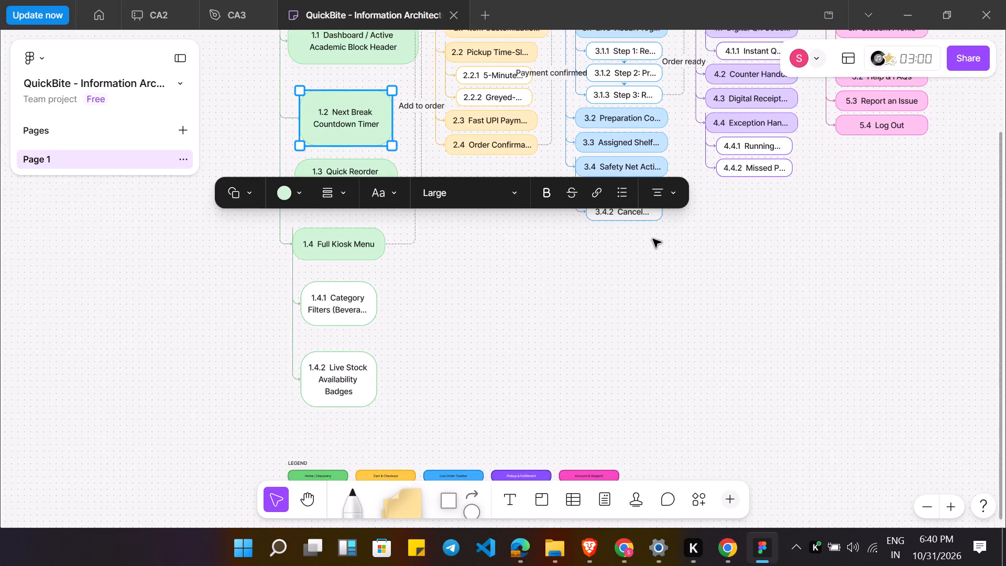
scroll(653, 239, down, 1)
drag(493, 311, 493, 310)
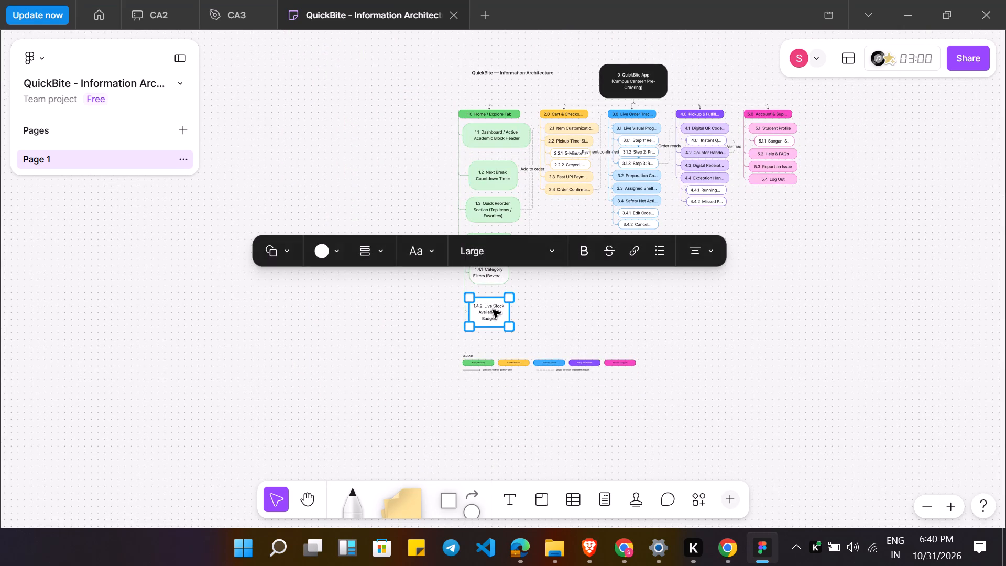
drag(493, 310, 493, 302)
click(489, 270)
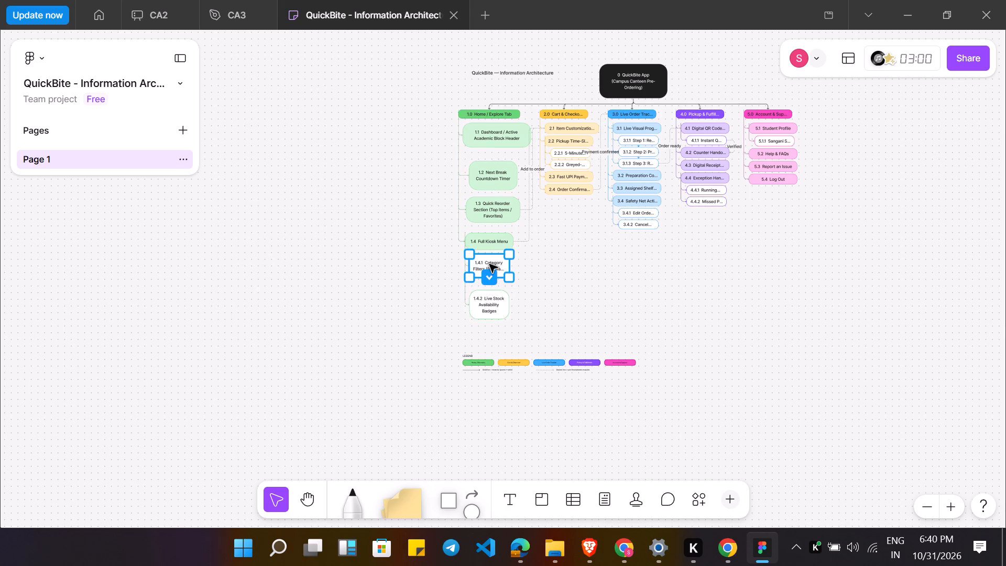
click(558, 272)
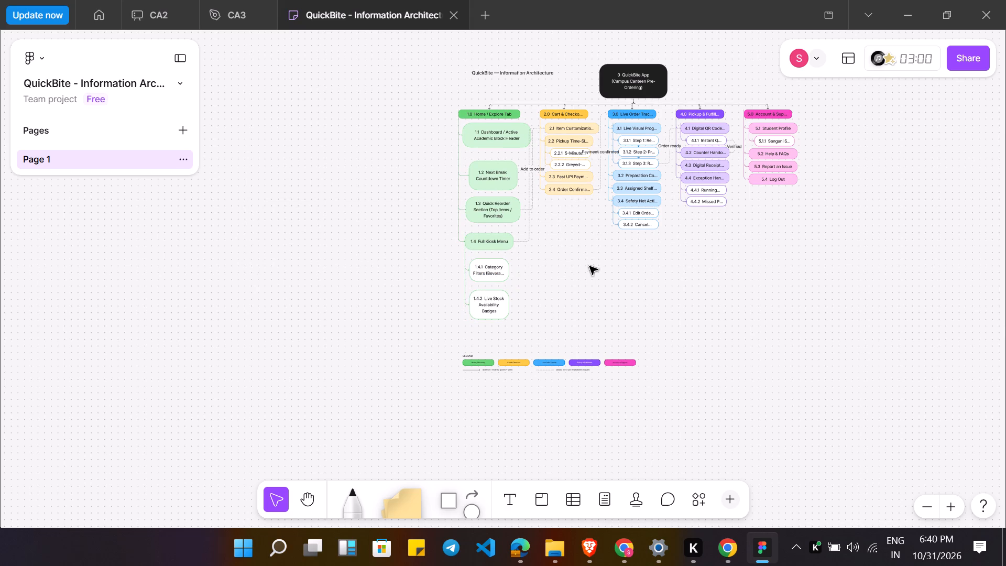
Move the 2.4 Order Confirmation node down level with the 1.4.2 node and stretch it upward so its full label wraps.
click(590, 177)
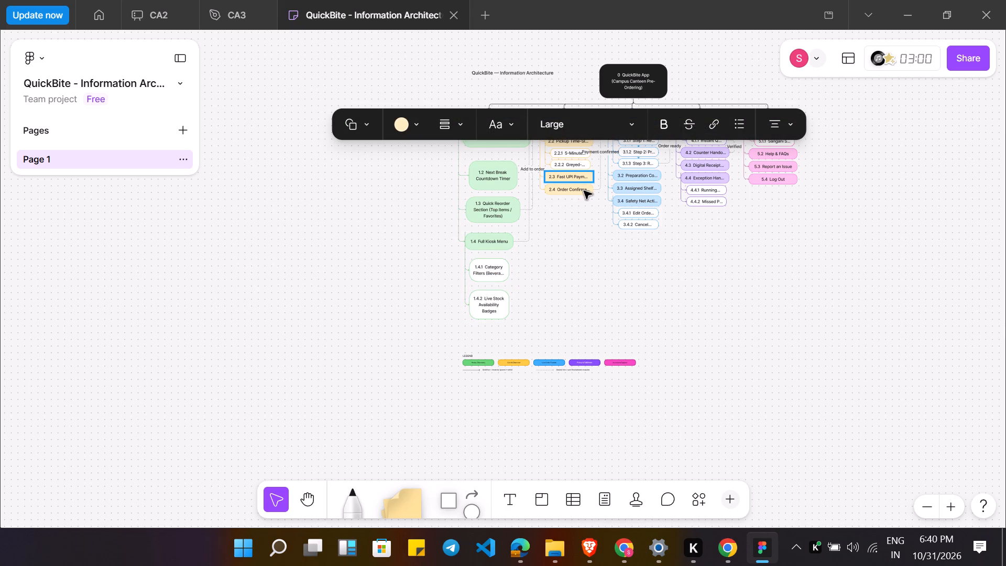
click(584, 190)
drag(584, 190, 582, 309)
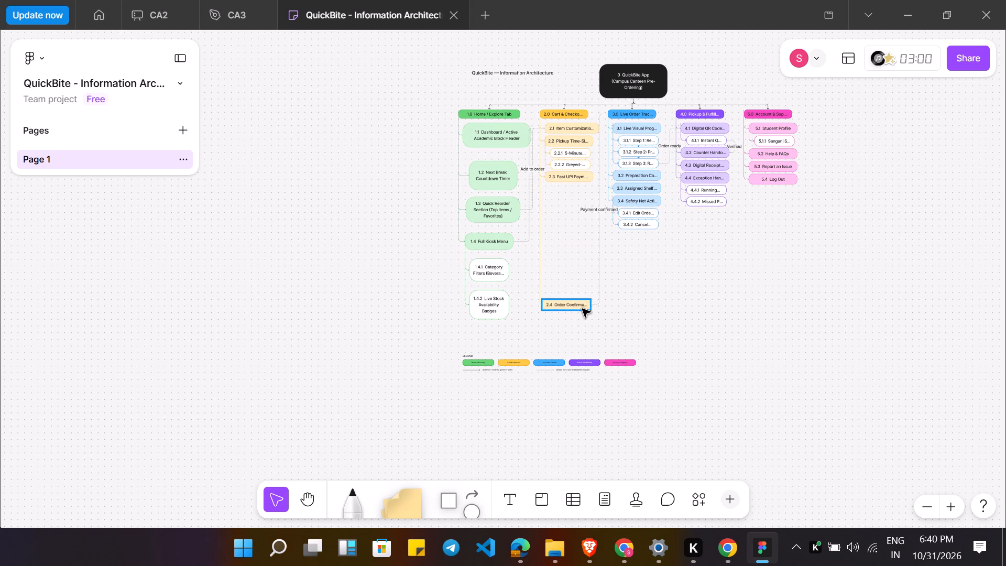
drag(582, 309, 582, 314)
scroll(582, 314, up, 1)
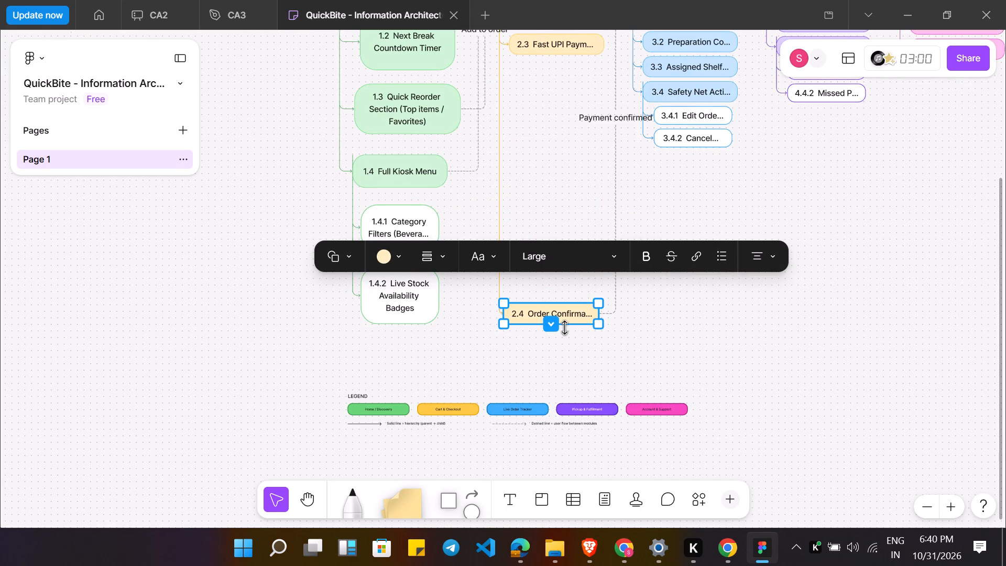
drag(551, 302, 550, 281)
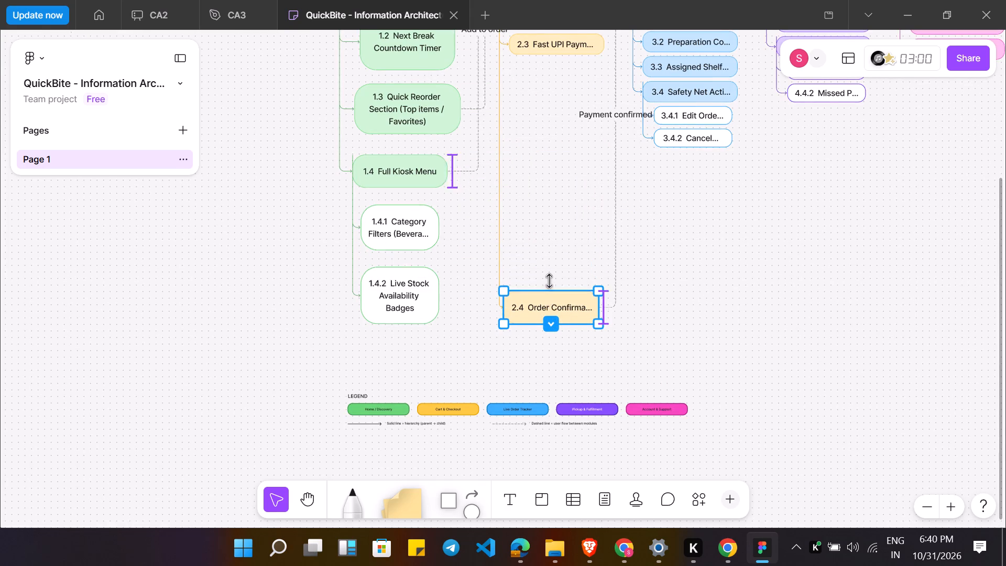
drag(550, 281, 554, 273)
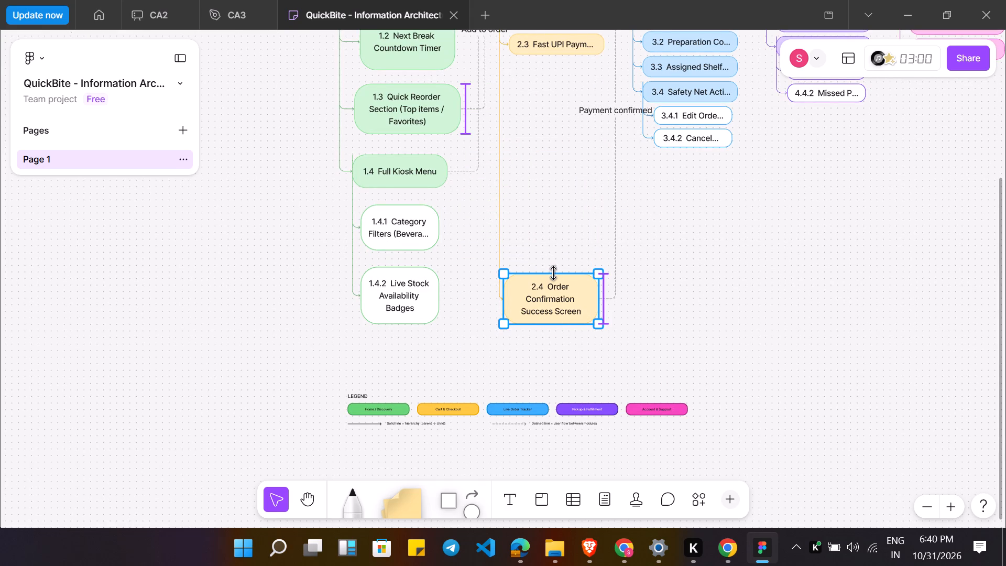
drag(554, 273, 553, 273)
scroll(557, 231, up, 1)
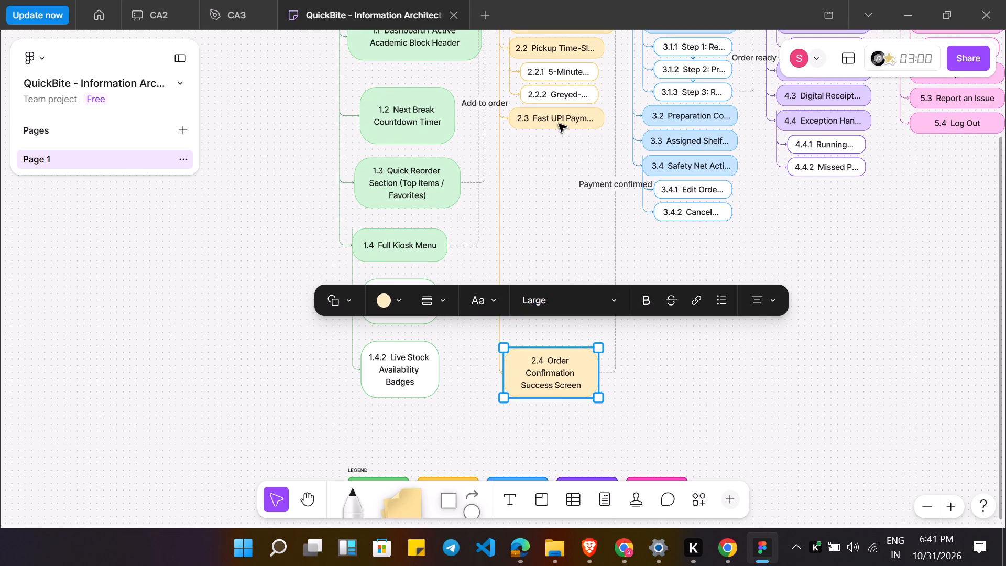
Move the 2.3 Fast UPI Payment Gateway node down above the 2.4 node and stretch it upward to match the 1.4.1 node's height.
drag(559, 124, 559, 315)
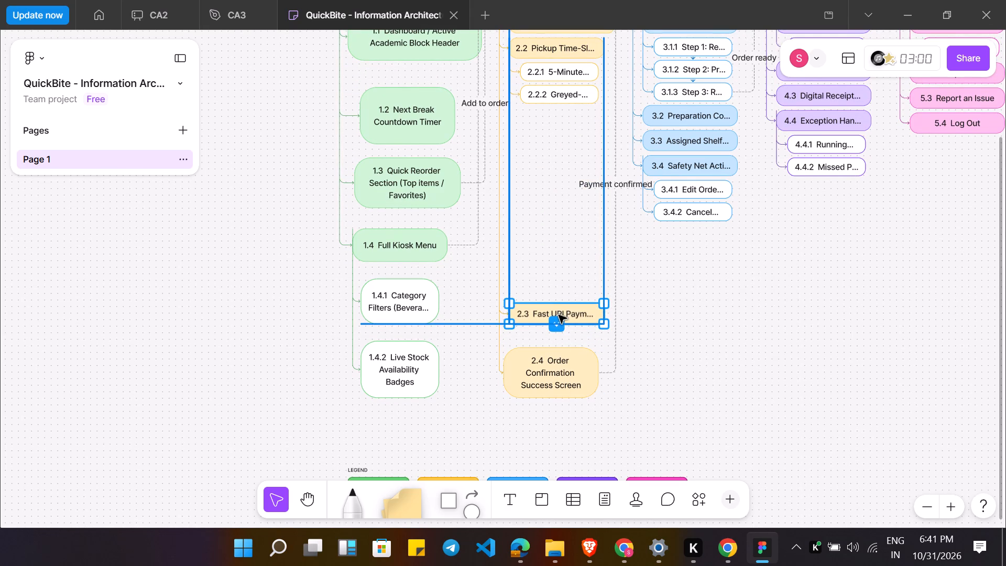
drag(559, 315, 559, 316)
click(554, 308)
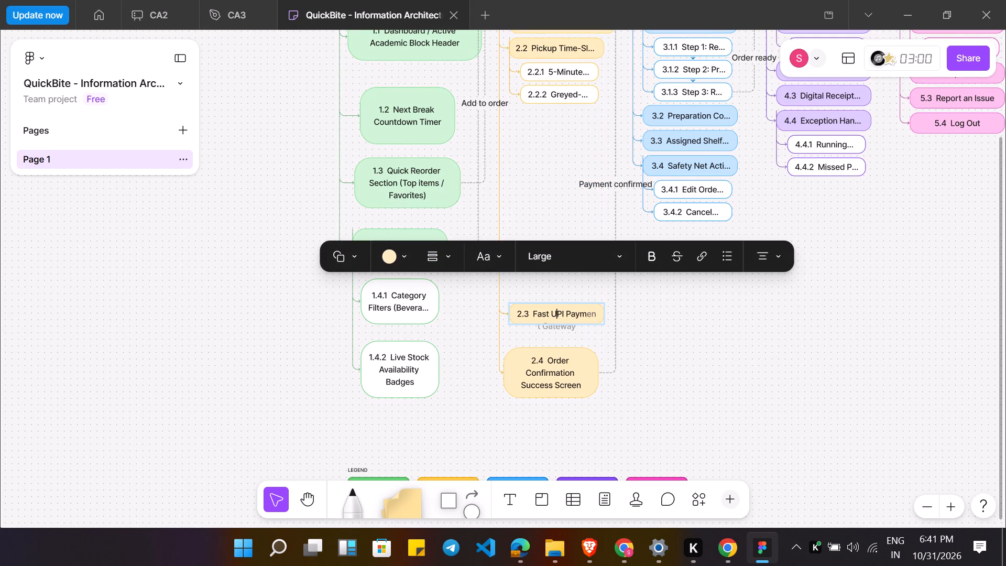
click(657, 326)
click(579, 310)
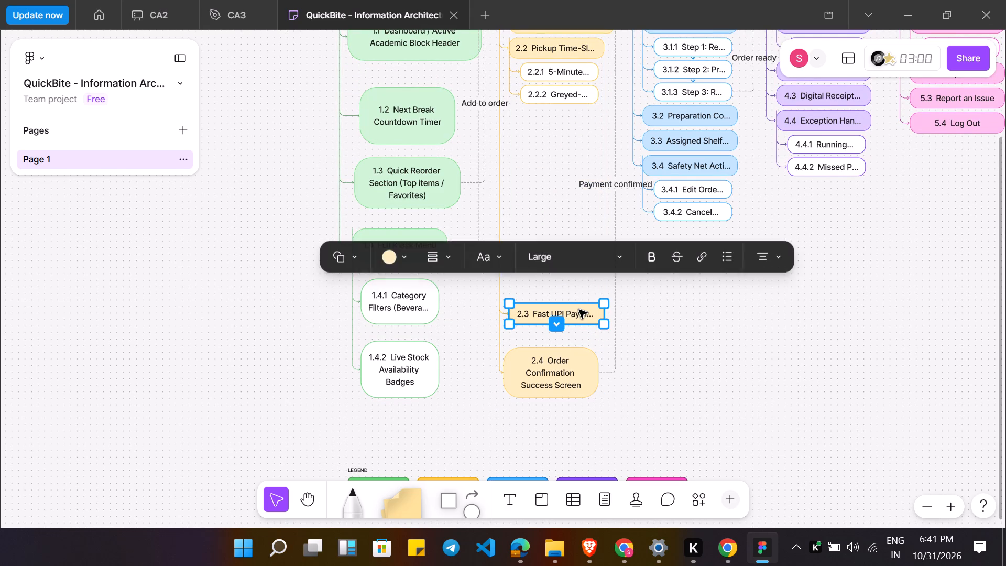
drag(569, 303, 568, 284)
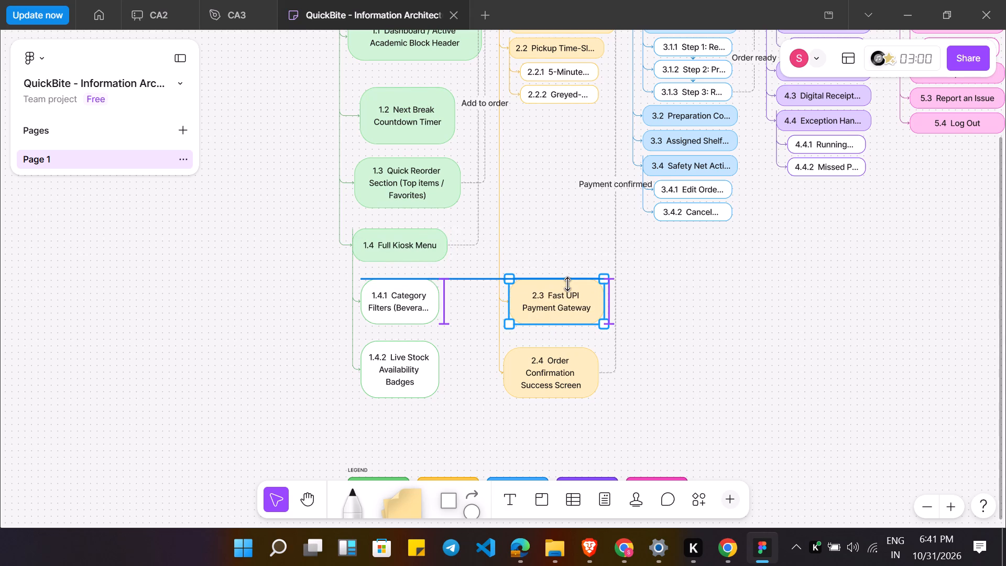
drag(568, 284, 567, 282)
Move the 2.2.2 Greyed-out Full Slots Indicator node down above the 2.3 node and stretch it upward so its full label wraps.
scroll(567, 282, up, 1)
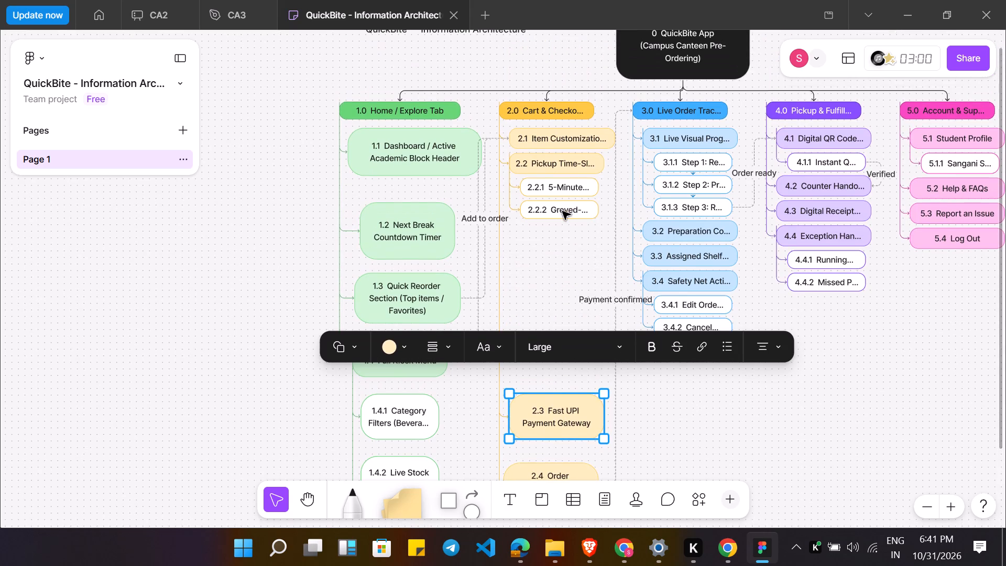
click(562, 211)
drag(562, 211, 561, 356)
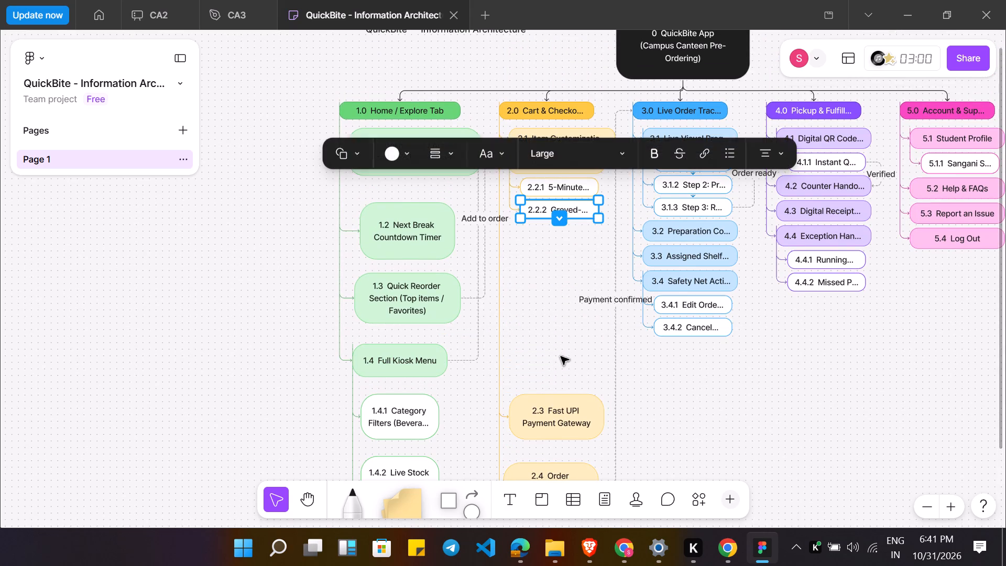
drag(581, 211, 571, 383)
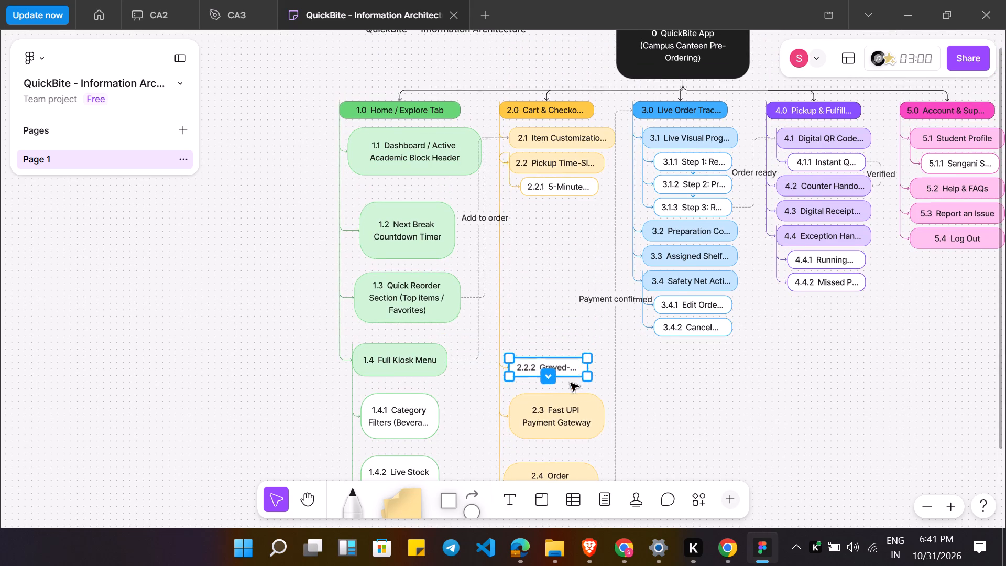
drag(571, 383, 574, 364)
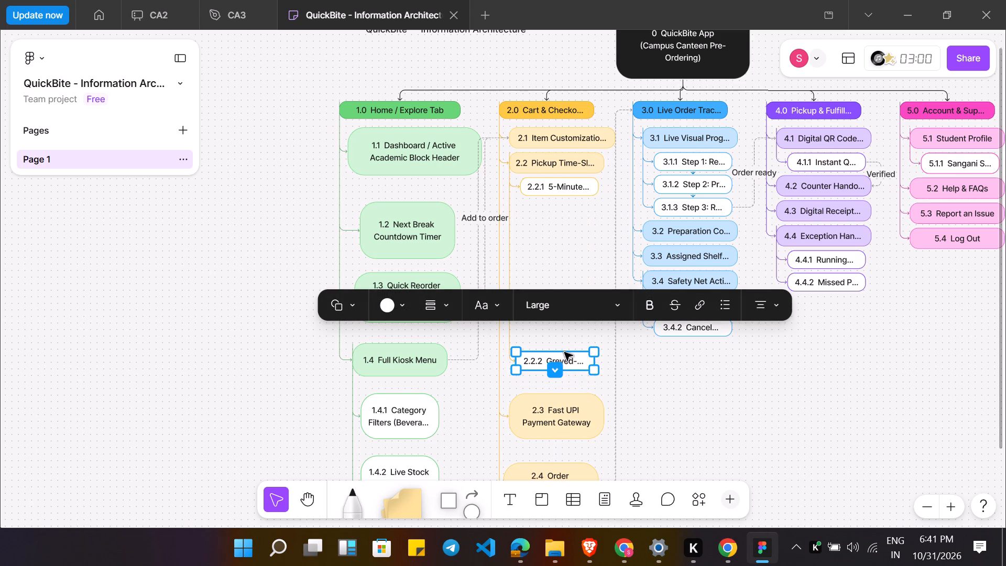
drag(565, 350, 568, 317)
Move the 2.2.1 5-Minute Interval Blocks node down the yellow column to just above the 2.2.2 node.
scroll(568, 317, up, 1)
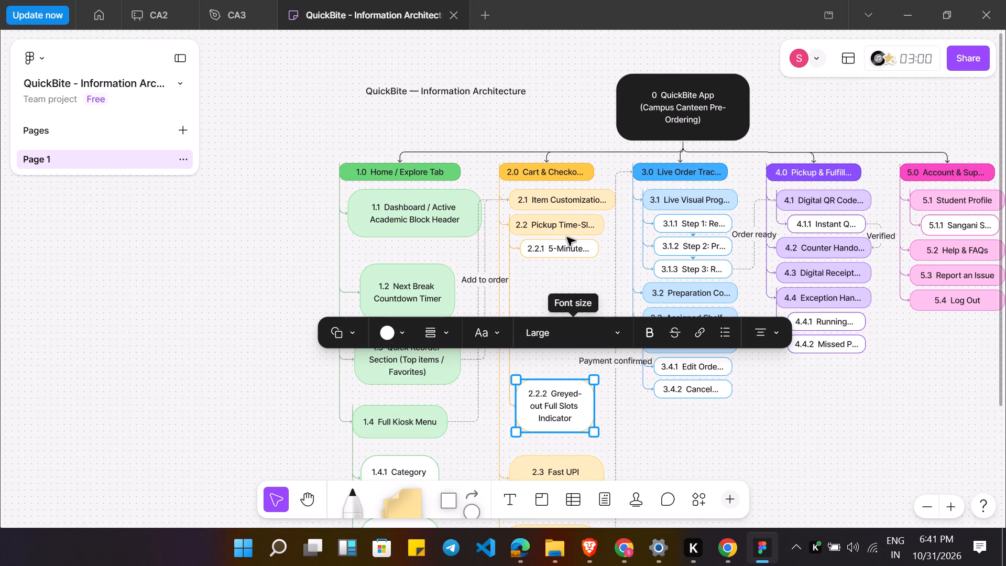
click(566, 244)
drag(560, 251, 556, 343)
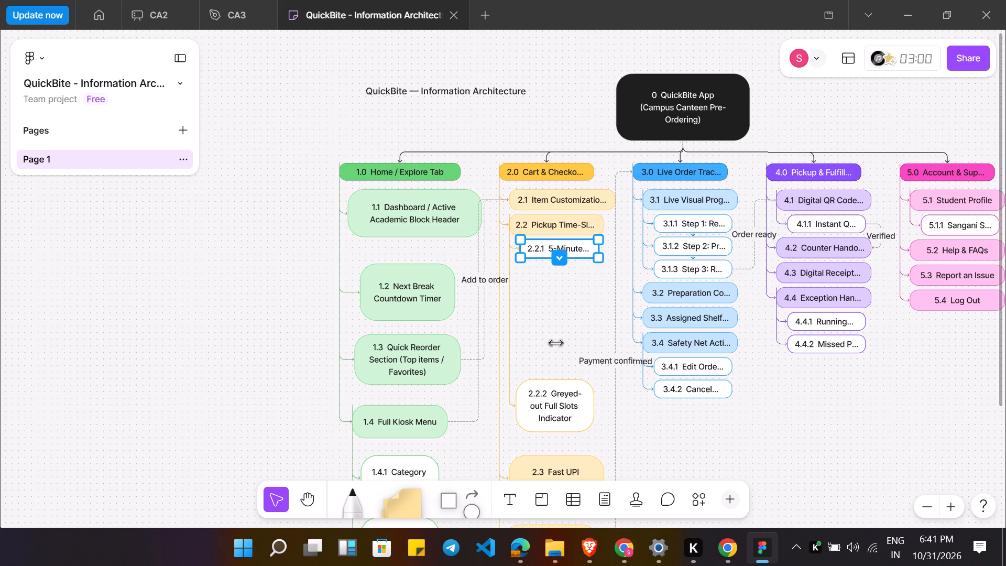
drag(556, 343, 555, 350)
drag(576, 251, 576, 271)
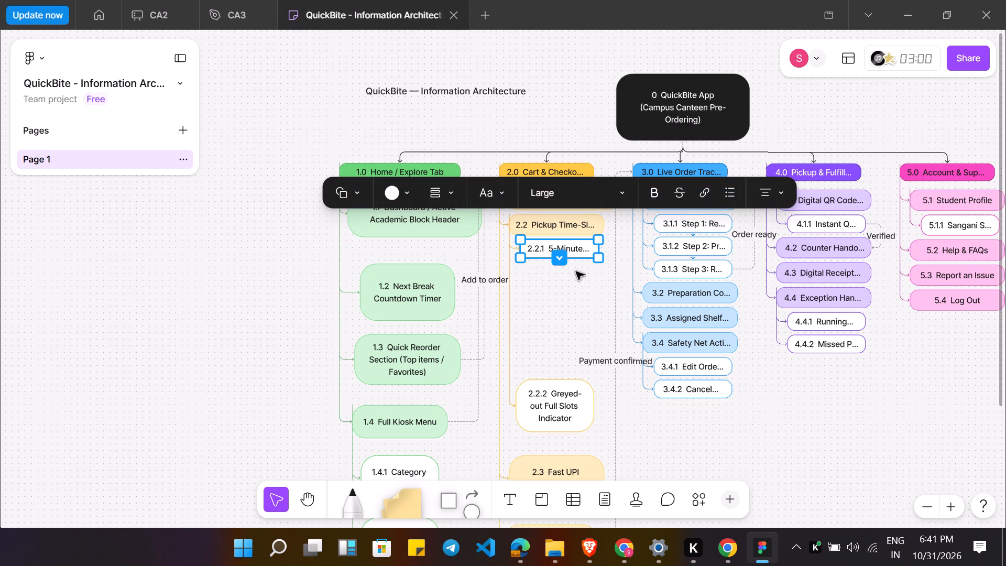
drag(576, 271, 570, 347)
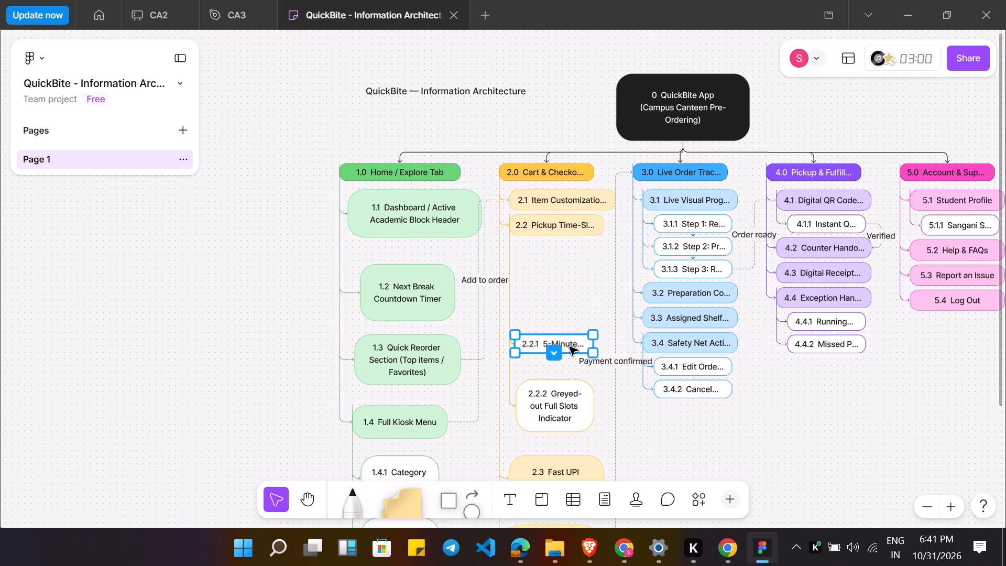
drag(570, 347, 572, 350)
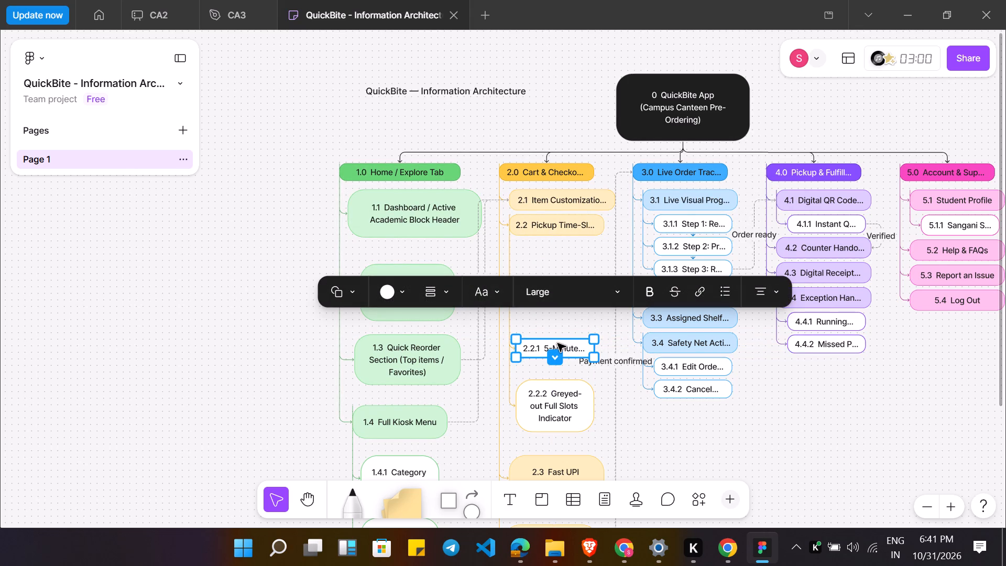
double_click(557, 343)
click(561, 329)
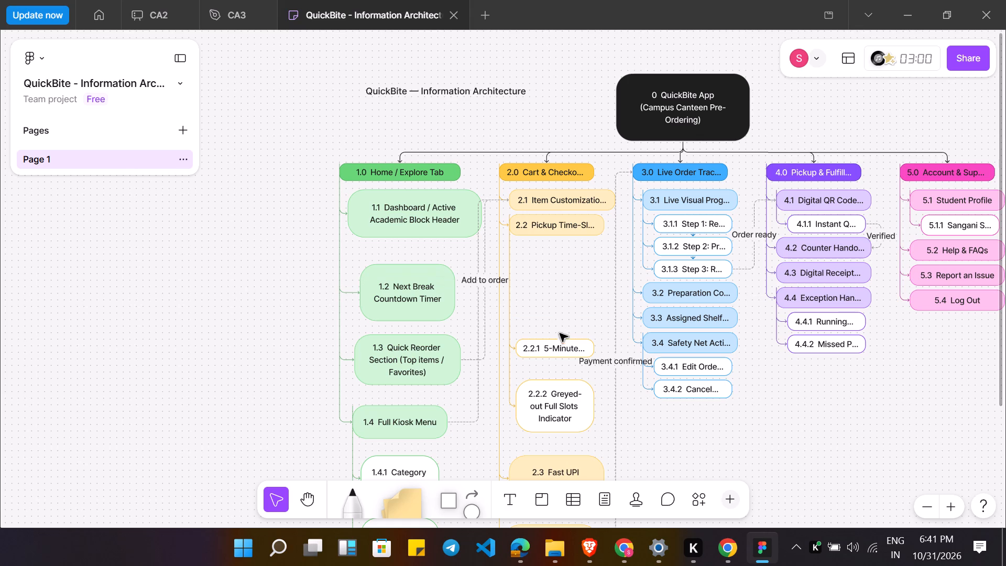
click(554, 339)
drag(551, 340, 554, 325)
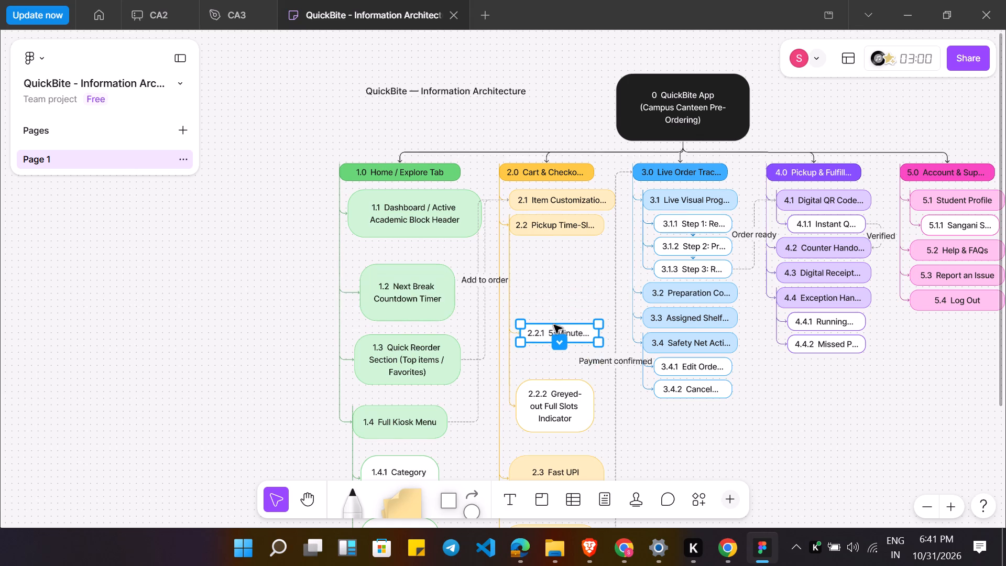
drag(554, 325, 554, 349)
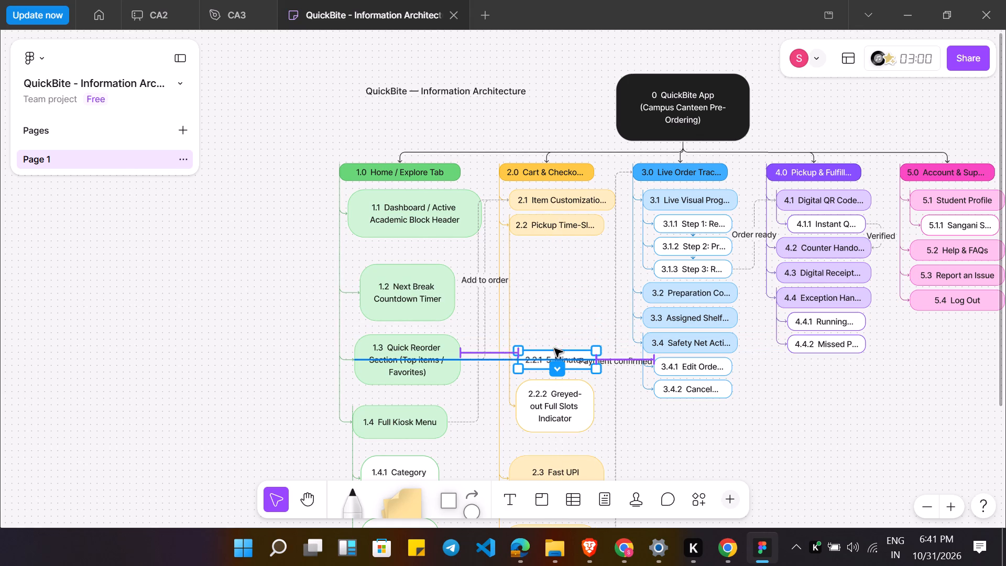
drag(554, 349, 553, 352)
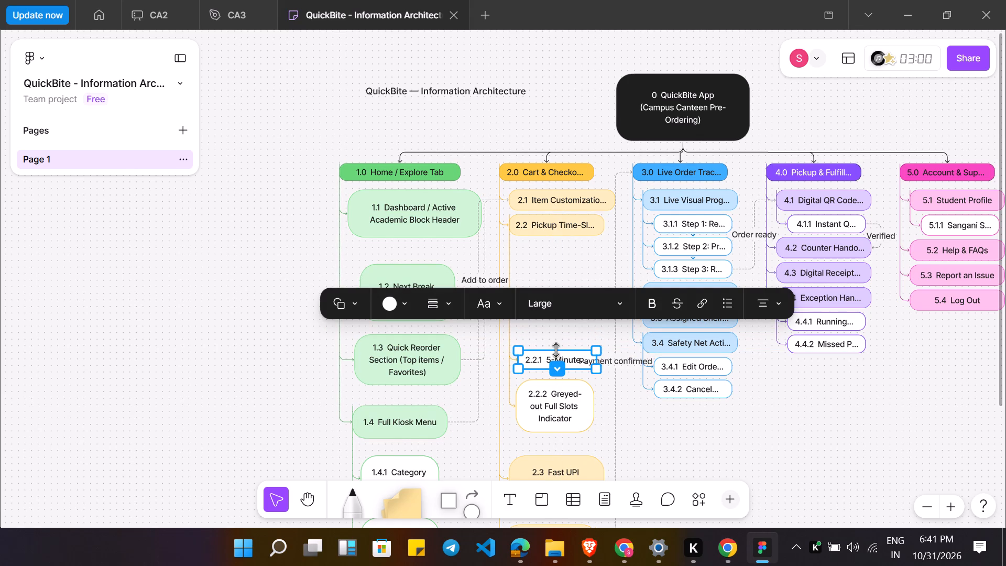
Enlarge the 2.2.1 node upward and to the right until its full label fits.
drag(557, 350, 556, 317)
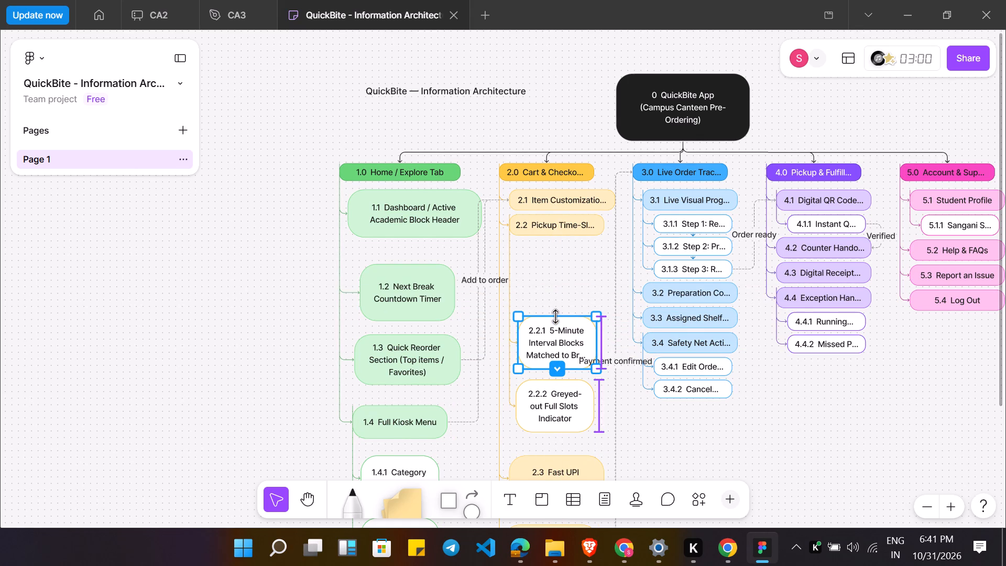
drag(556, 317, 556, 316)
drag(597, 341, 616, 340)
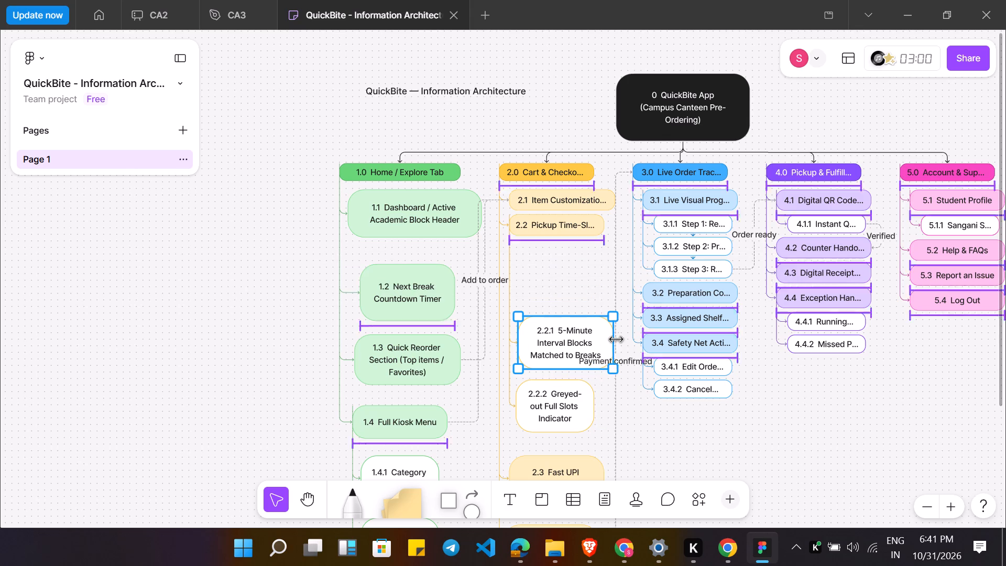
drag(616, 340, 617, 340)
Shift the 5.0 Account & Support header and its pink child nodes to the right, away from the purple column.
scroll(617, 340, left, 1)
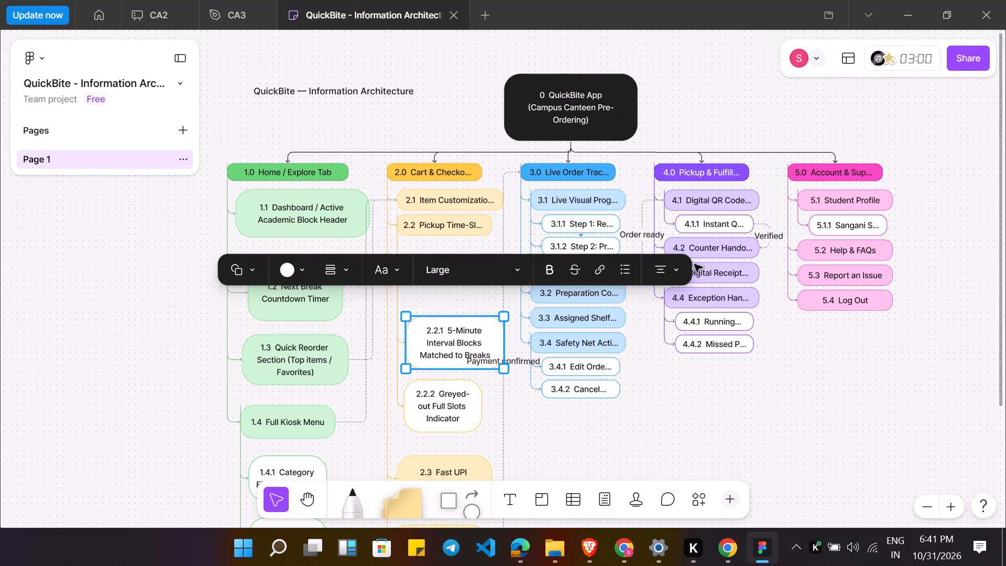
click(565, 173)
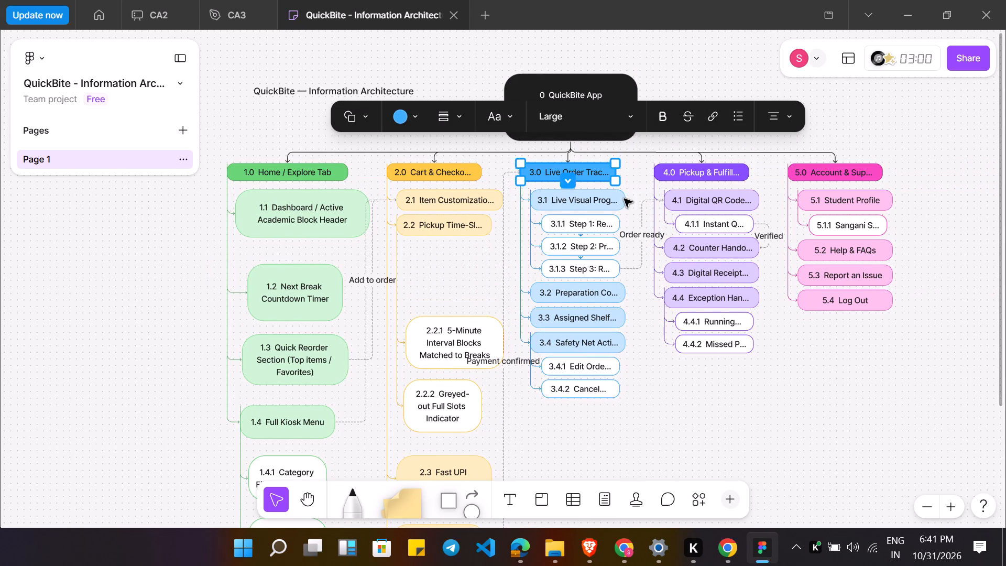
drag(936, 405, 764, 132)
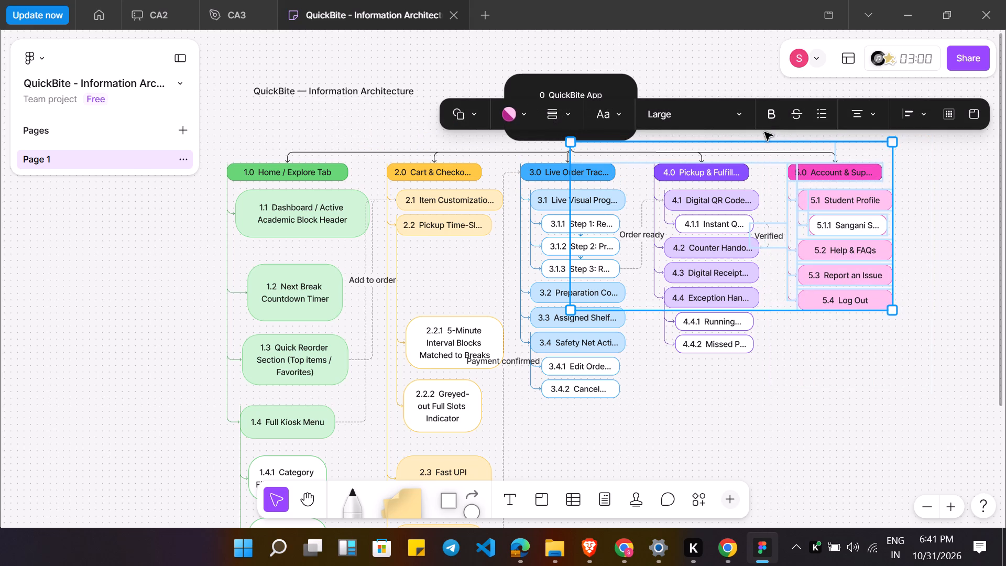
drag(797, 199, 858, 200)
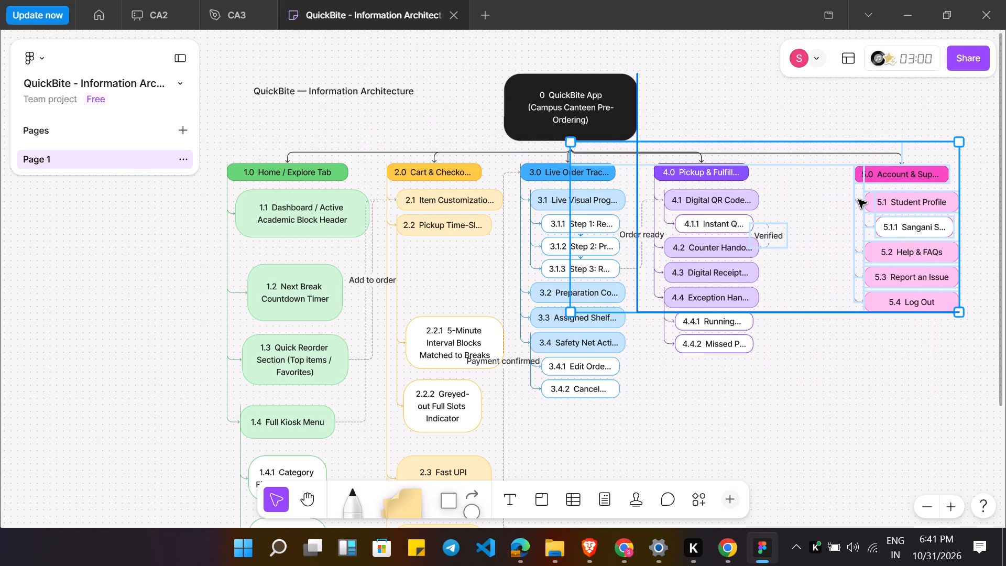
drag(858, 200, 868, 200)
Shift the whole 4.0 Pickup & Fulfillment column to the right and slightly down, towards the pink column.
click(807, 341)
drag(804, 428, 666, 164)
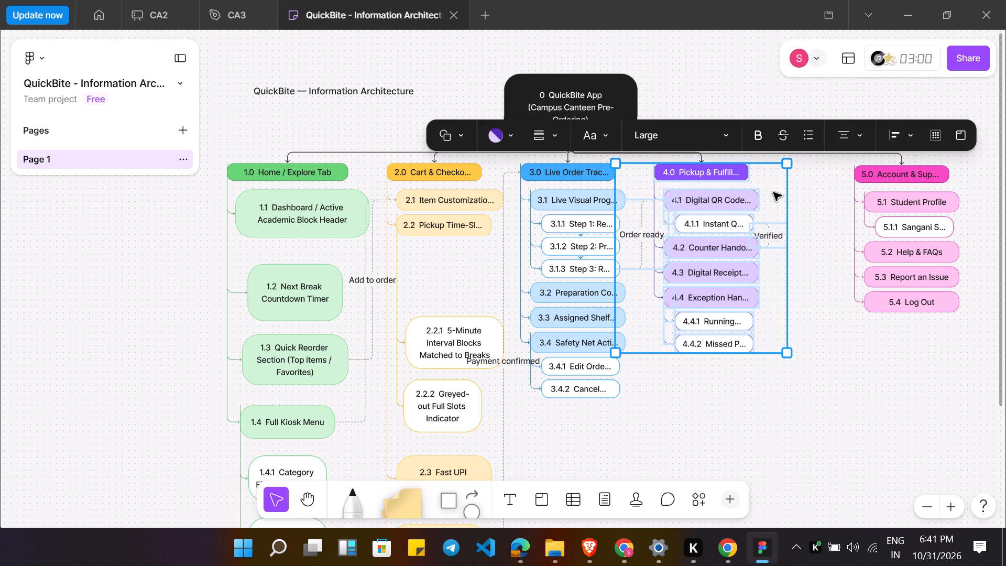
drag(773, 192, 809, 202)
Shift the whole 3.0 Live Order Tracking column to the right, away from the yellow column.
click(635, 458)
drag(635, 458, 555, 218)
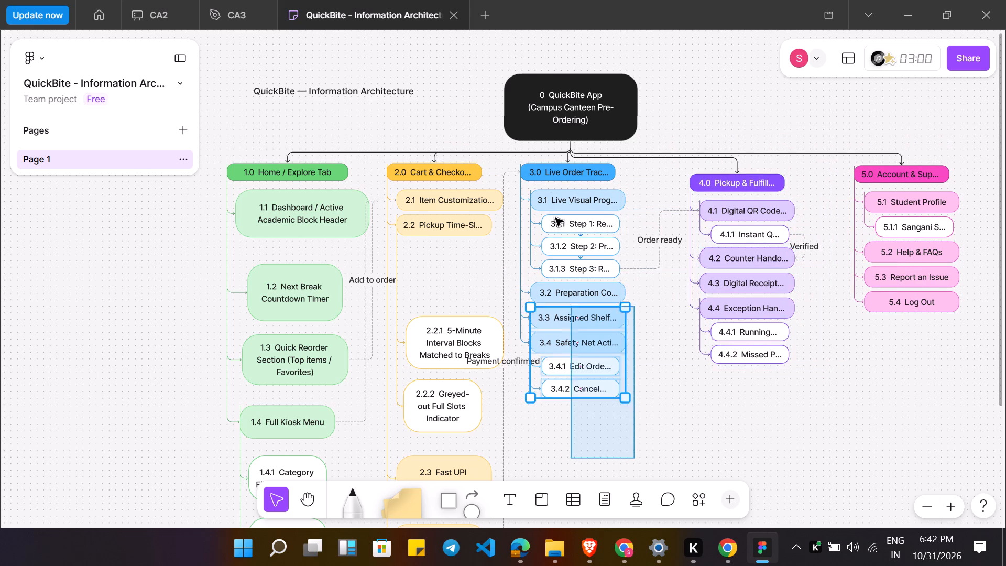
drag(555, 218, 511, 159)
drag(647, 364, 675, 373)
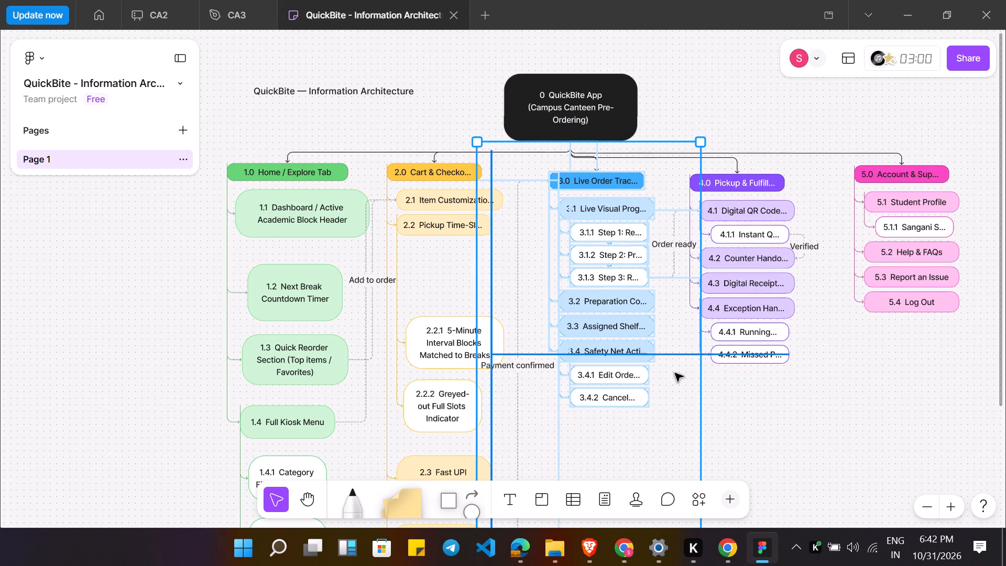
drag(675, 373, 718, 375)
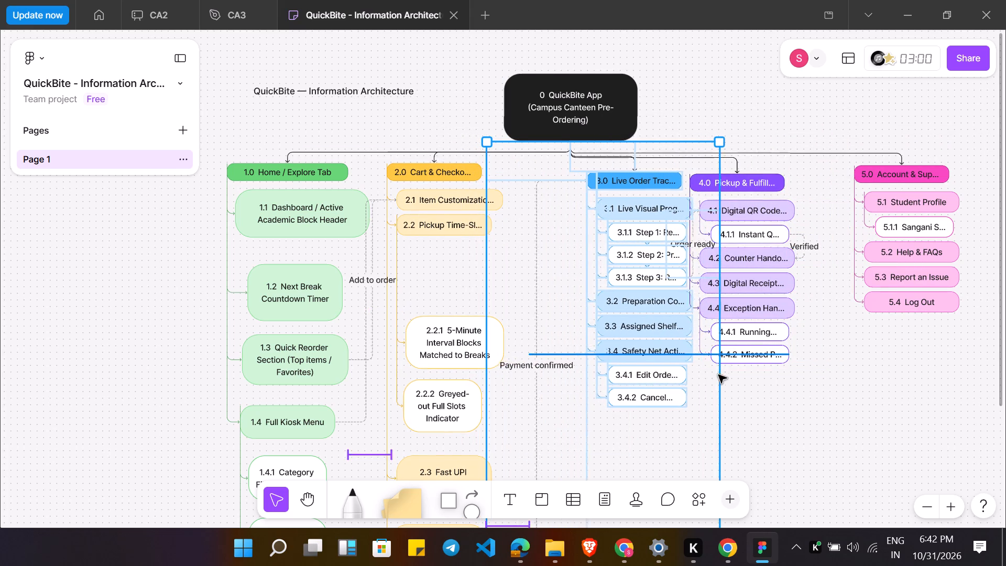
drag(718, 375, 725, 378)
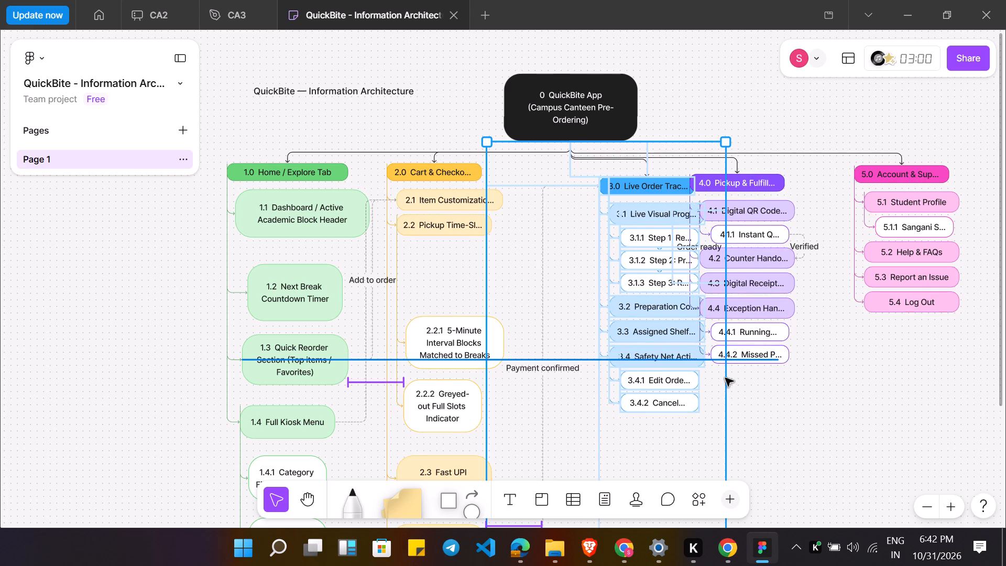
drag(725, 378, 725, 378)
Move the 4.0 column and the pink 5.x child nodes further right and slightly down, clear of the 3.0 column.
drag(885, 462, 712, 187)
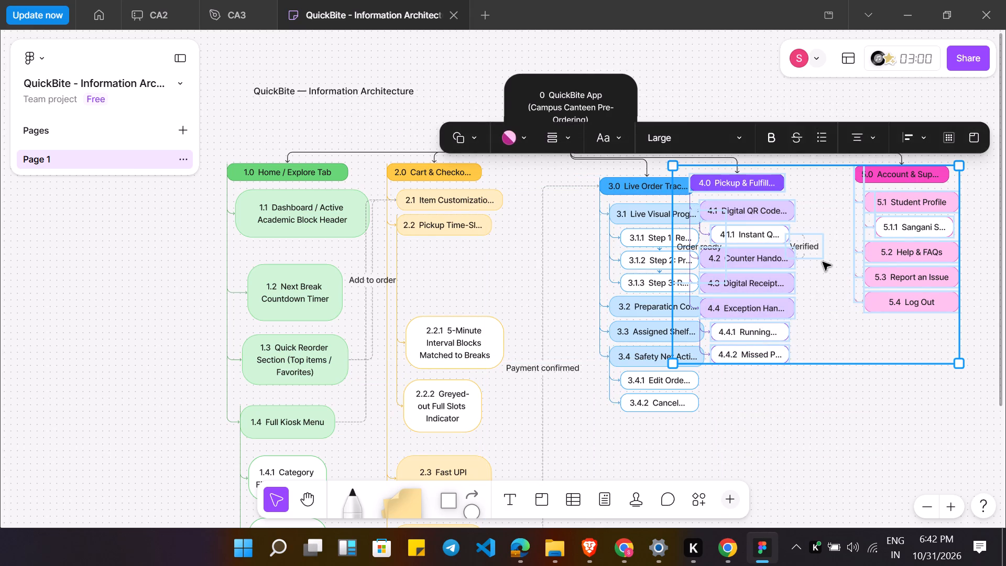
drag(823, 262, 916, 286)
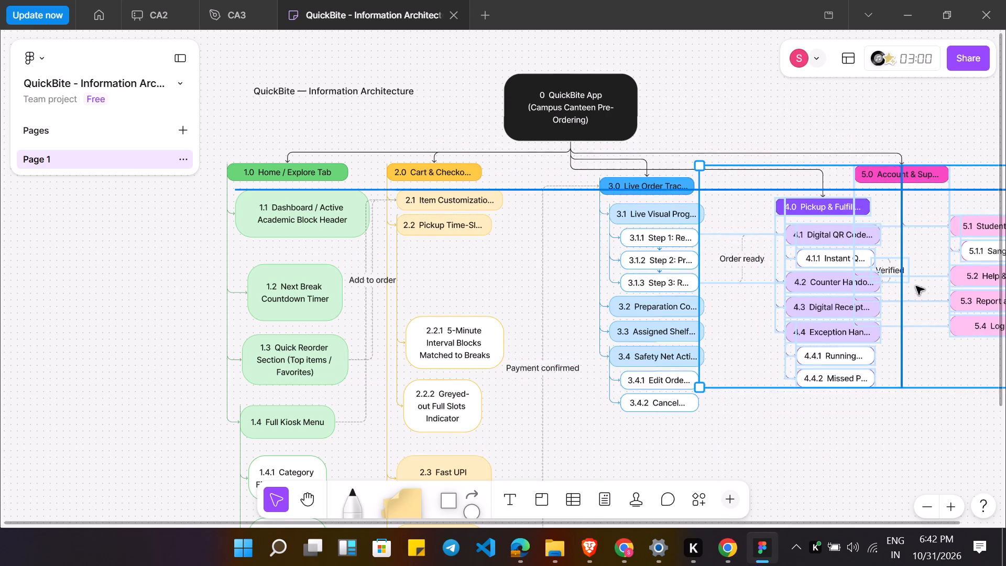
drag(916, 286, 915, 287)
scroll(915, 287, left, 2)
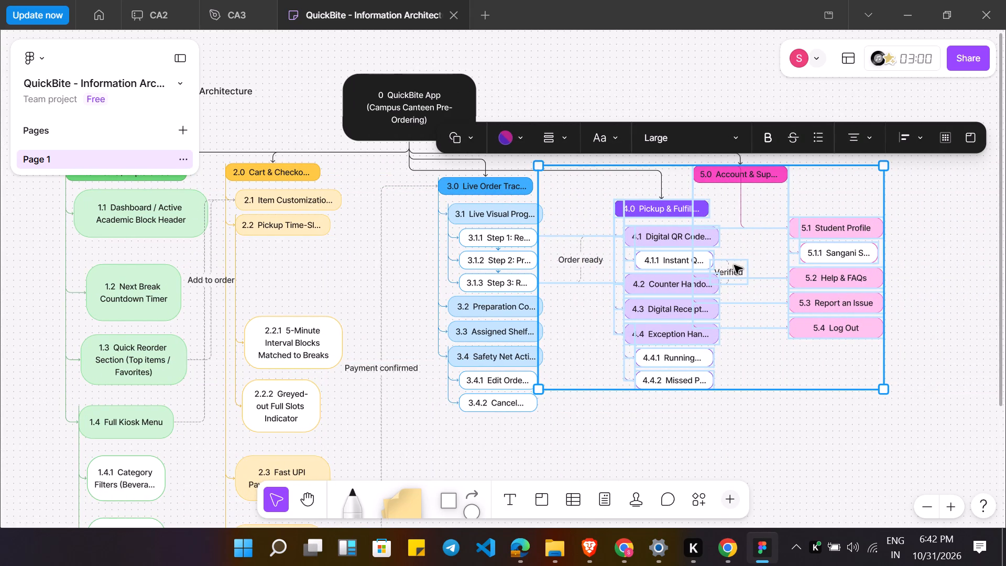
click(734, 265)
click(773, 477)
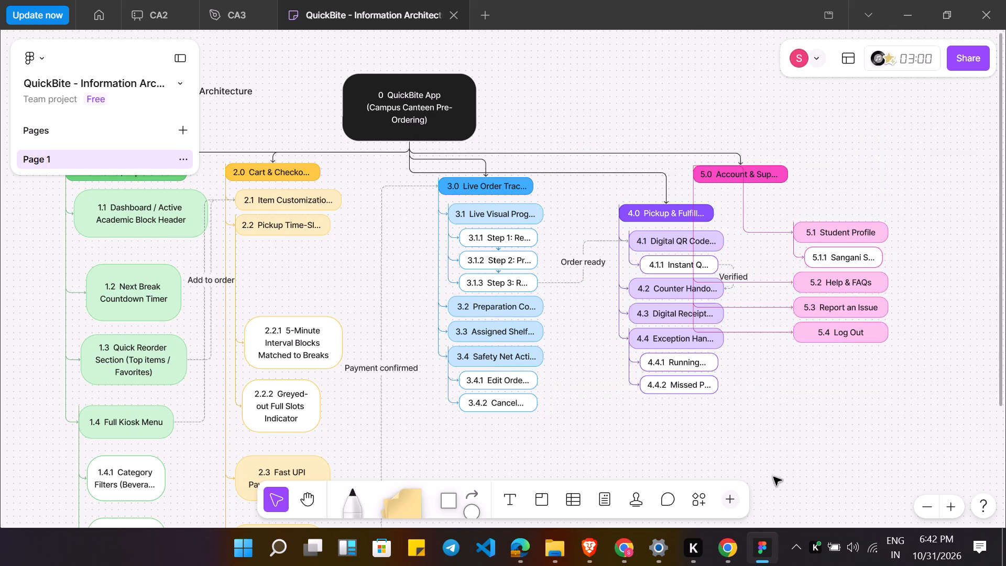
Move the "Verified" connector label to the right, clear of the purple 4.1.1 and 4.2 nodes.
double_click(734, 271)
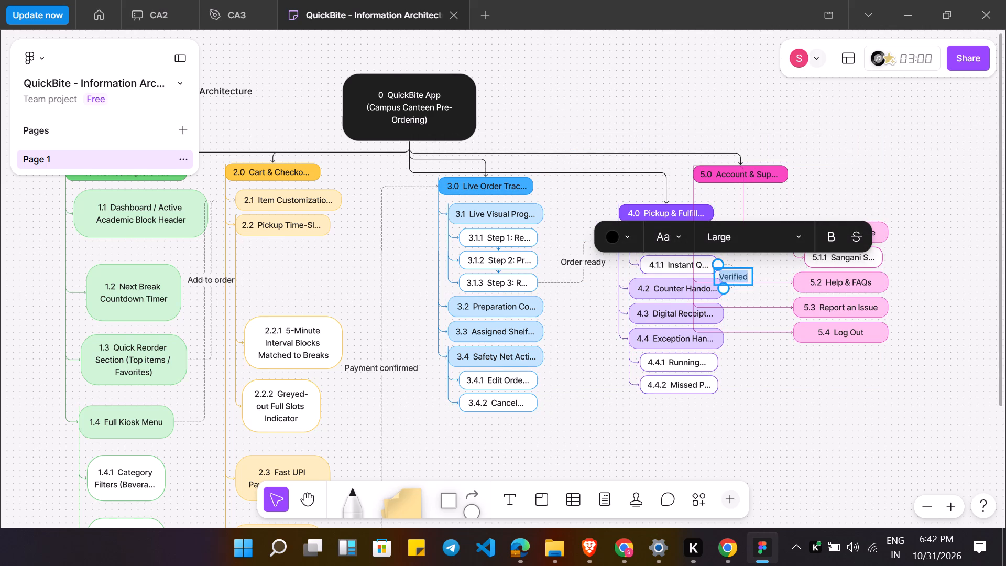
click(763, 260)
click(732, 268)
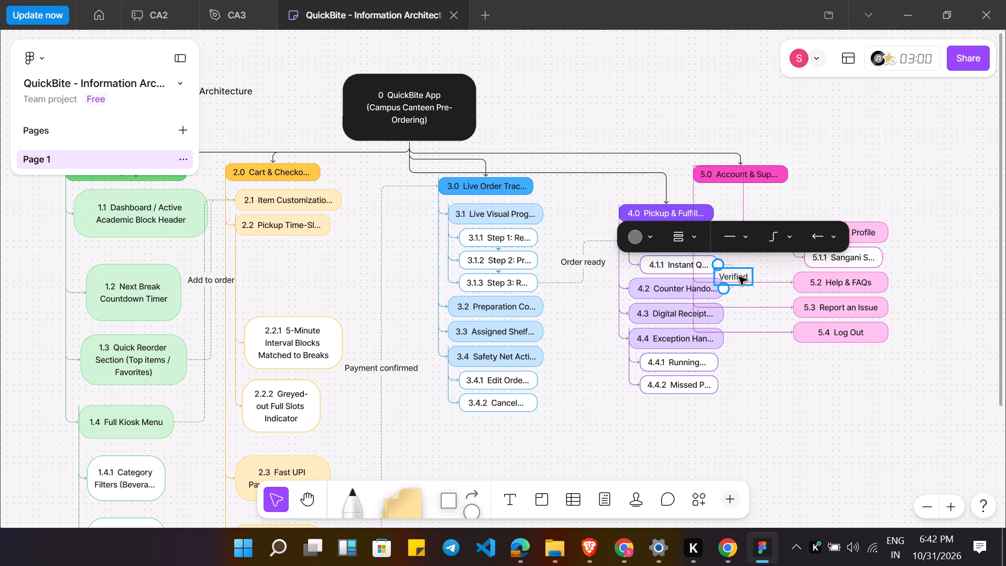
drag(734, 274, 760, 274)
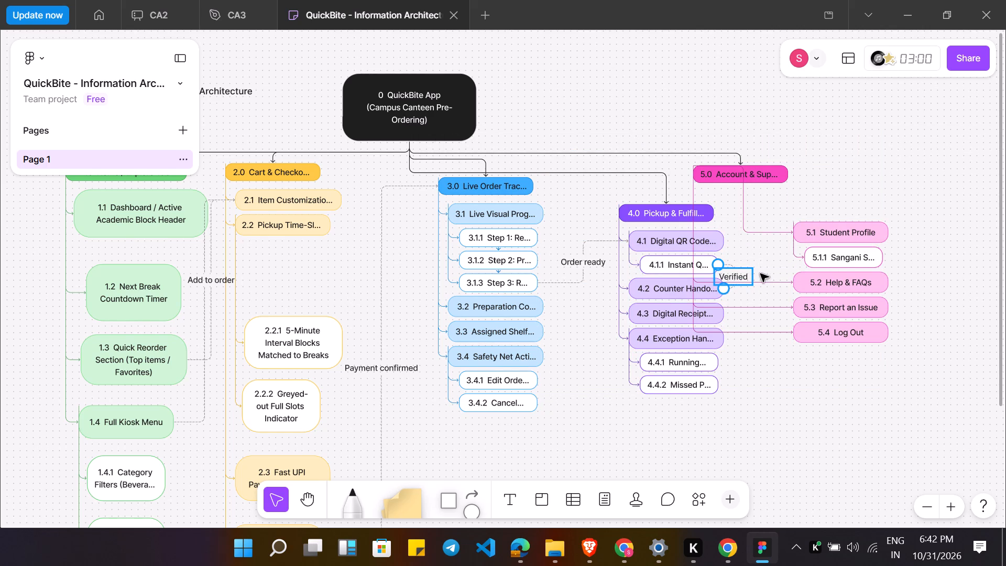
drag(760, 274, 746, 275)
drag(746, 275, 760, 272)
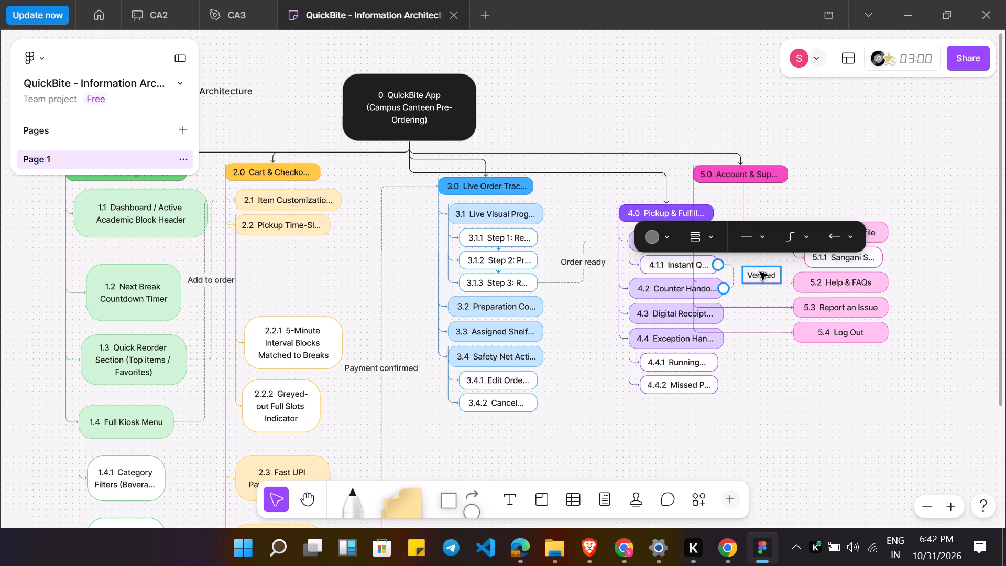
drag(760, 272, 760, 273)
click(830, 448)
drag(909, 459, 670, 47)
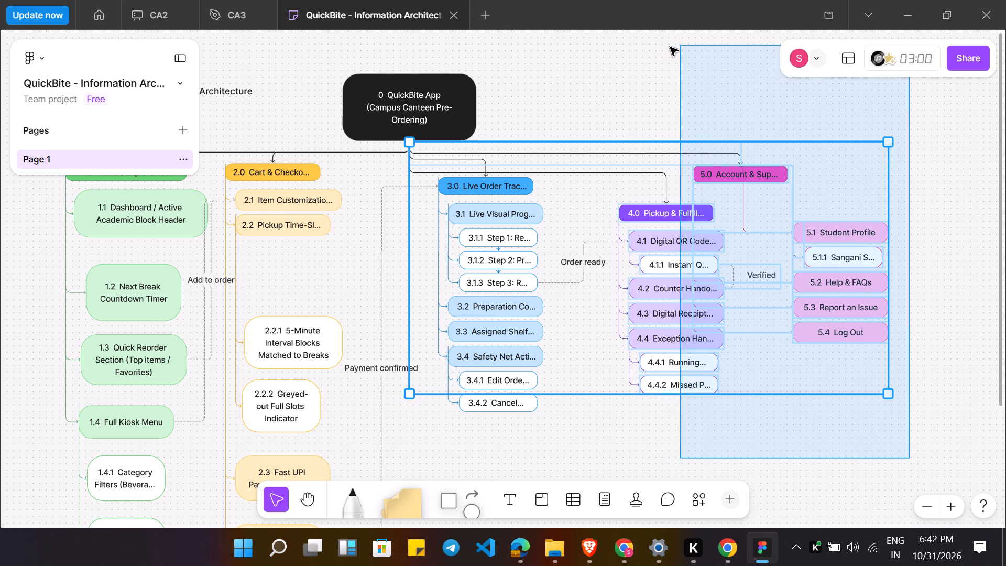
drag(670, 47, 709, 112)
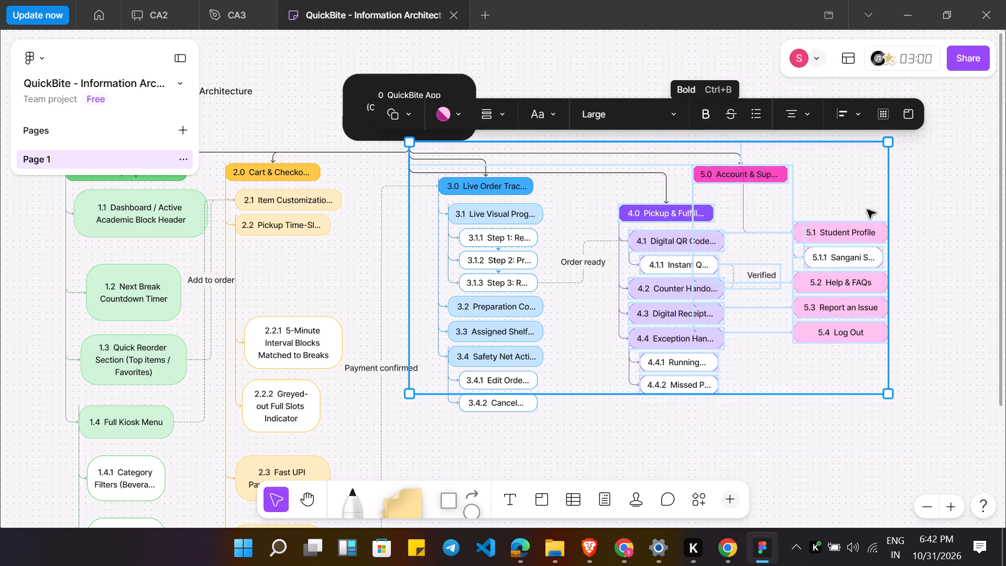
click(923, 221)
Nudge the 5.0 column slightly left together with the "Verified" label and the 4.0 column nodes down to 4.4.1.
drag(682, 135, 701, 156)
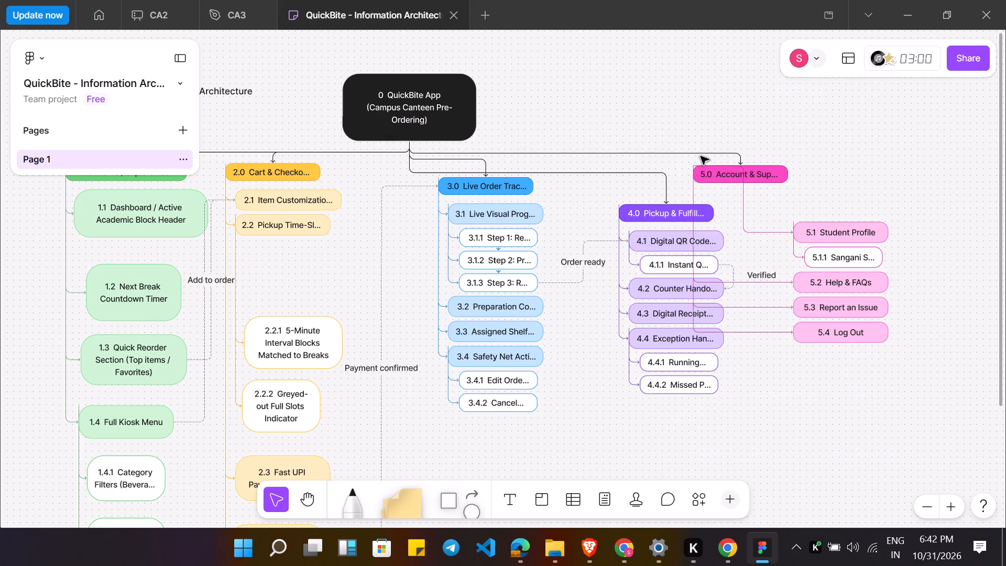
drag(701, 156, 900, 355)
click(806, 205)
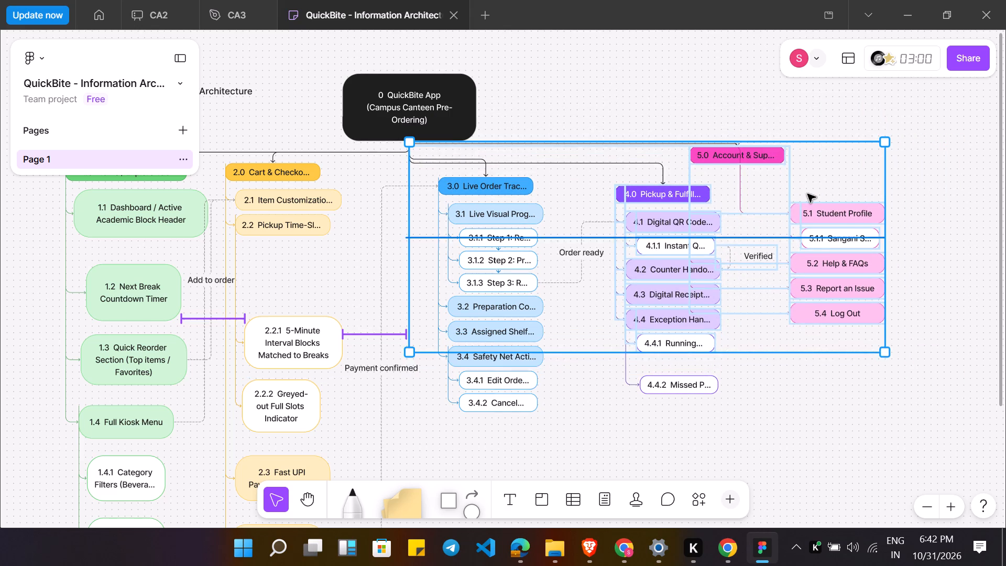
click(891, 428)
Move the whole pink 5.0 Account & Support column right and slightly down, clear of the purple 4.0 column.
drag(891, 428, 825, 298)
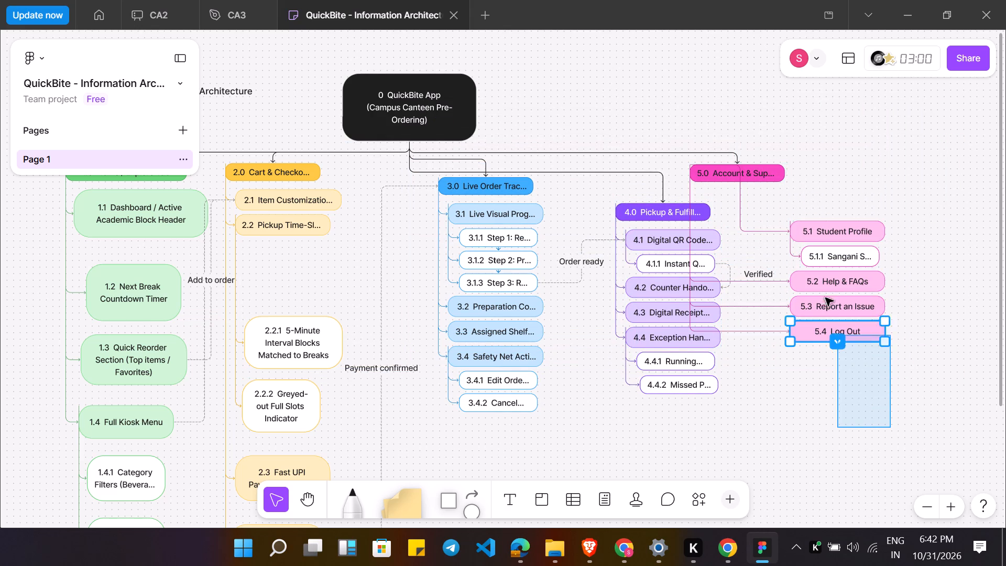
drag(825, 298, 780, 170)
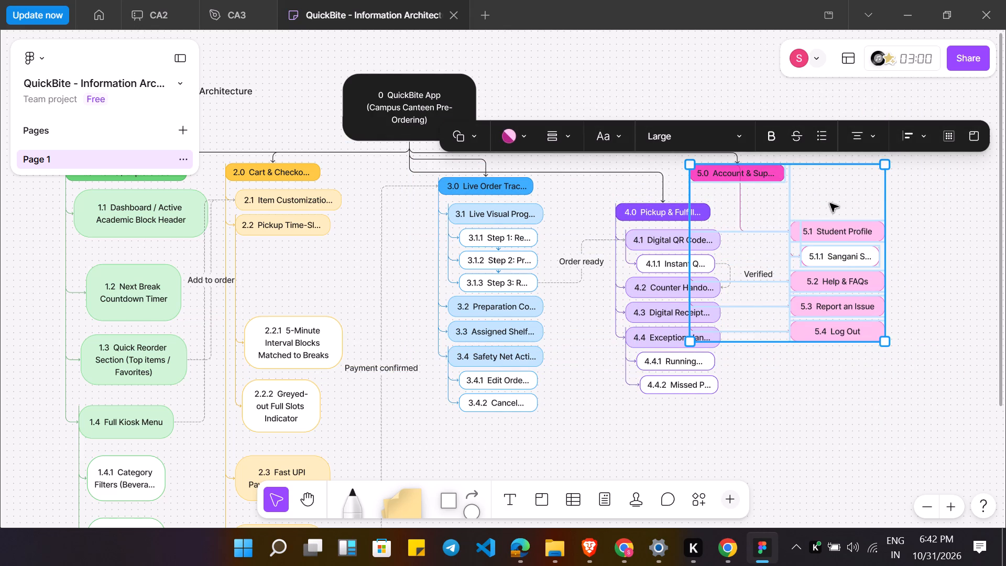
drag(830, 203, 874, 217)
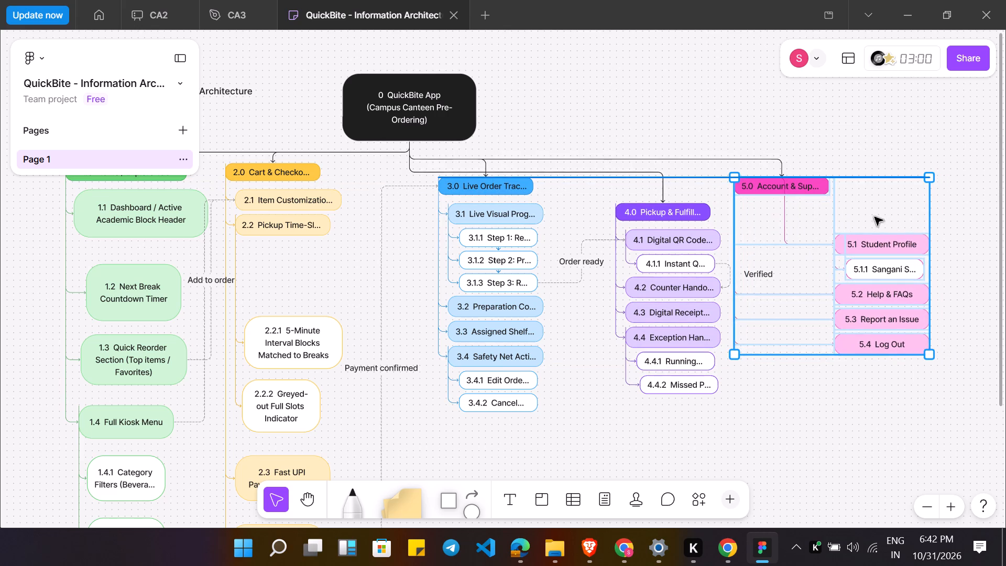
drag(874, 217, 879, 226)
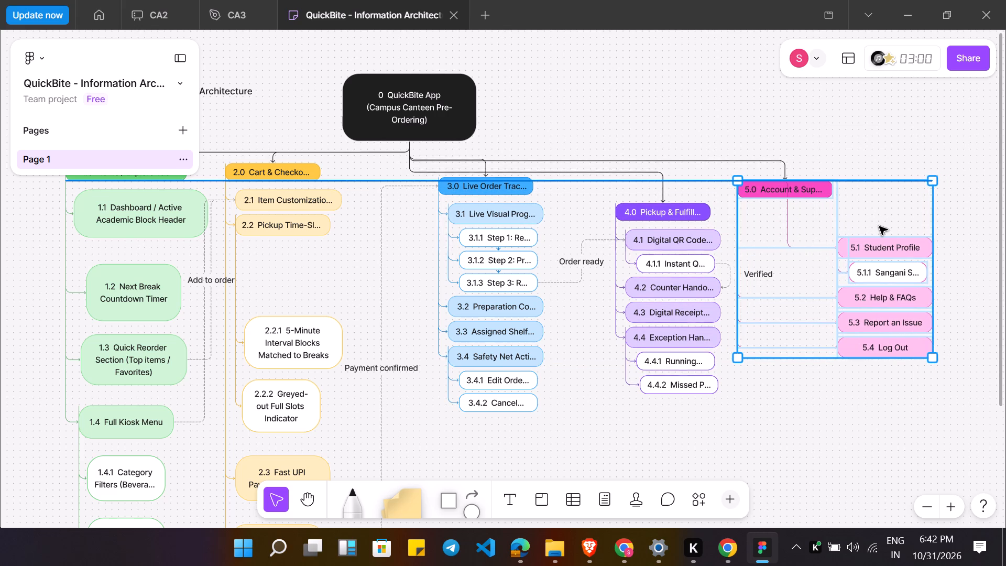
drag(879, 226, 880, 227)
scroll(720, 212, right, 1)
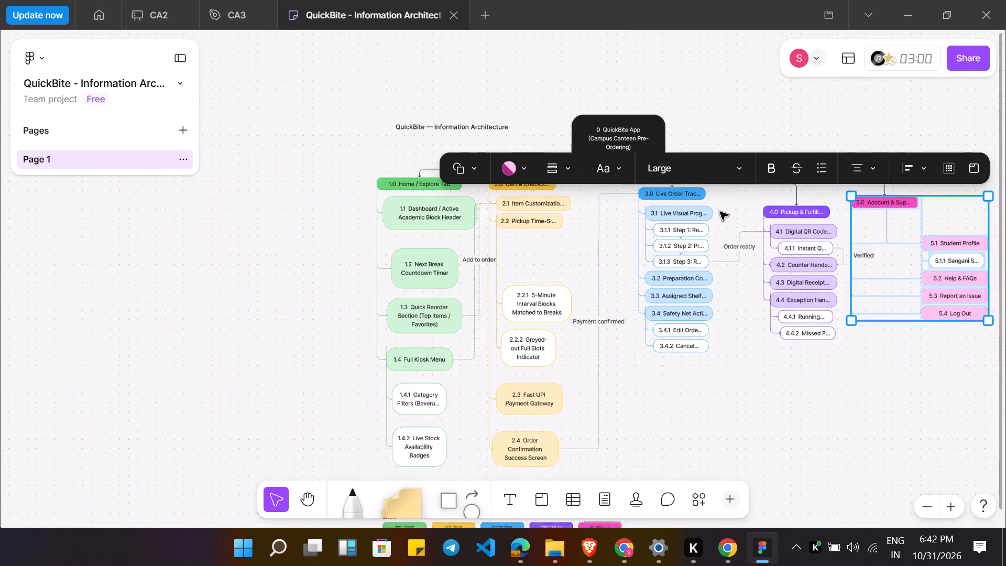
click(759, 361)
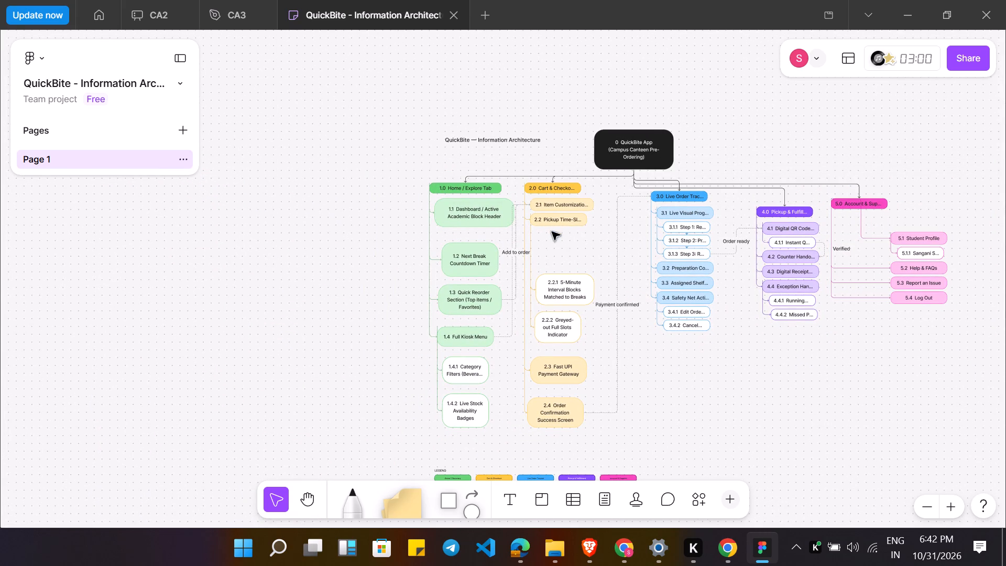
Make the 2.2 Pickup Time-Slot Selector node tall enough for its full label and place it just above node 2.2.1.
click(567, 216)
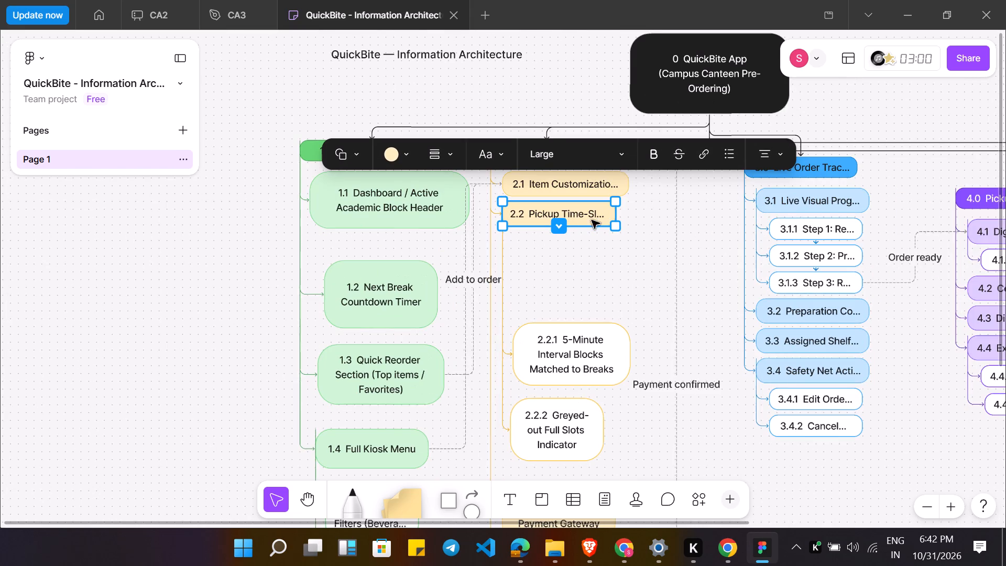
drag(593, 230, 599, 286)
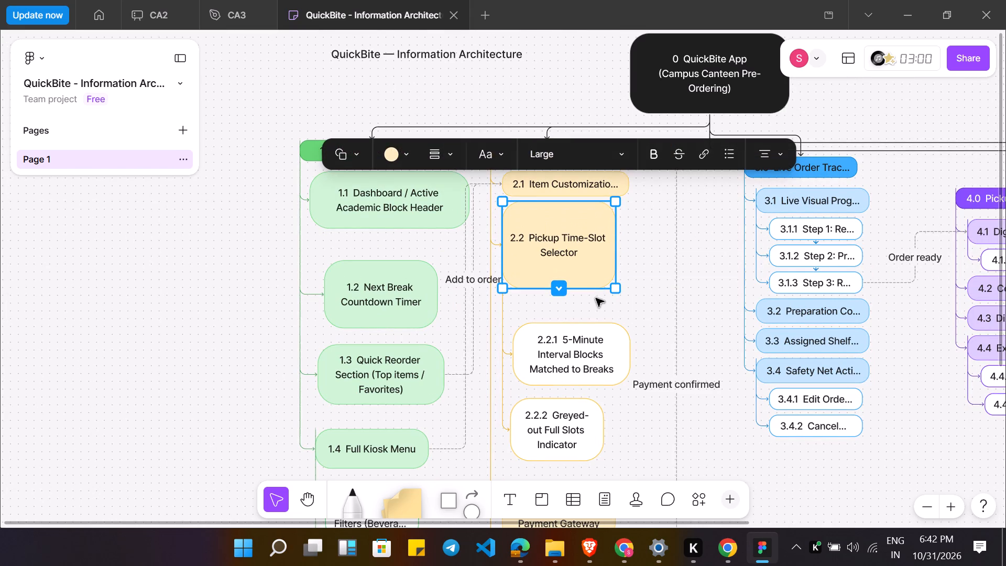
click(593, 284)
drag(593, 284, 593, 243)
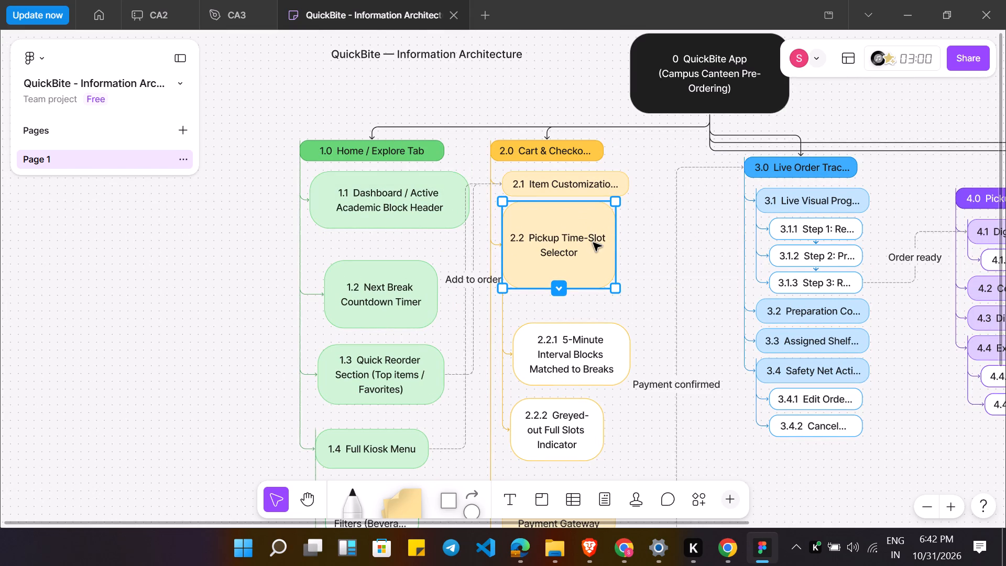
drag(590, 289, 590, 252)
drag(578, 232, 597, 293)
Make the 2.1 Item Customization & Quantity Selector node taller so its full label fits on two lines.
click(559, 189)
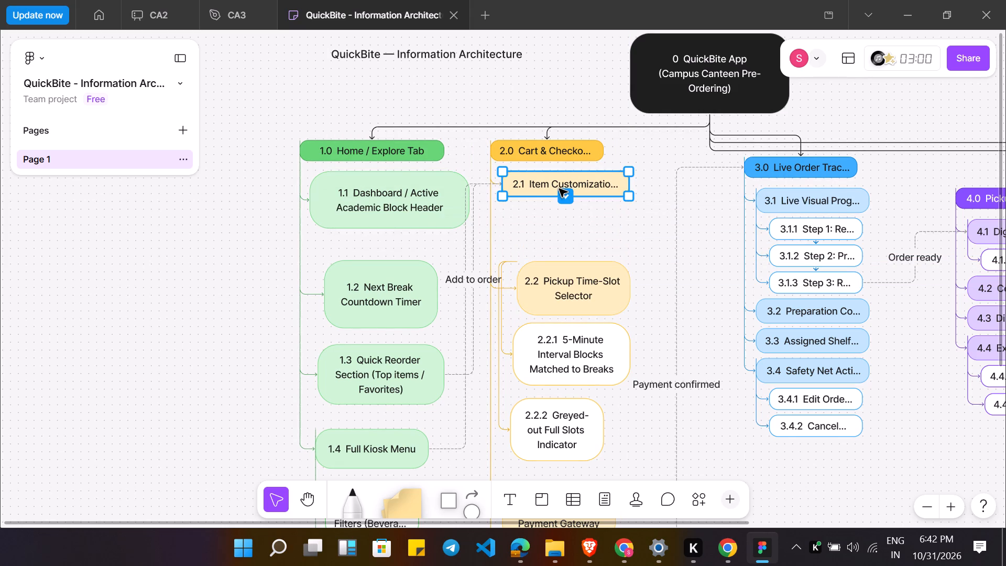
drag(597, 197, 605, 233)
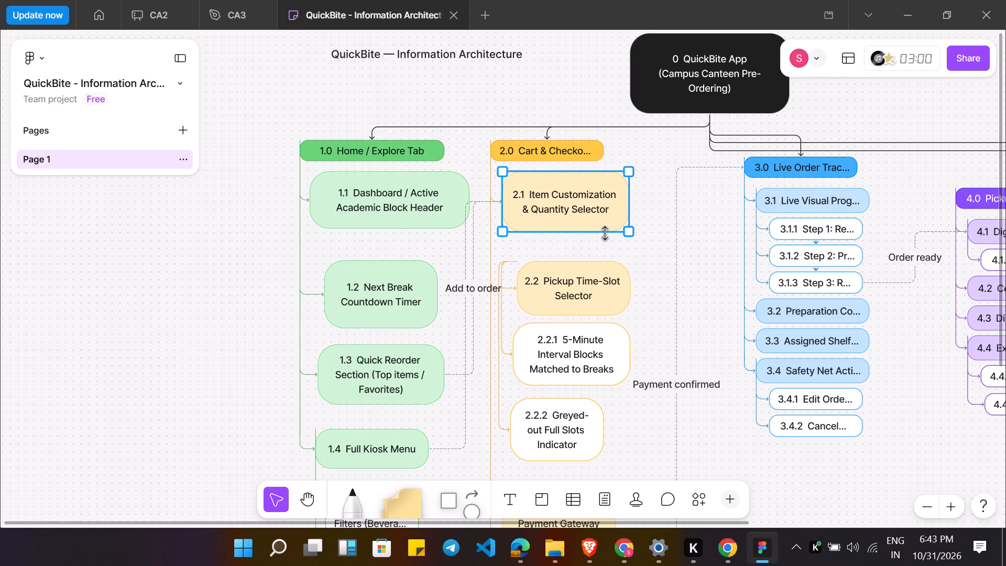
scroll(745, 339, down, 1)
click(745, 397)
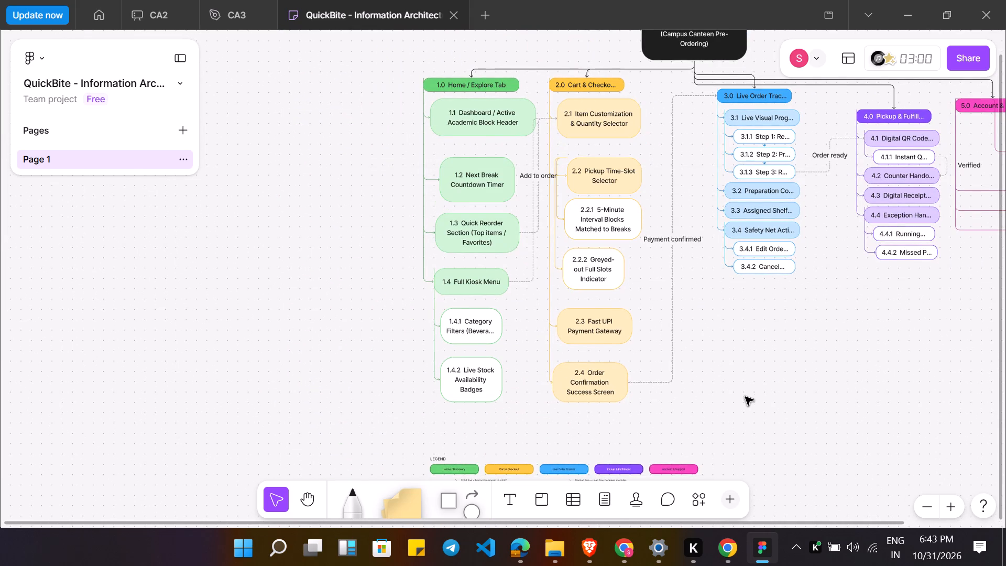
scroll(745, 397, up, 1)
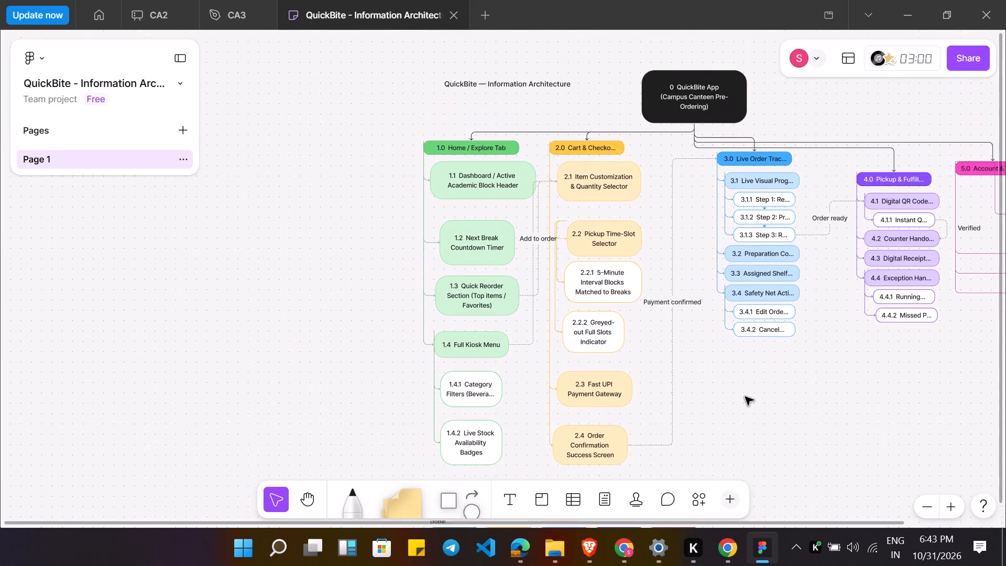
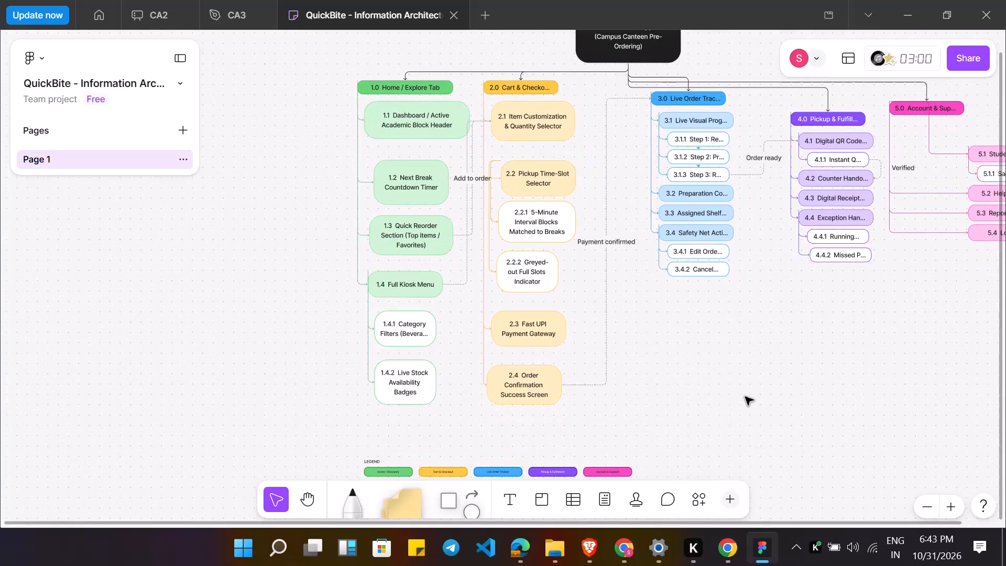
Move the 3.4.2 Cancel Order node down level with node 1.4.2 and make it tall enough for its full three-line label.
scroll(745, 397, down, 1)
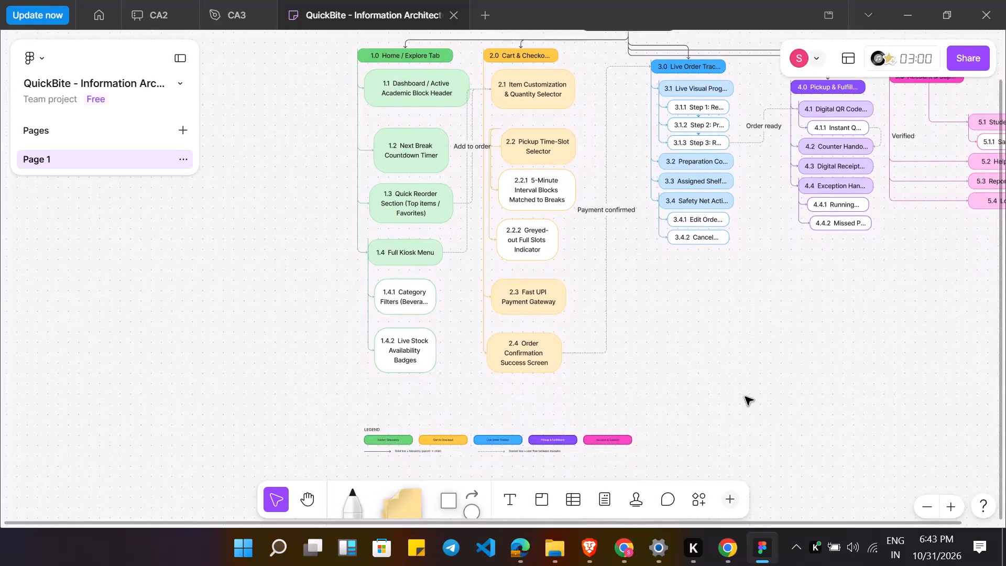
scroll(745, 397, down, 1)
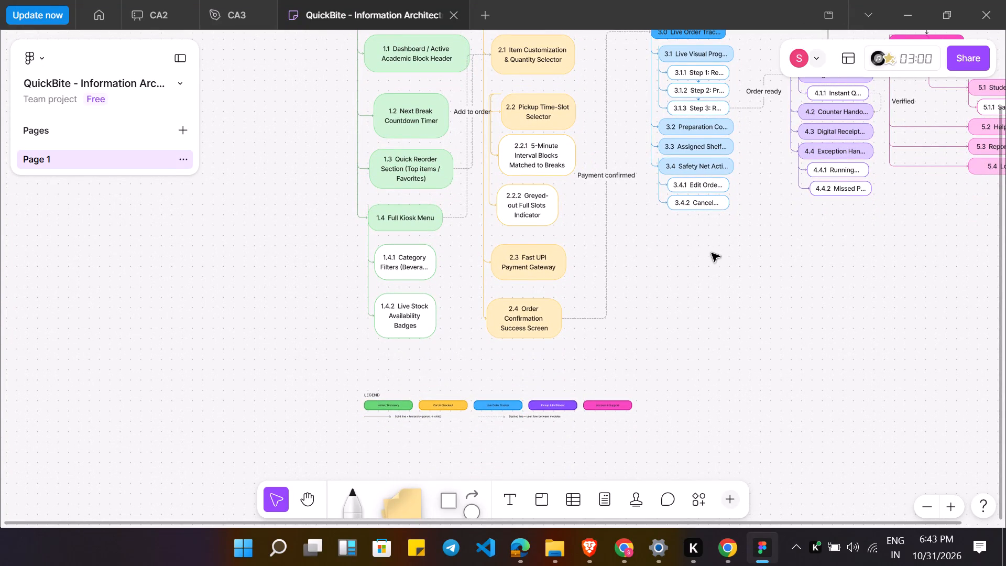
drag(701, 202, 699, 318)
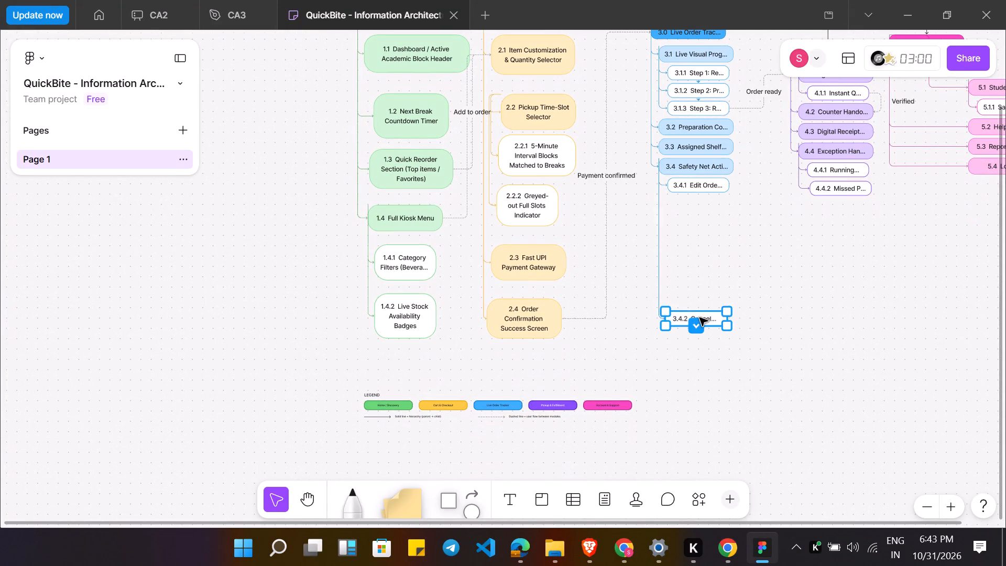
drag(699, 318, 700, 318)
drag(710, 319, 710, 332)
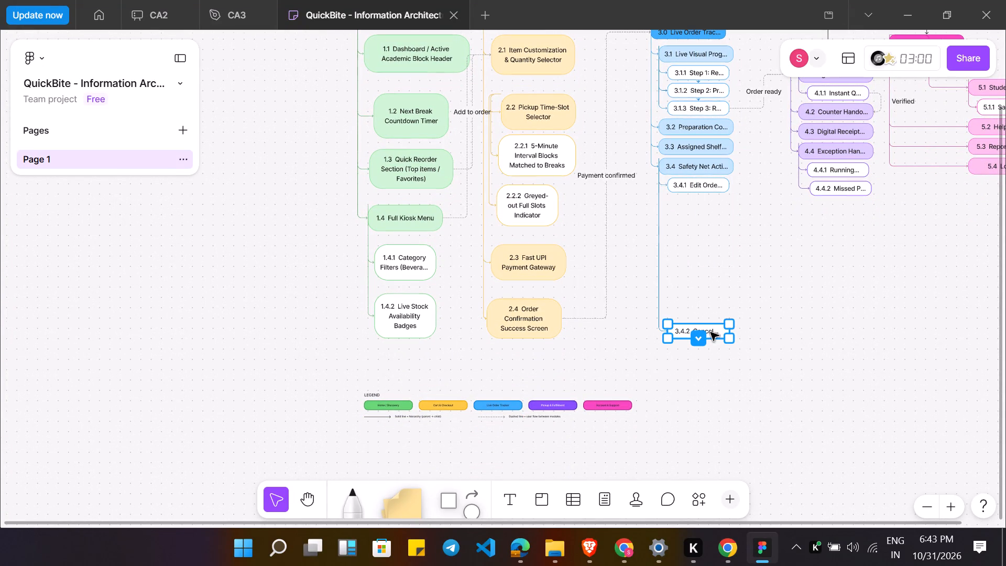
drag(710, 332, 710, 333)
drag(705, 323, 704, 284)
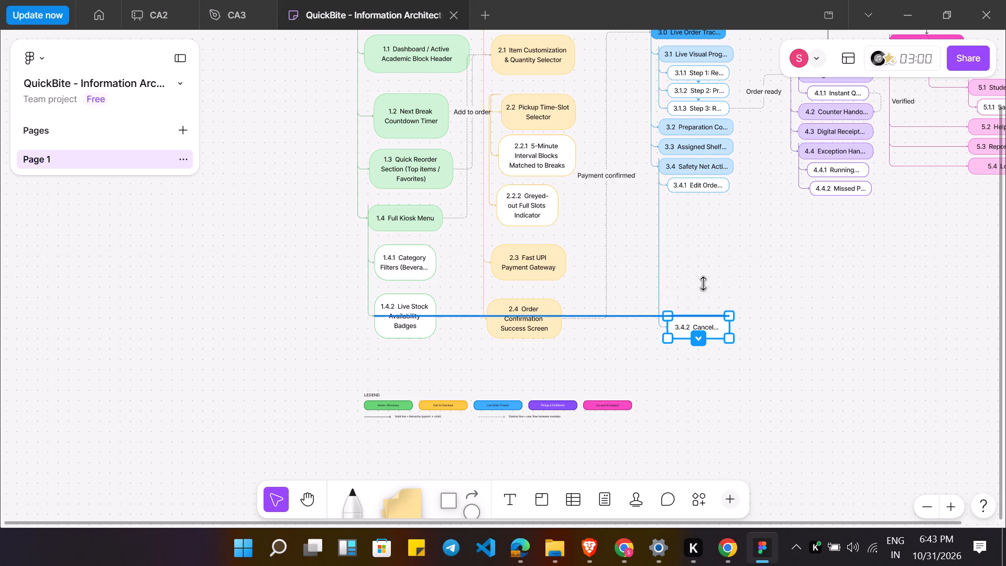
drag(704, 284, 704, 307)
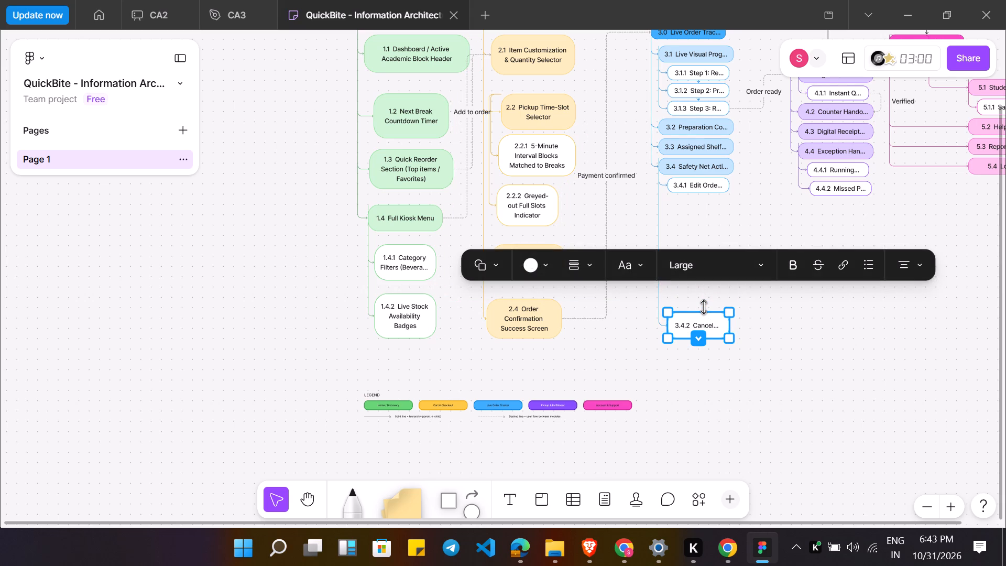
drag(704, 307, 706, 293)
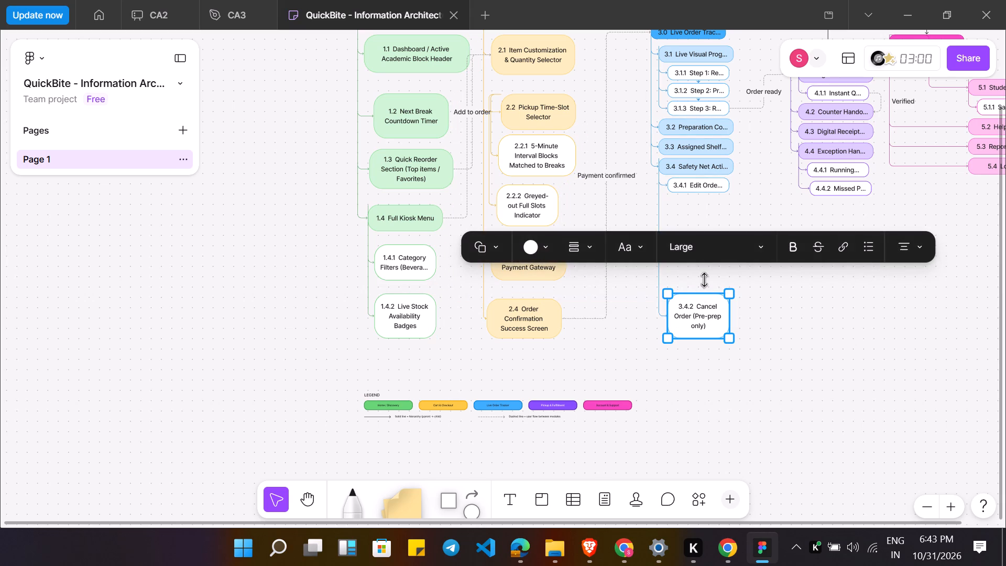
Move the 3.4.1 Edit Order node down to just above node 3.4.2 and make it tall enough for its full two-line label.
click(698, 187)
drag(698, 187, 693, 254)
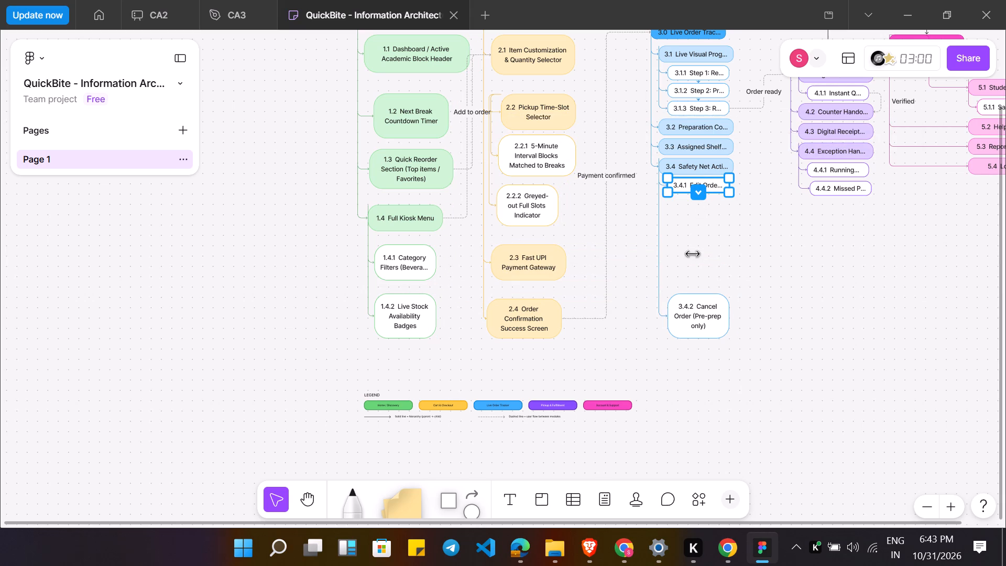
drag(693, 254, 693, 252)
drag(716, 183, 715, 266)
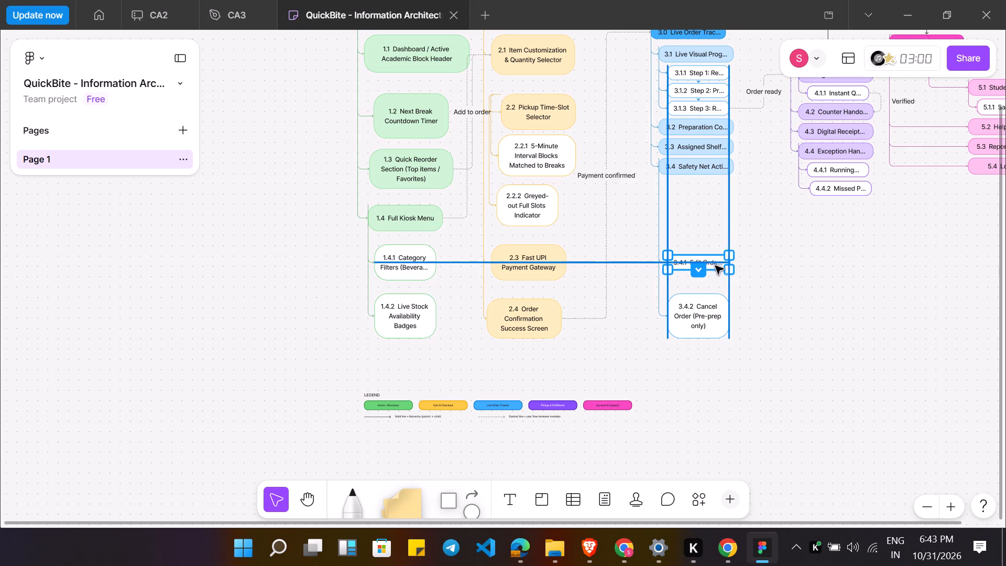
drag(715, 266, 716, 271)
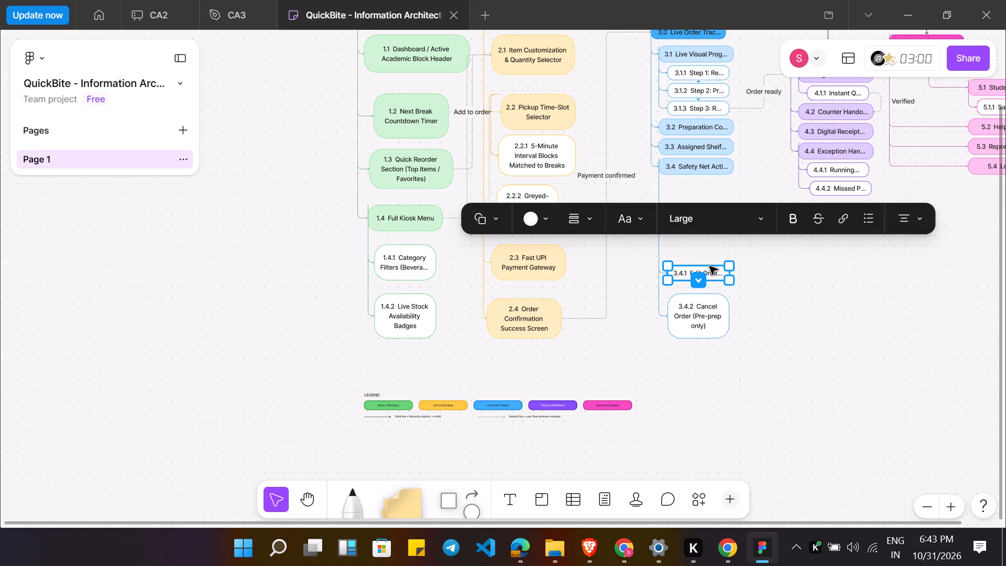
drag(708, 263, 708, 248)
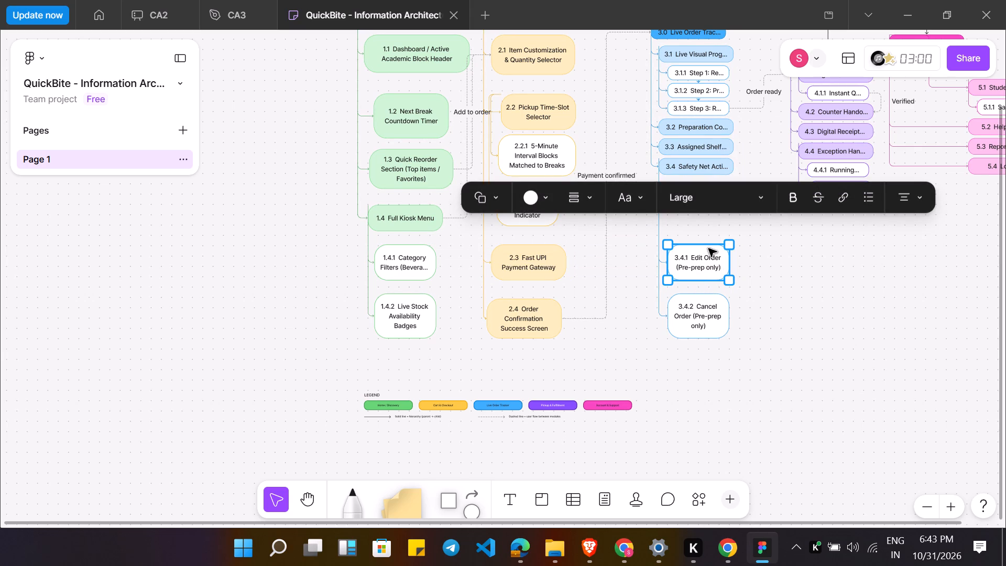
click(780, 266)
Make the 3.4 Safety Net Actions node tall enough for two lines and move it down directly above node 3.4.1.
click(699, 162)
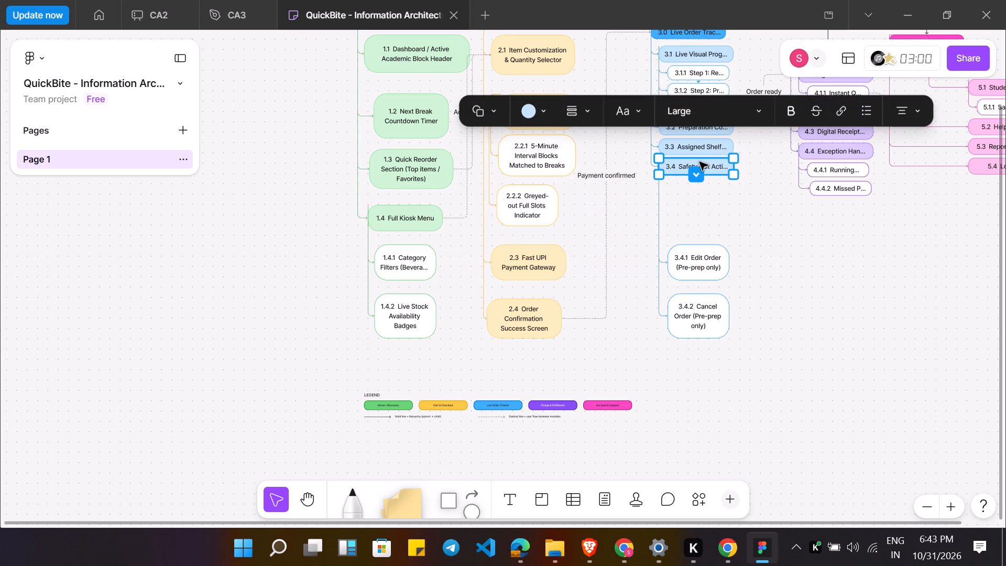
click(699, 162)
click(699, 162)
click(748, 221)
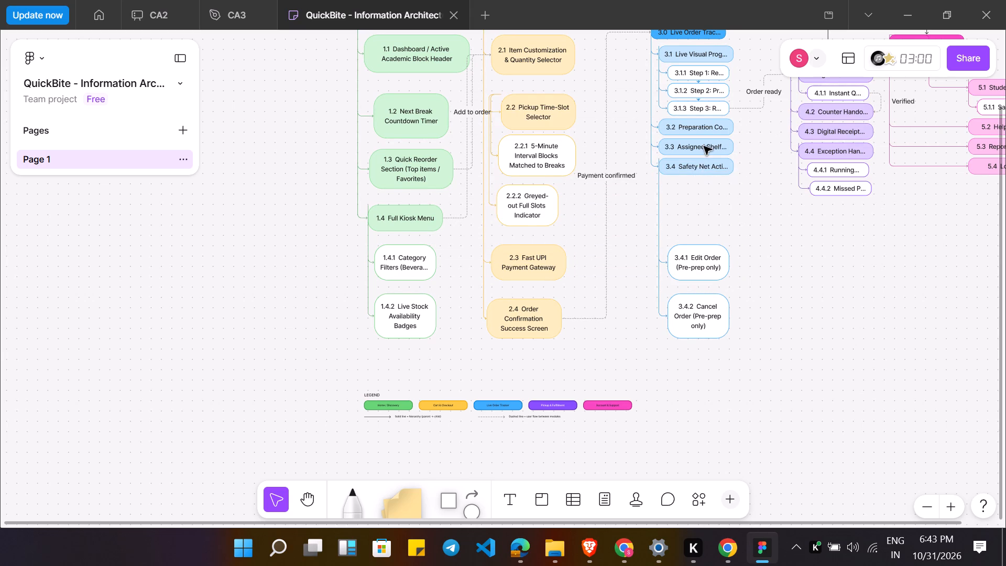
click(699, 166)
drag(714, 176, 715, 188)
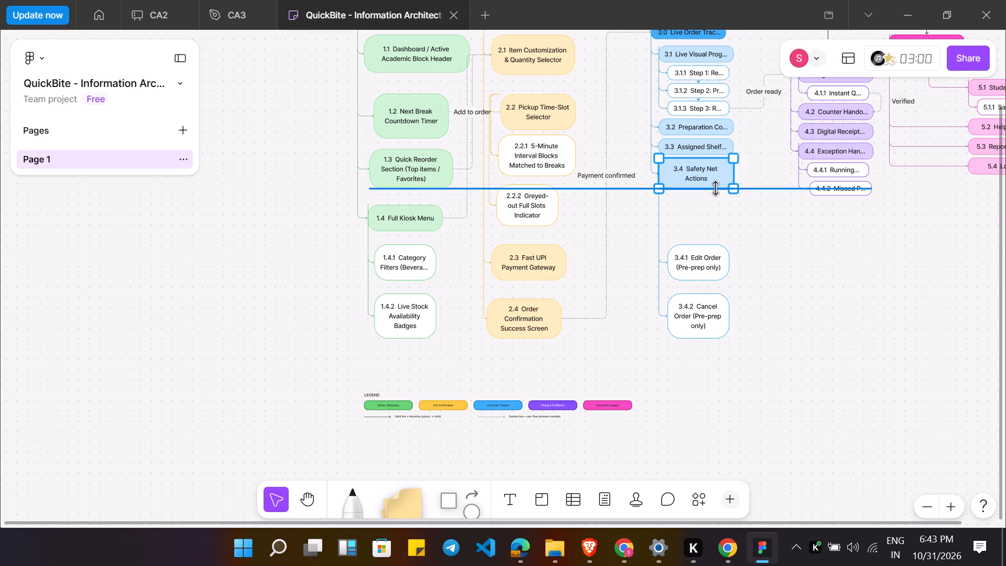
drag(715, 188, 715, 188)
drag(711, 176, 715, 228)
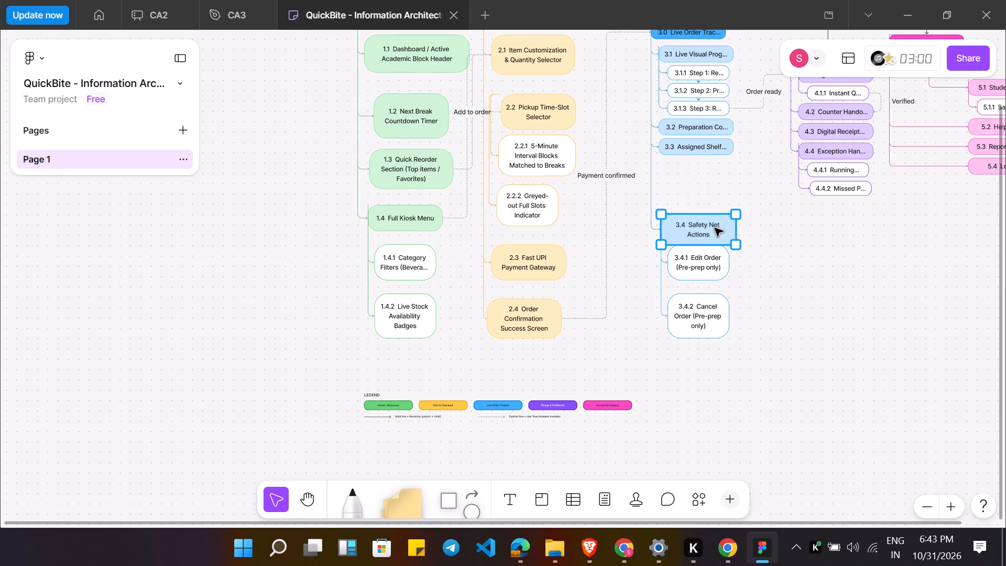
drag(715, 228, 713, 228)
Make the 3.3 Assigned Shelf Details node tall enough for its full label and move it down to just above node 3.4.
click(712, 145)
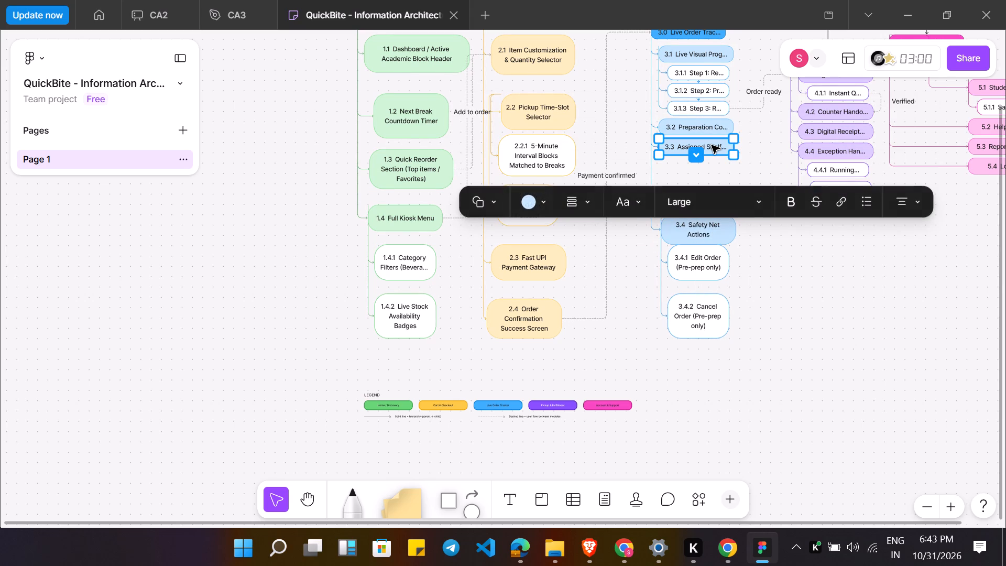
drag(712, 158, 713, 170)
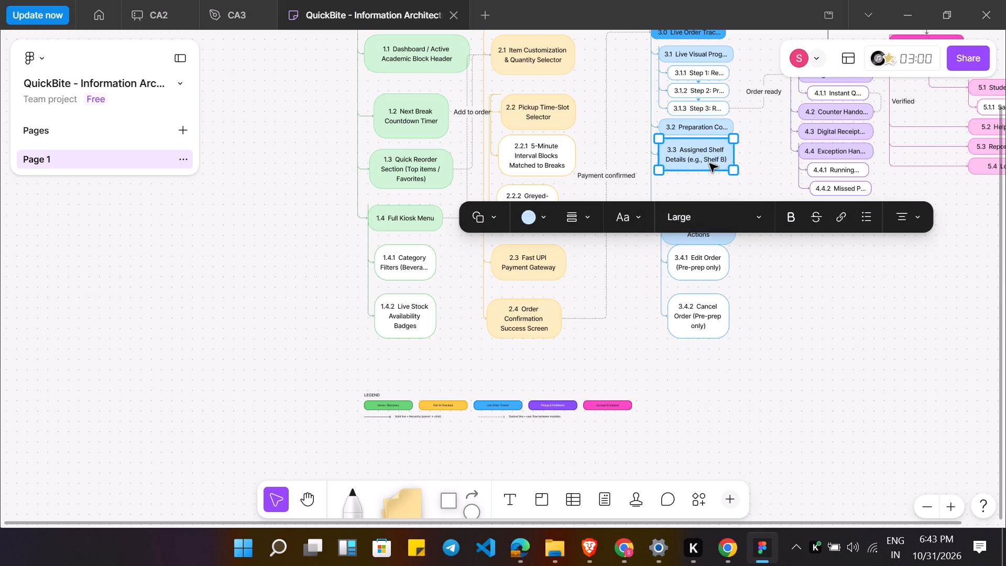
drag(709, 164, 710, 200)
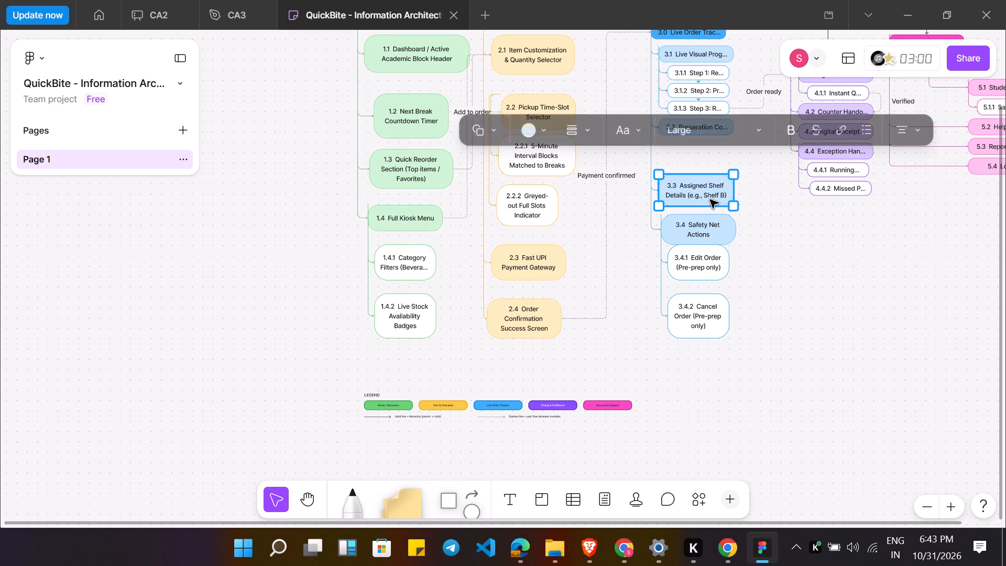
click(767, 179)
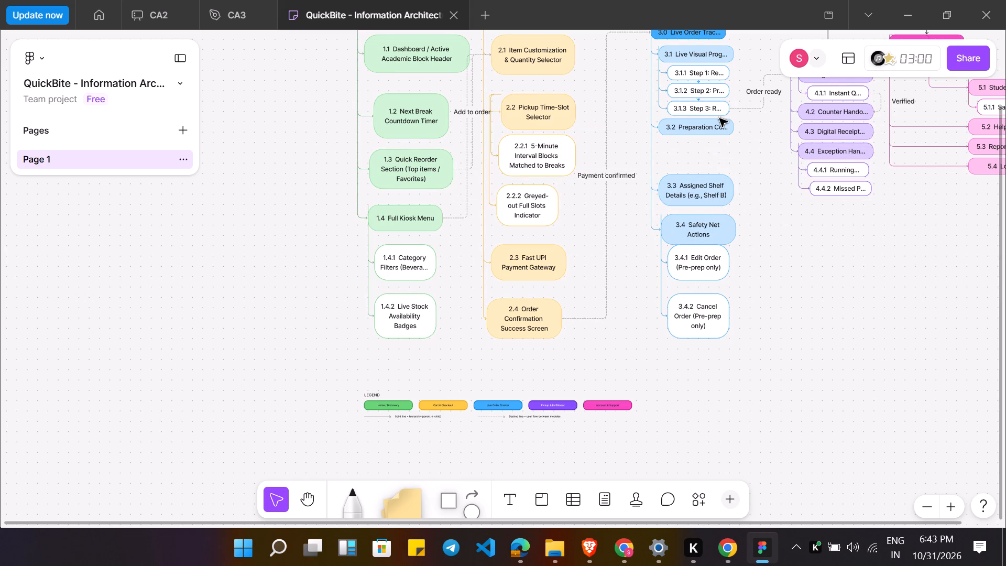
Make the 3.2 Preparation Countdown Timer node tall enough for its full label and place it just above node 3.3.
click(715, 126)
drag(716, 135, 716, 150)
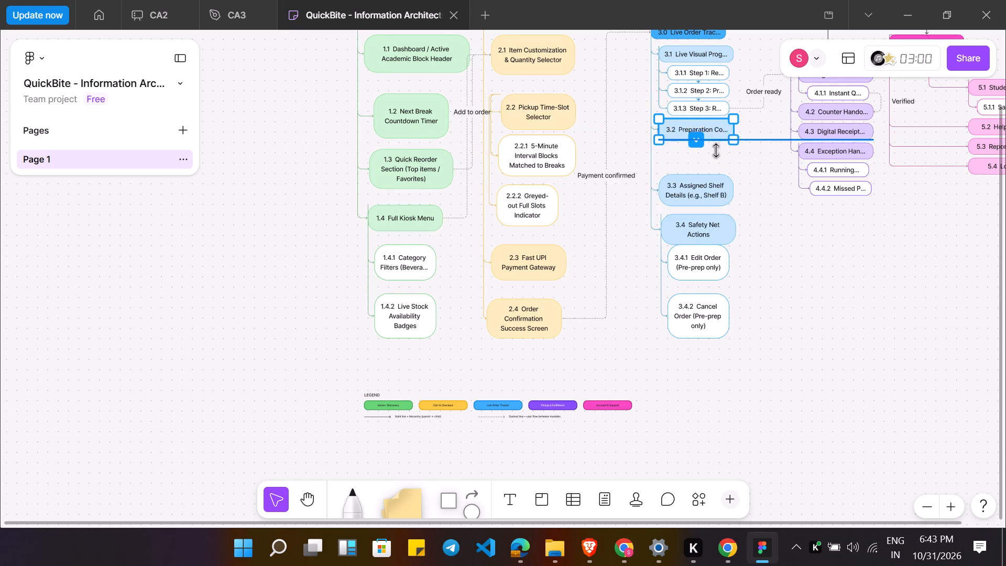
drag(716, 150, 716, 151)
drag(705, 138, 707, 156)
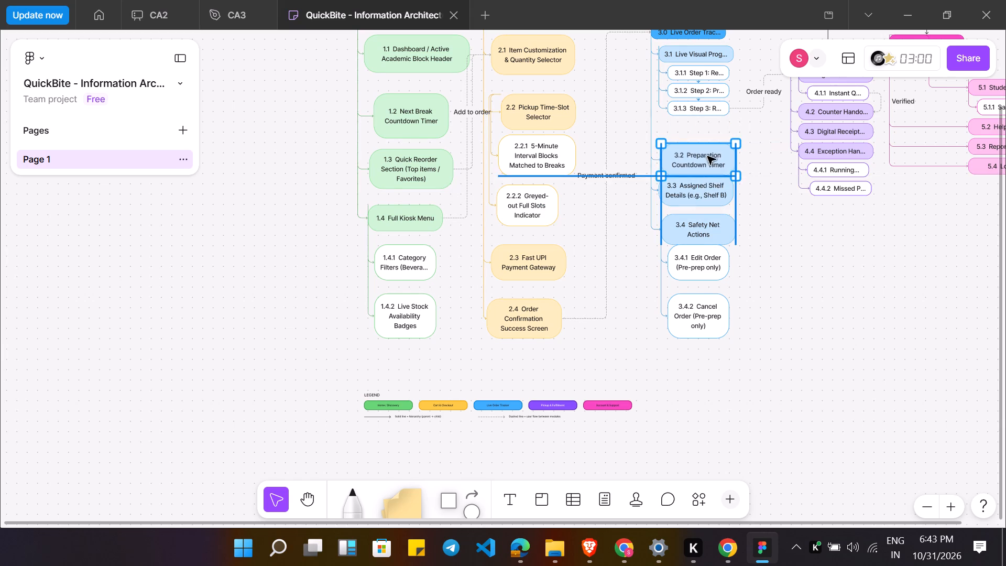
drag(707, 156, 707, 156)
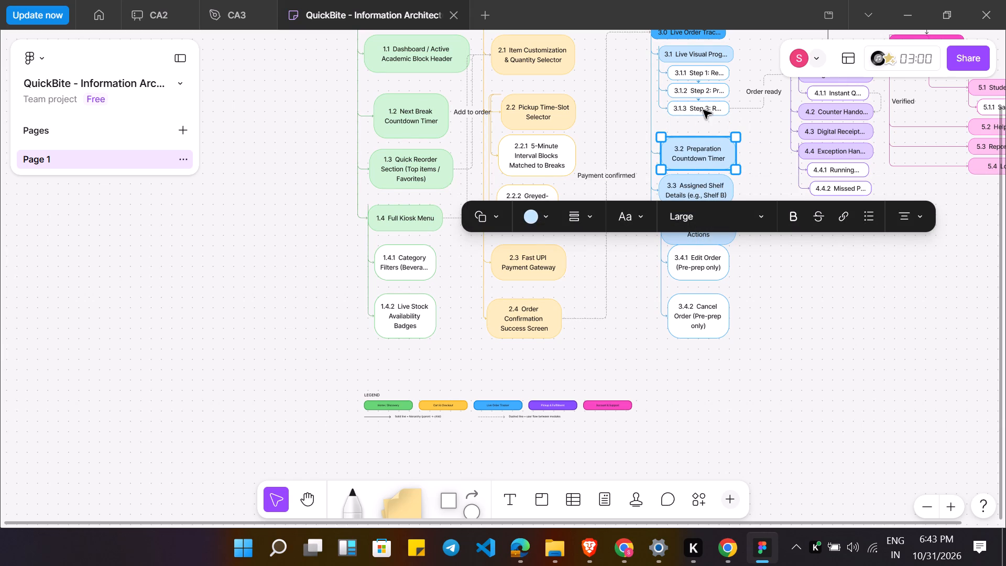
Make the 3.1.3 Step 3: Ready for Pickup node tall enough to fit its full label on two lines.
click(703, 110)
drag(713, 119, 713, 125)
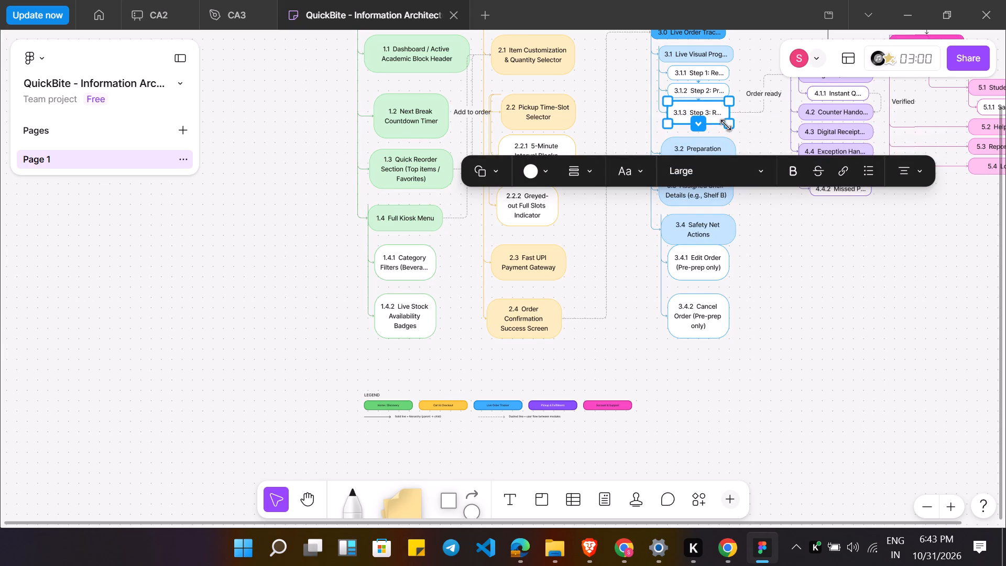
drag(719, 126, 719, 140)
Shift nodes 3.4.2, 3.4.1, 3.4, 3.3 and 3.2 down one by one, evenly spaced, to open a gap below node 3.1.3.
scroll(718, 93, up, 1)
scroll(718, 93, down, 1)
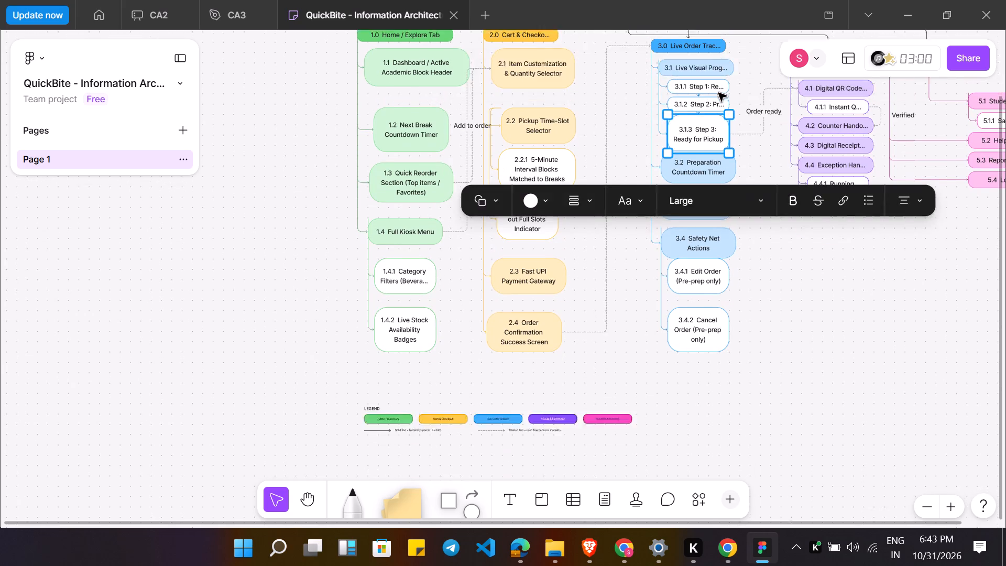
scroll(718, 93, down, 1)
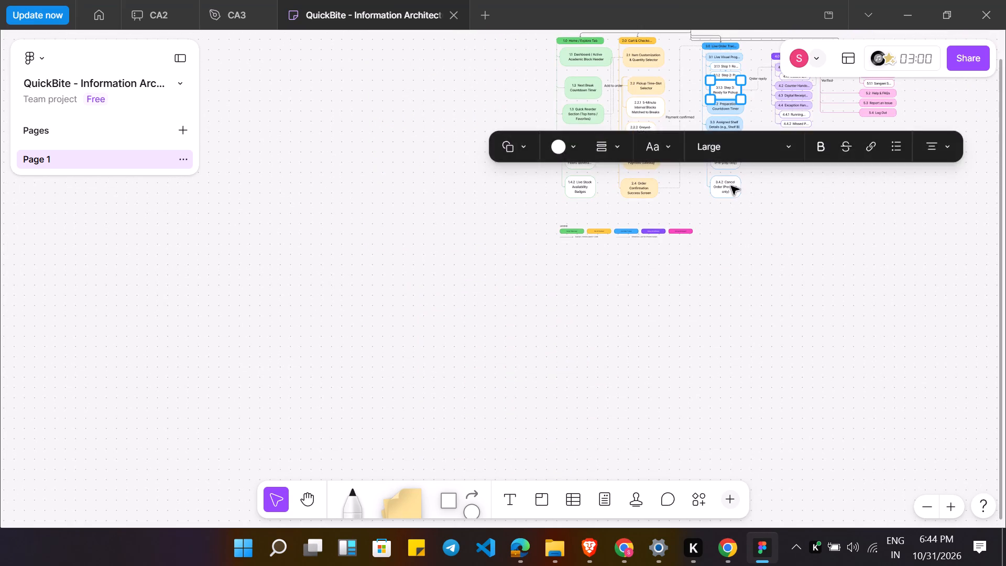
drag(731, 186, 730, 208)
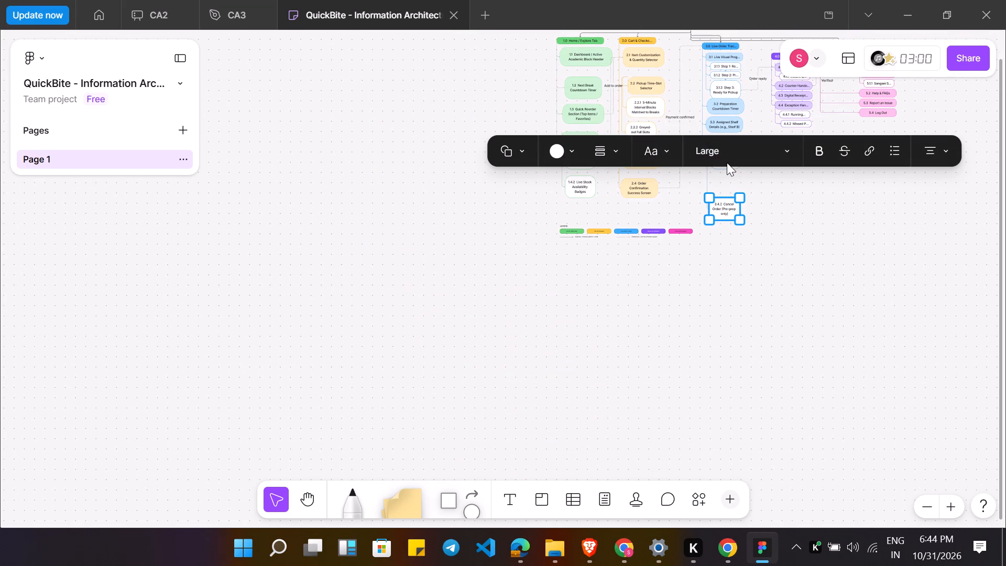
drag(727, 162, 823, 190)
click(823, 190)
click(803, 232)
drag(724, 160, 721, 173)
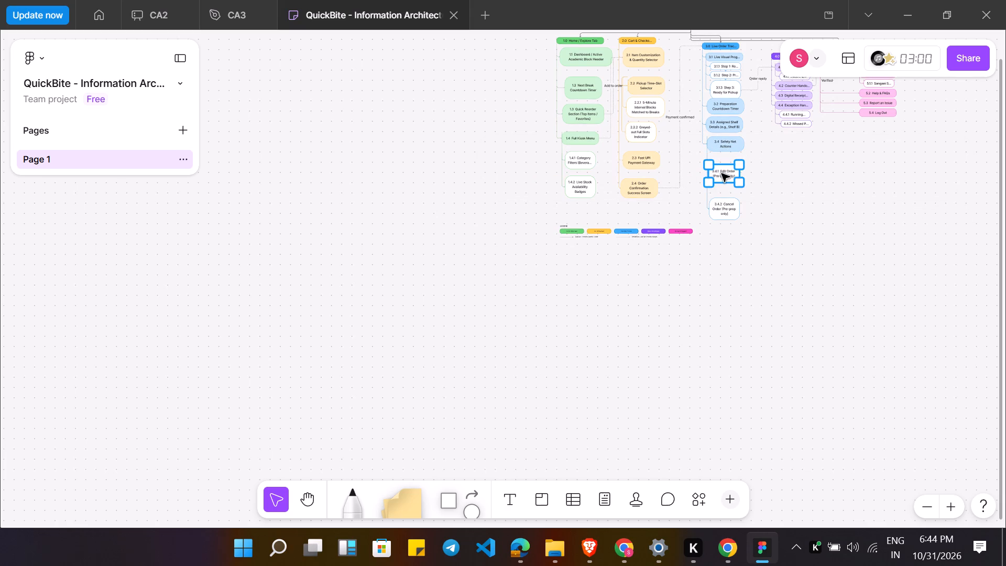
drag(721, 173, 722, 184)
click(726, 150)
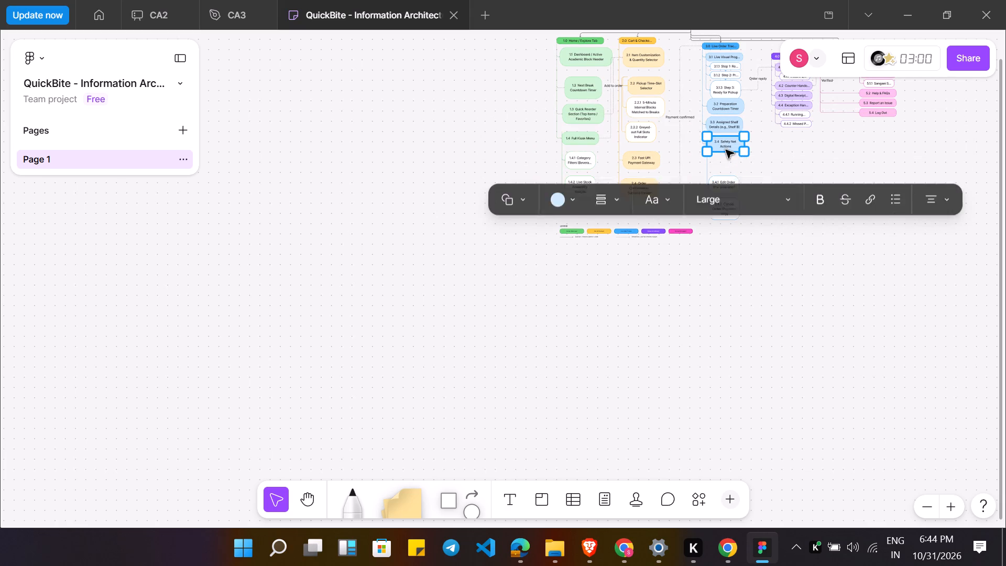
drag(726, 150, 725, 169)
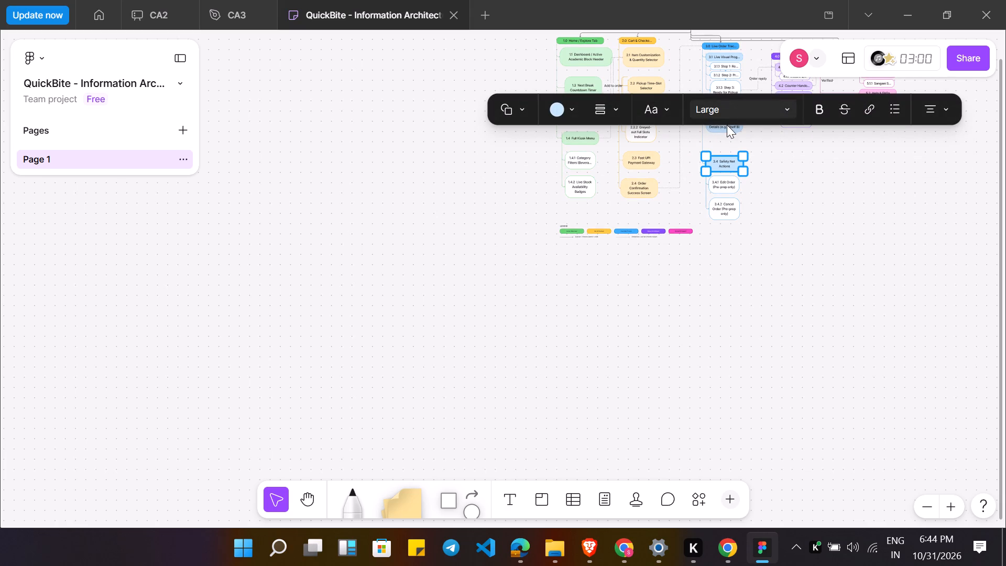
drag(726, 128, 726, 146)
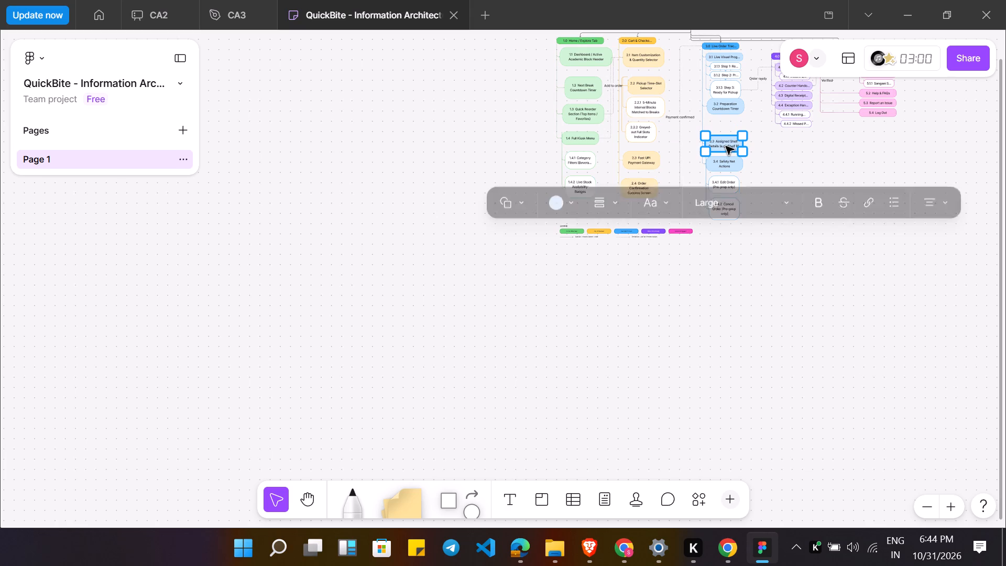
drag(727, 111, 726, 128)
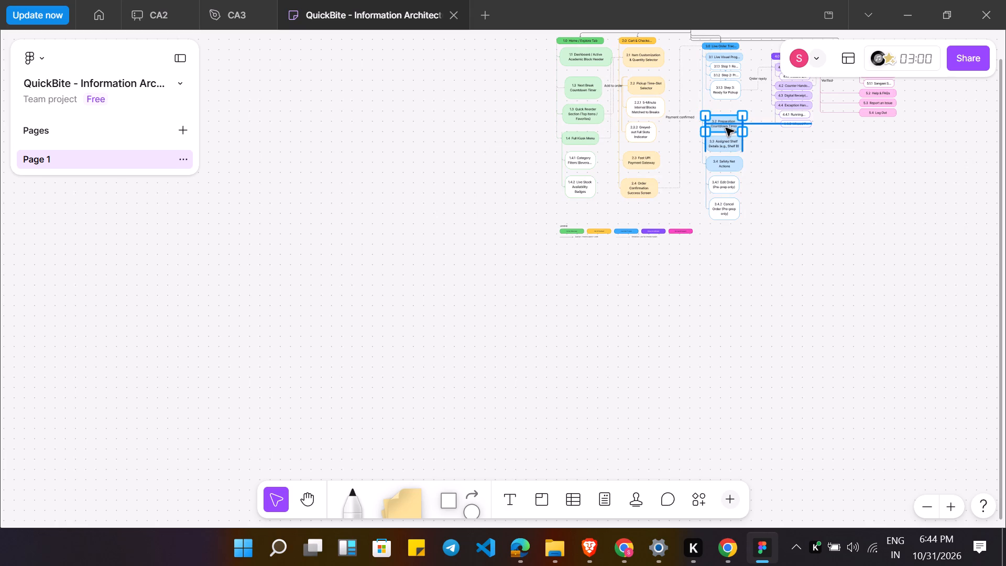
drag(726, 128, 727, 128)
Move the 3.1.3 Step 3: Ready for Pickup node down to just above node 3.2.
scroll(727, 128, up, 1)
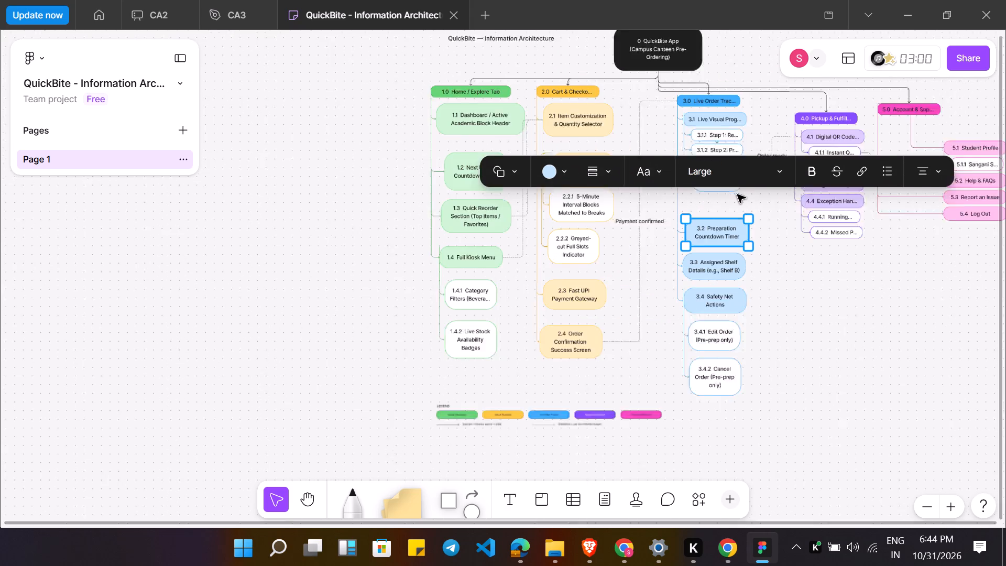
click(838, 263)
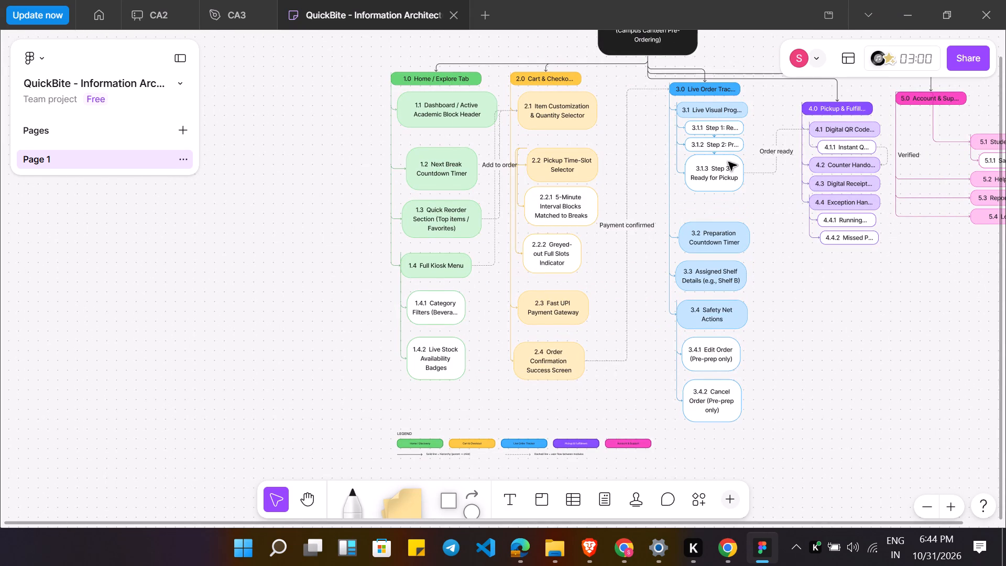
drag(716, 170, 716, 199)
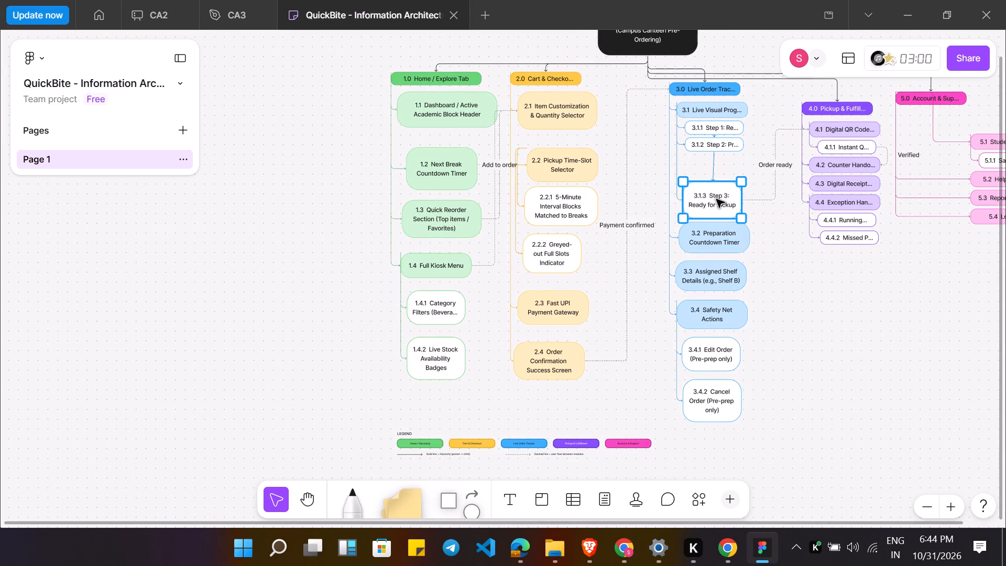
Nudge the 3.1.3 Step 3: Ready for Pickup node slightly up to line up beneath node 3.1.2.
drag(716, 199, 715, 194)
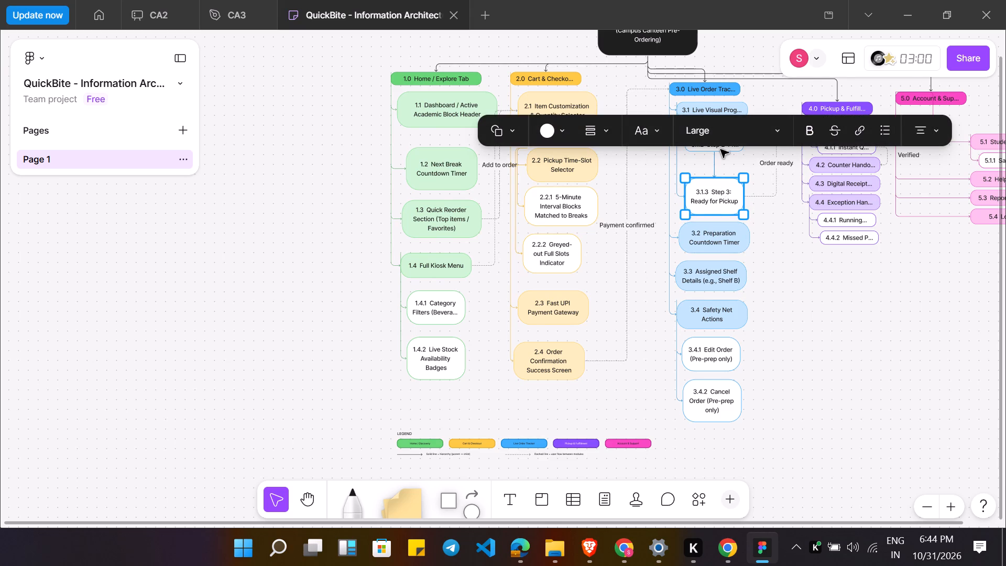
Make the 3.1.2 Step 2 node tall enough for its label to wrap onto two lines.
click(719, 148)
drag(729, 153, 730, 167)
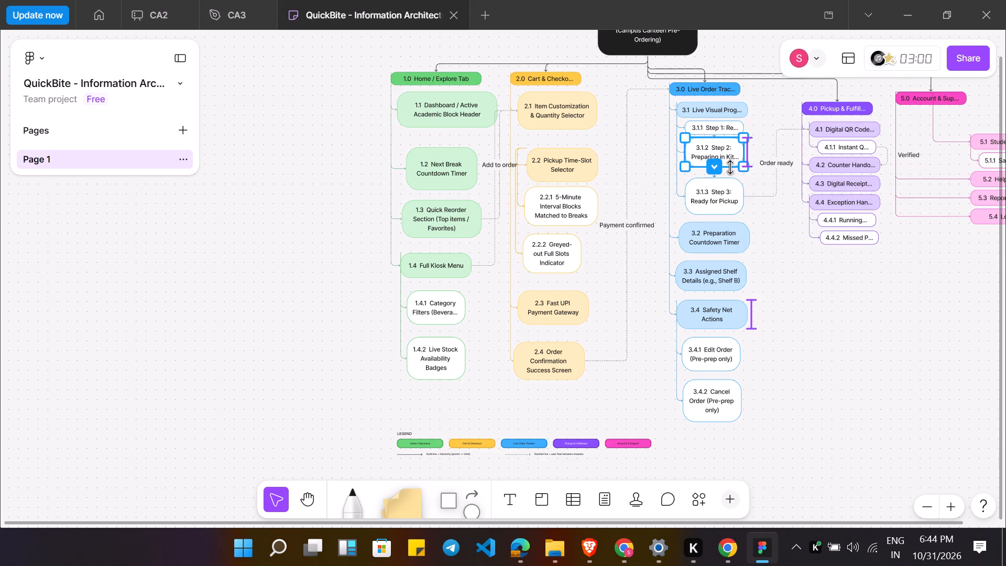
drag(730, 167, 731, 170)
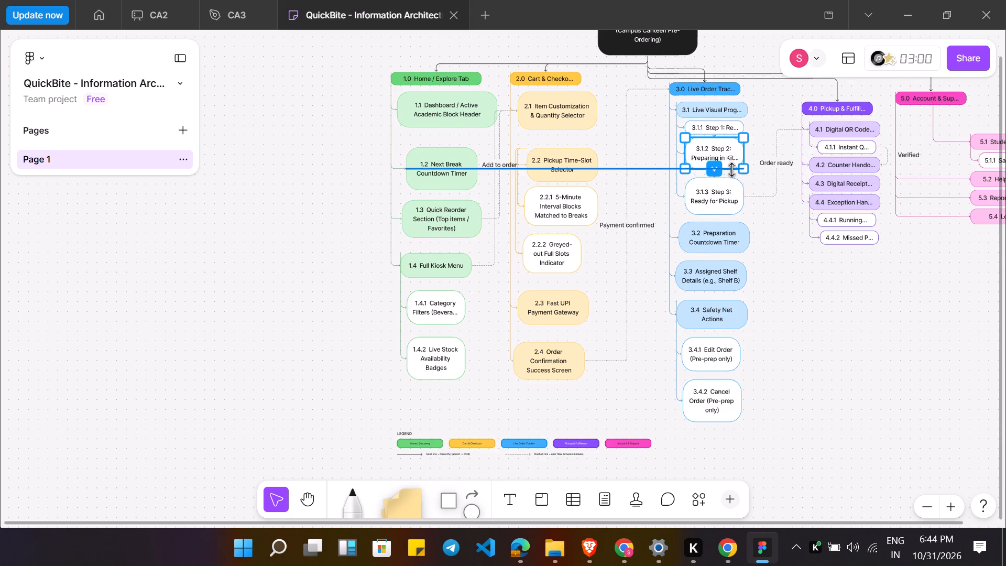
drag(731, 170, 731, 173)
Move nodes 3.1.2 through 3.4.2 down together to open a gap below node 3.1.1.
scroll(731, 173, down, 1)
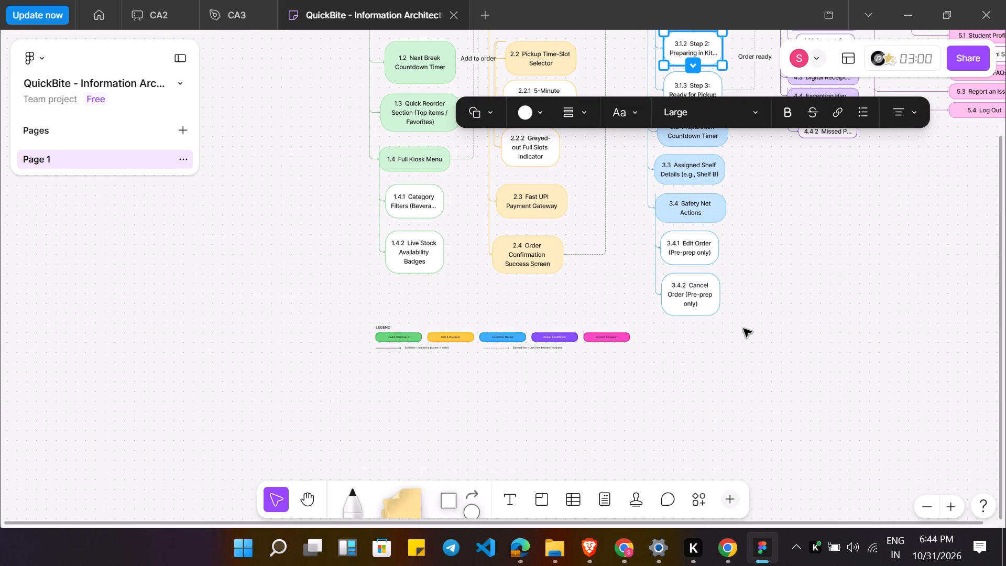
drag(744, 330, 679, 76)
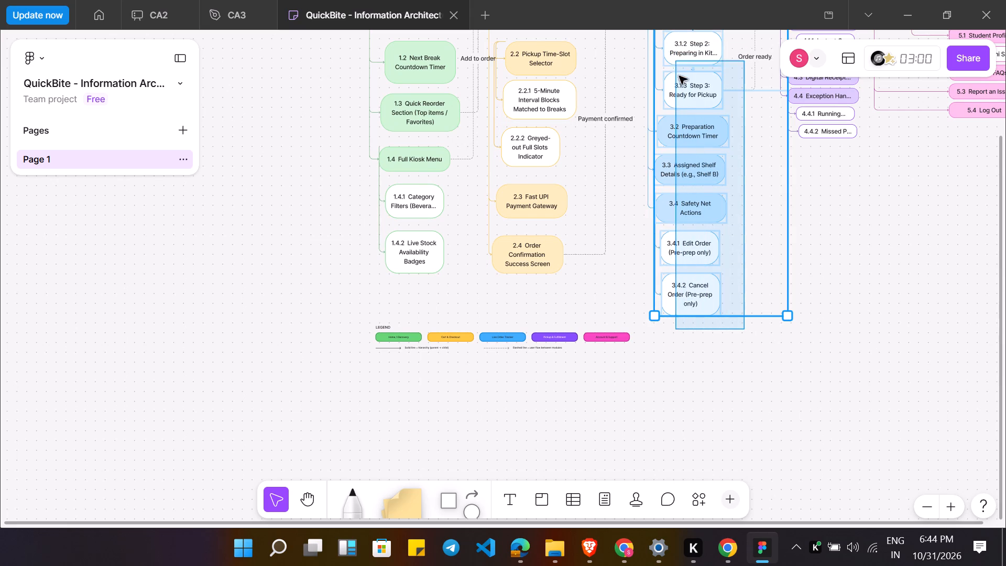
drag(679, 76, 669, 56)
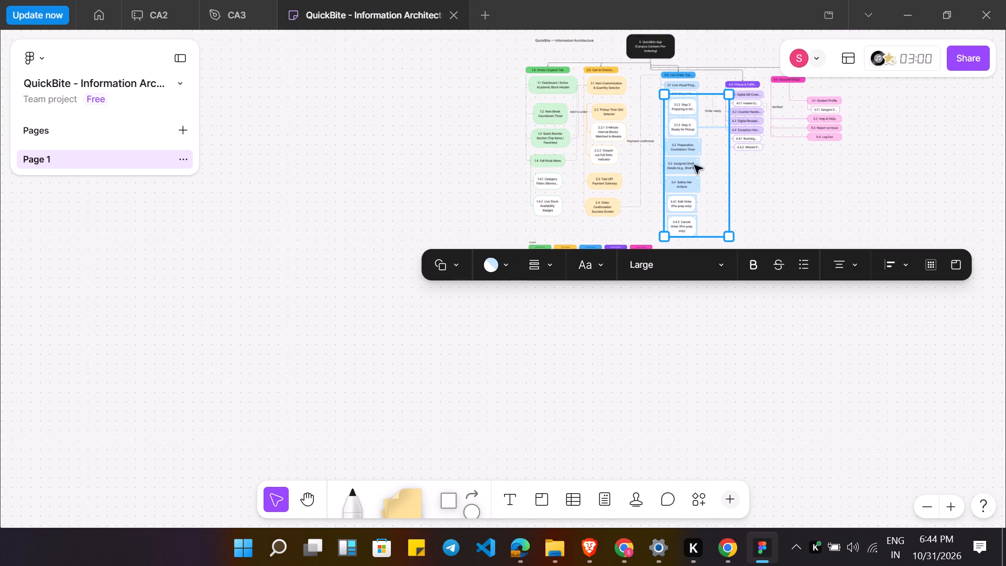
drag(722, 170, 721, 192)
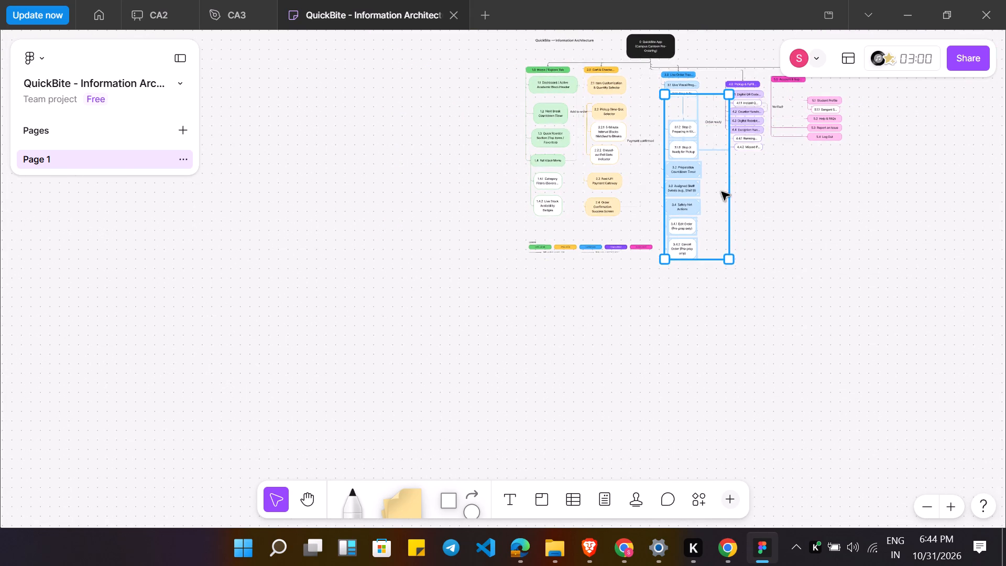
drag(721, 192, 721, 184)
click(760, 191)
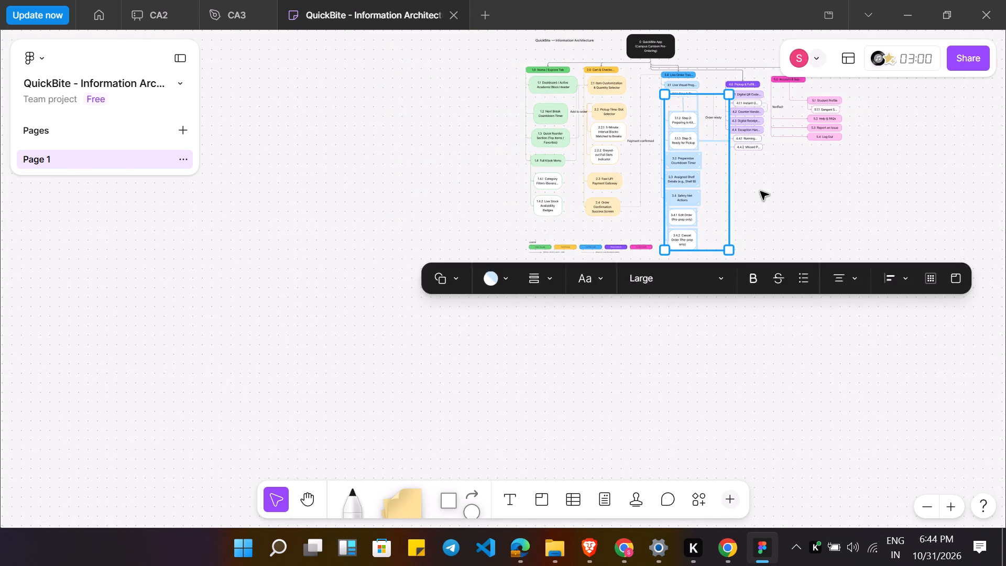
Make the 3.1.1 Step 1: Received node tall enough to fit its full label on two lines.
click(705, 83)
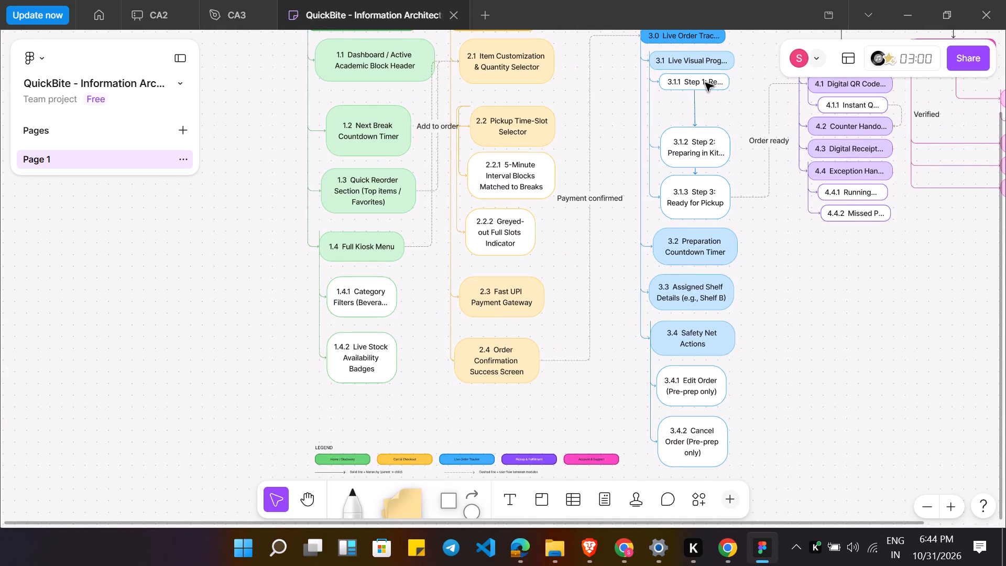
drag(709, 93, 713, 123)
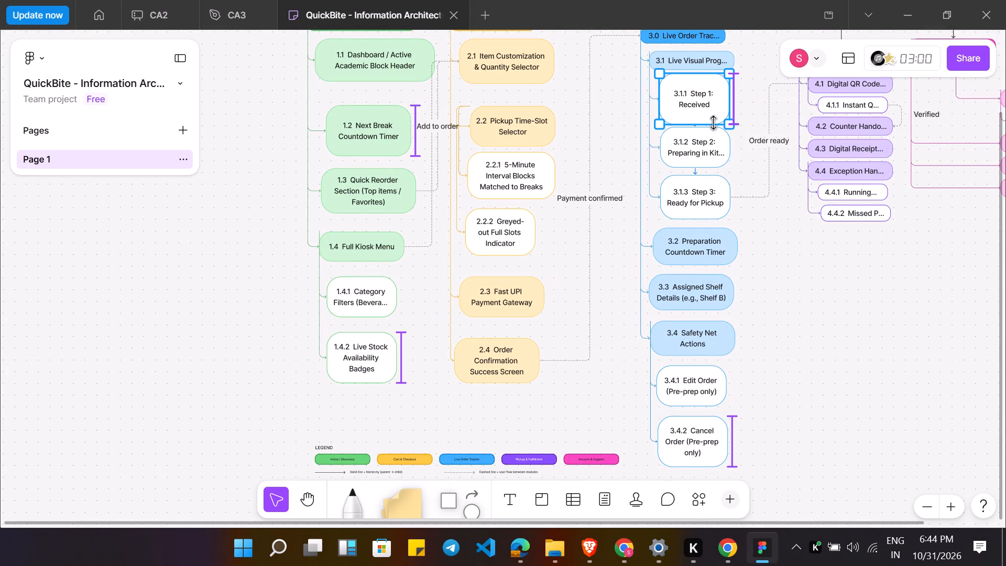
drag(713, 123, 713, 118)
click(837, 314)
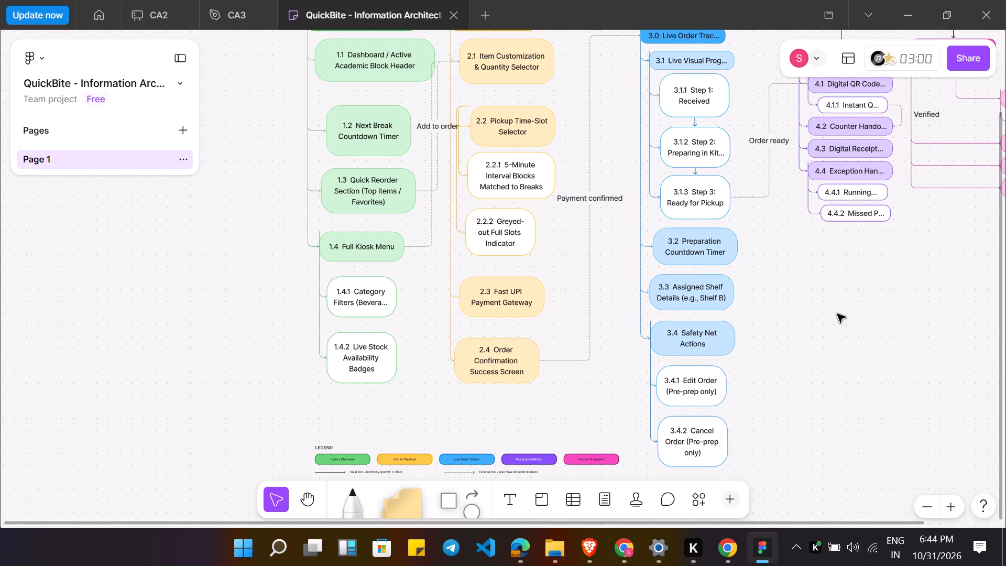
Widen the 3.1 Live Visual Progress Bar node so its full label fits on one line.
click(713, 63)
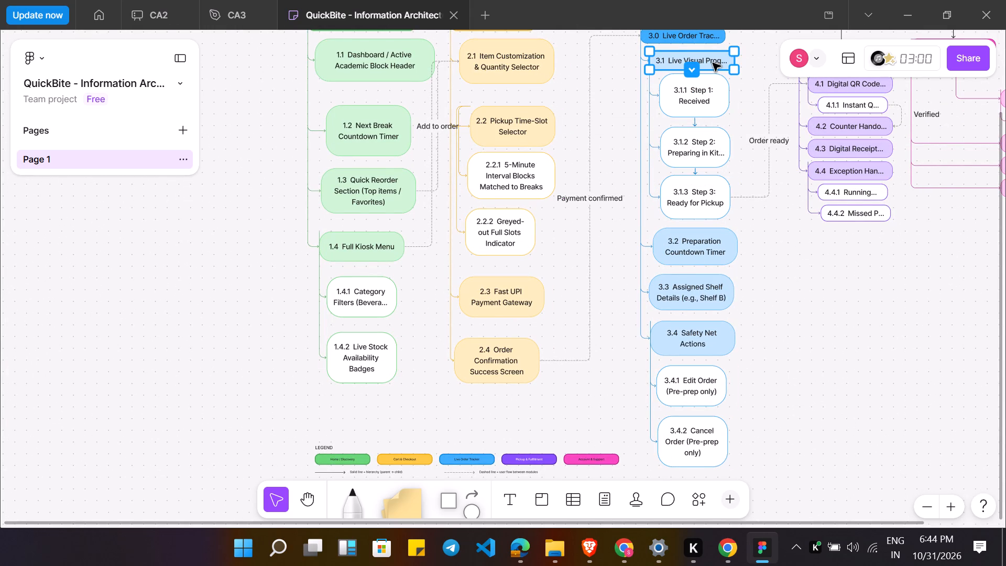
click(734, 59)
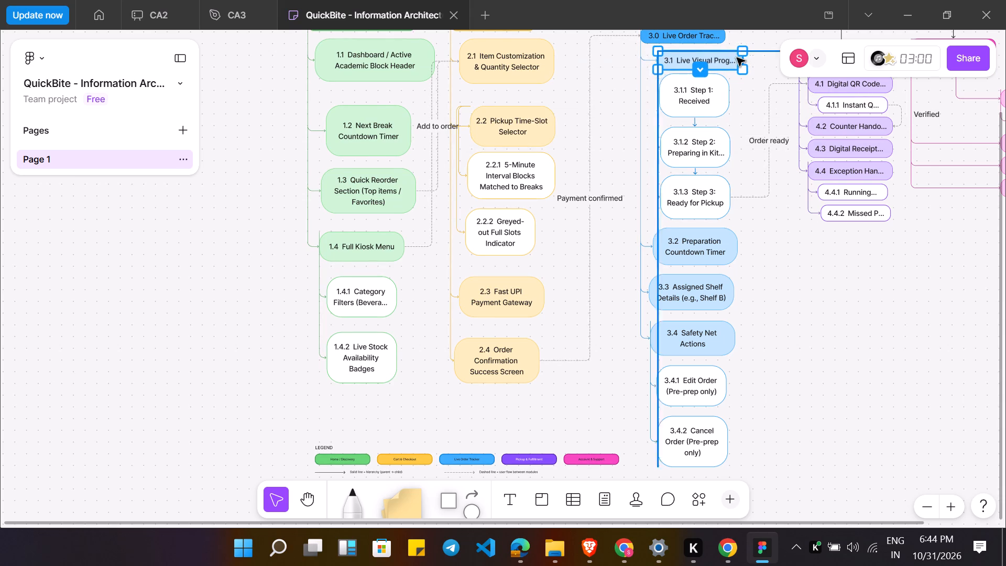
drag(738, 59, 756, 59)
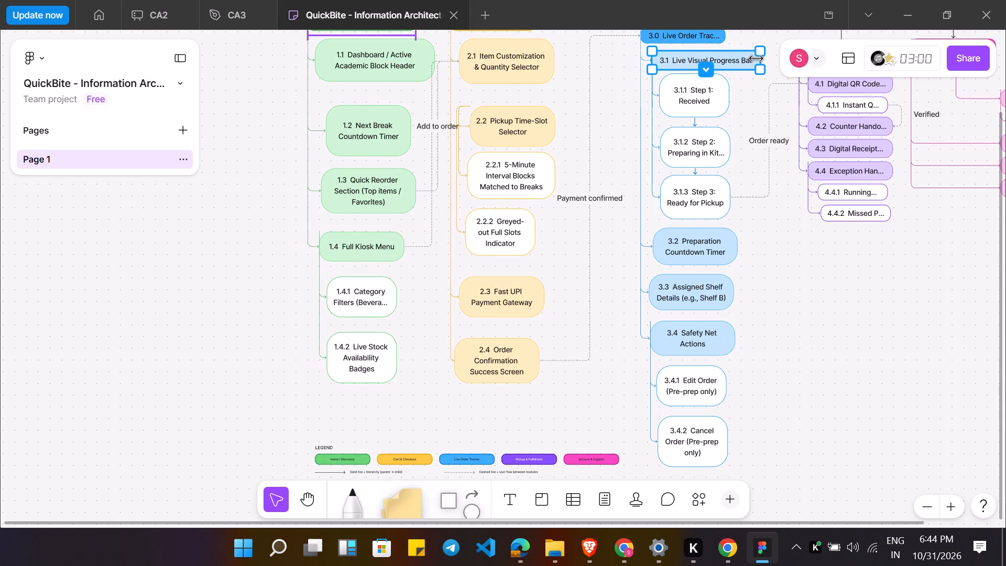
drag(756, 59, 778, 60)
click(811, 245)
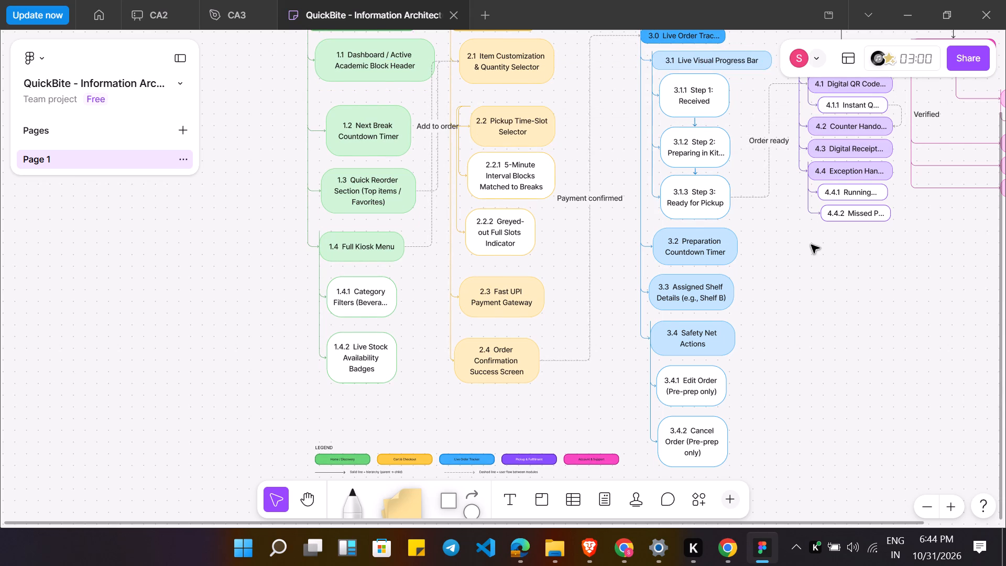
Make the 4.4.2 Missed Pickup Shelf Hold Policy node tall enough for its full label and move it down beside node 3.4.1.
scroll(811, 245, down, 1)
scroll(811, 245, left, 1)
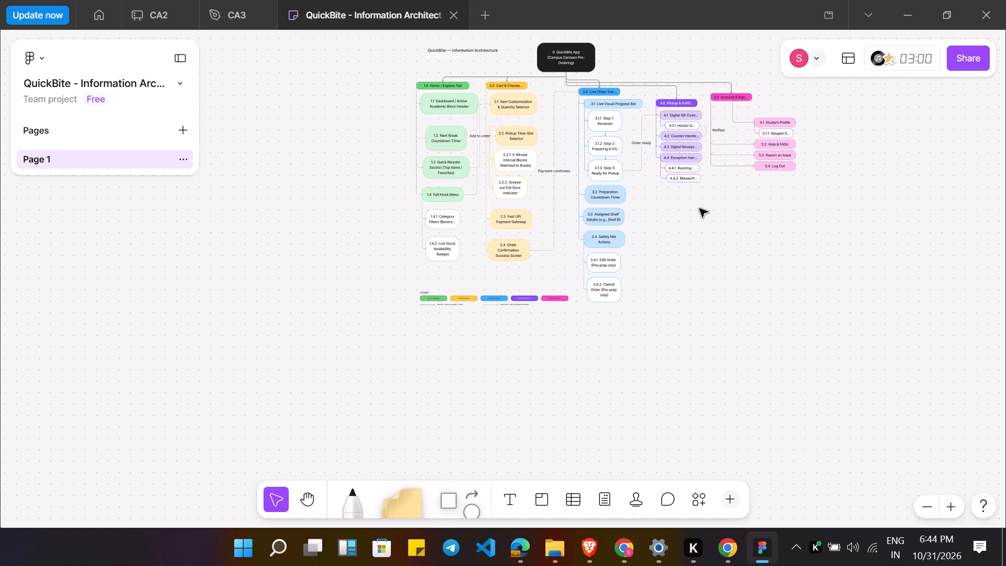
drag(699, 209, 665, 63)
click(742, 277)
drag(692, 211, 681, 176)
drag(681, 176, 681, 178)
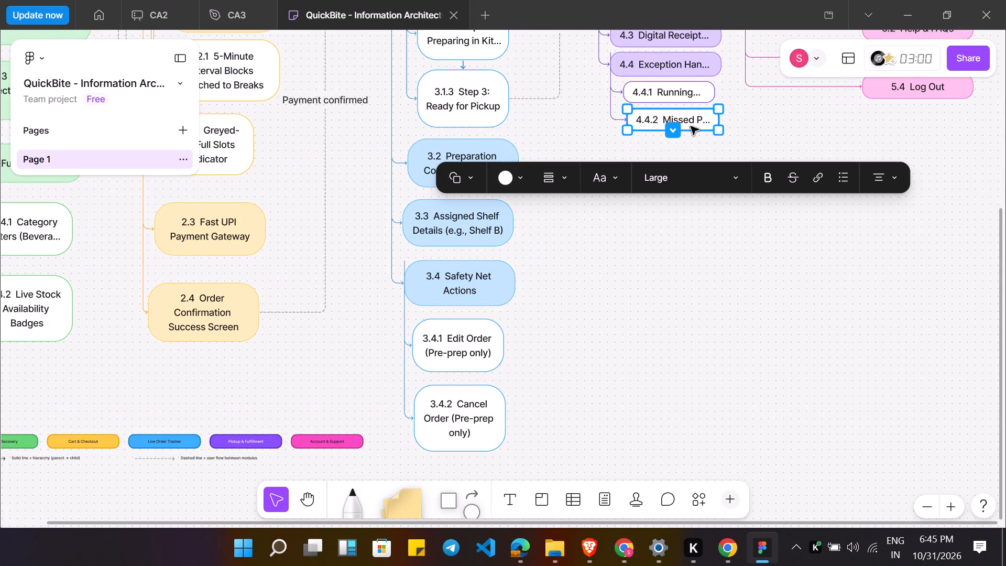
drag(688, 129, 688, 180)
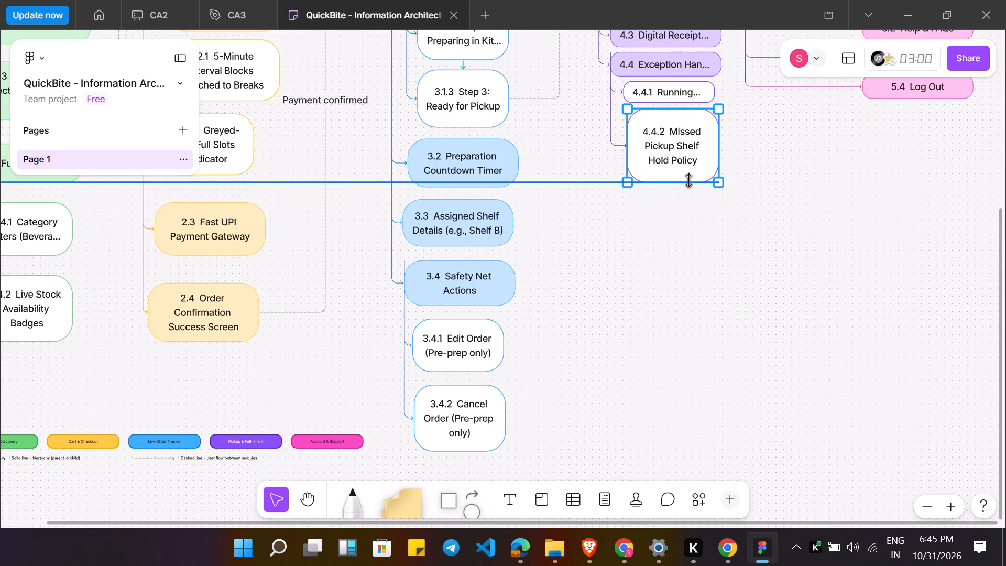
drag(688, 180, 688, 180)
drag(687, 156, 688, 344)
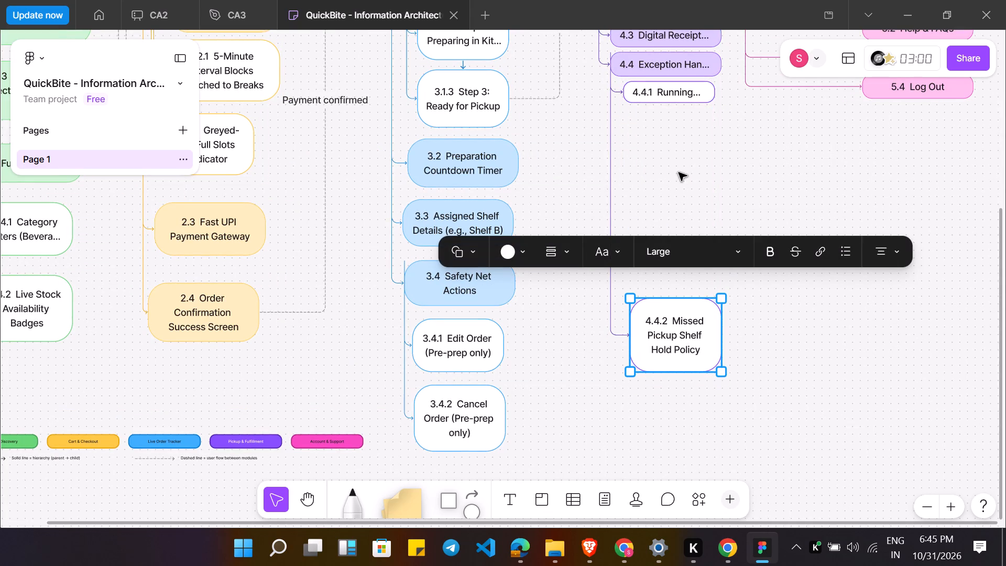
Make the 4.4.1 Running Late / Reschedule Slot node tall enough for its full label and place it just above node 4.4.2.
click(680, 101)
drag(682, 101, 684, 138)
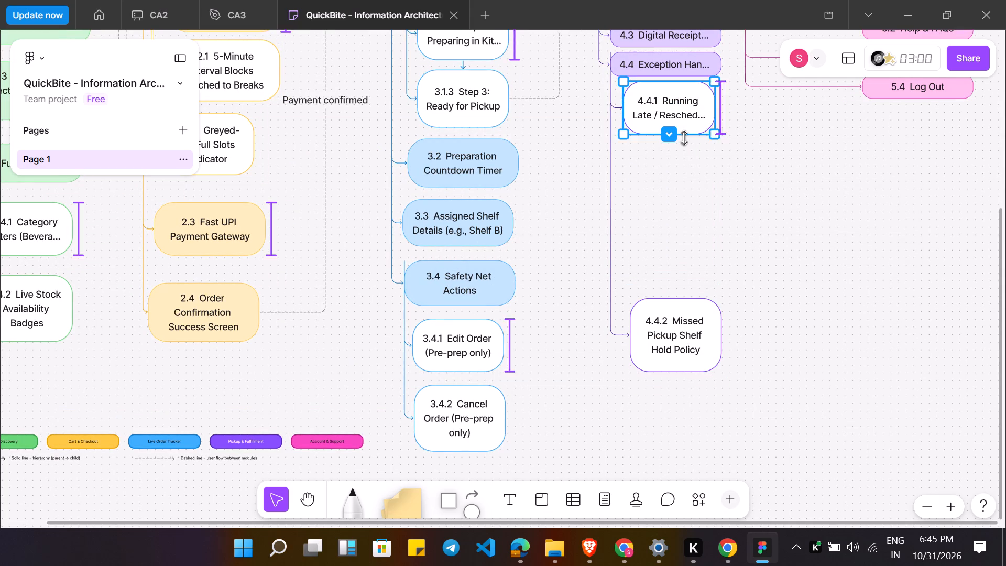
drag(684, 138, 684, 140)
drag(686, 145, 687, 159)
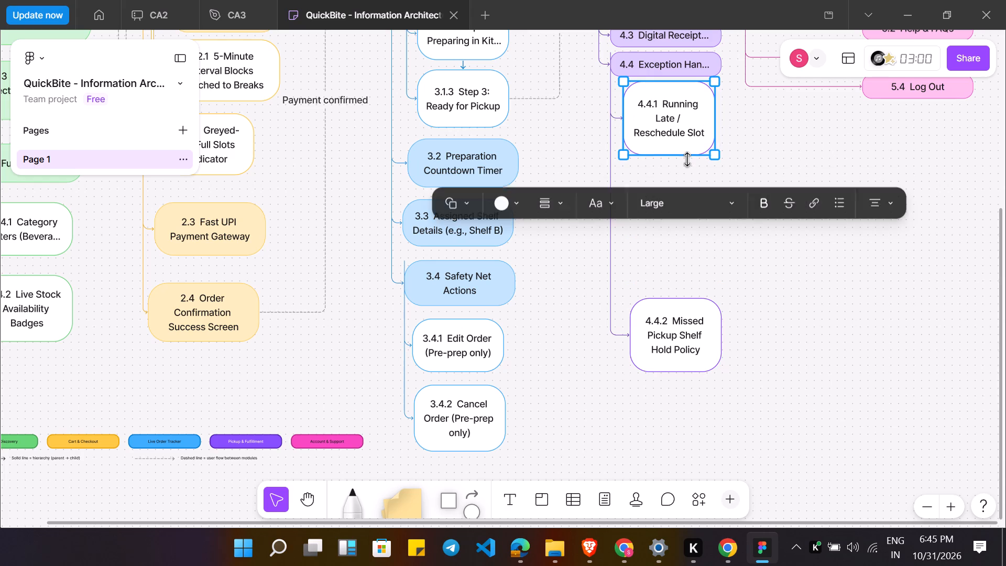
drag(680, 113, 687, 241)
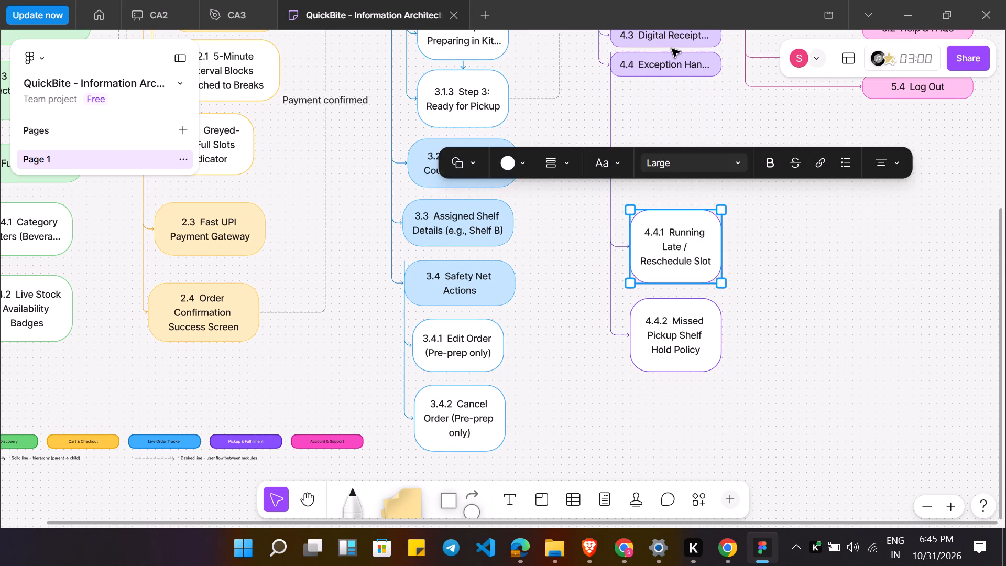
Make the 4.4 Exception Handling node tall enough for its full label and place it just above node 4.4.1.
click(673, 65)
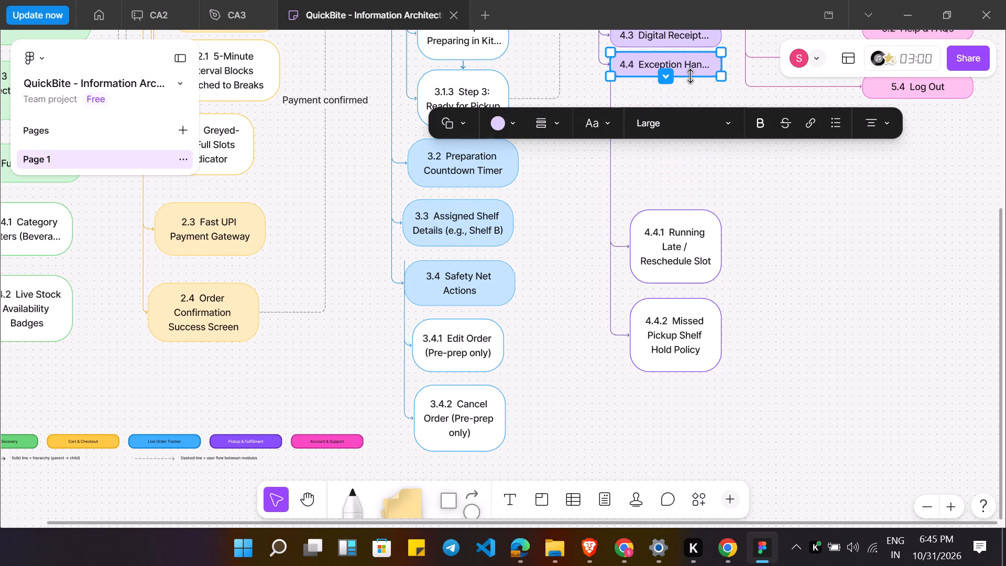
drag(689, 78, 690, 110)
drag(674, 81, 679, 170)
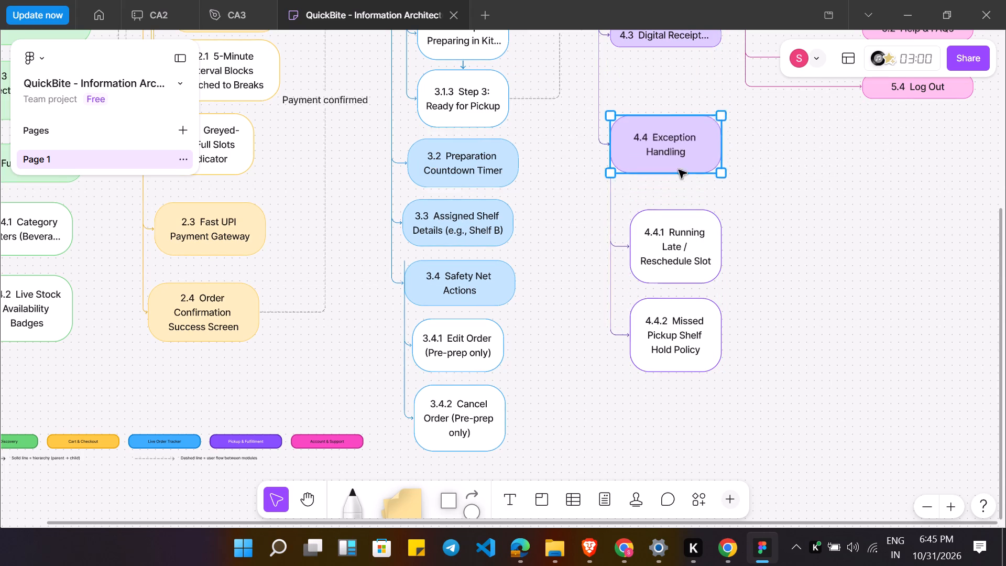
drag(679, 170, 669, 184)
drag(669, 184, 664, 172)
Make the 4.3 Digital Receipt & Order History node tall enough for its full label and align it just above node 4.4.
scroll(664, 67, up, 1)
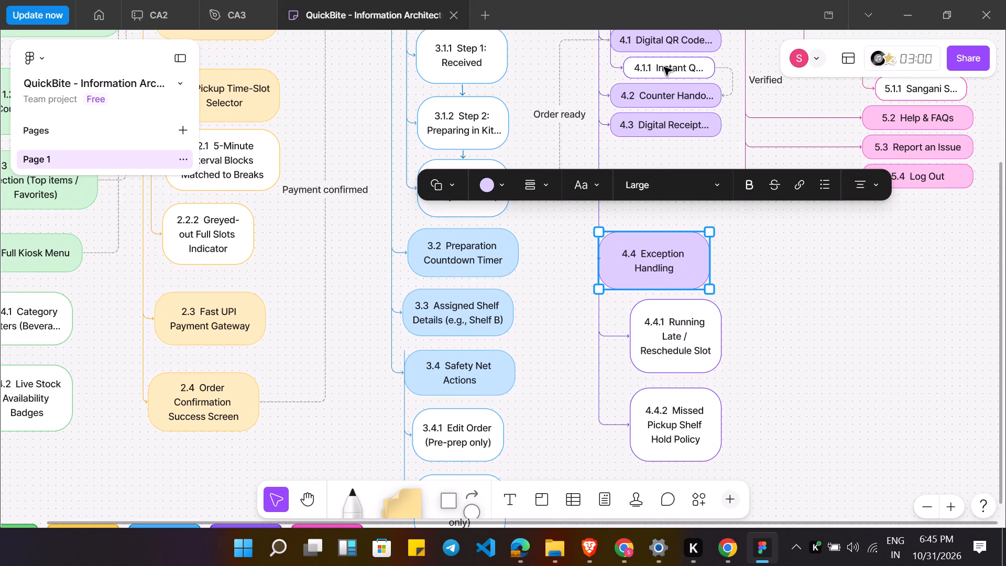
click(679, 128)
drag(678, 137, 679, 156)
drag(674, 138, 665, 214)
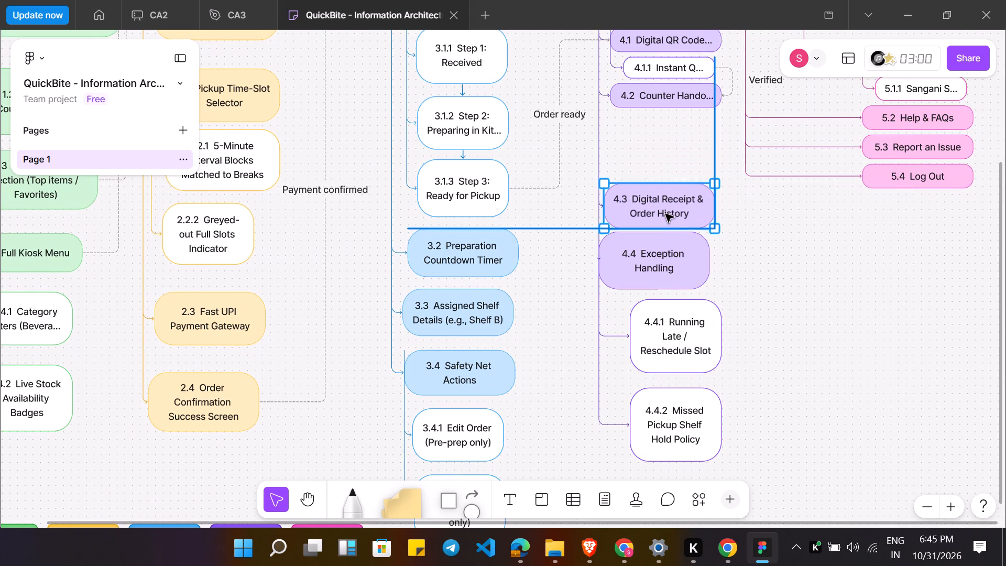
drag(665, 214, 664, 207)
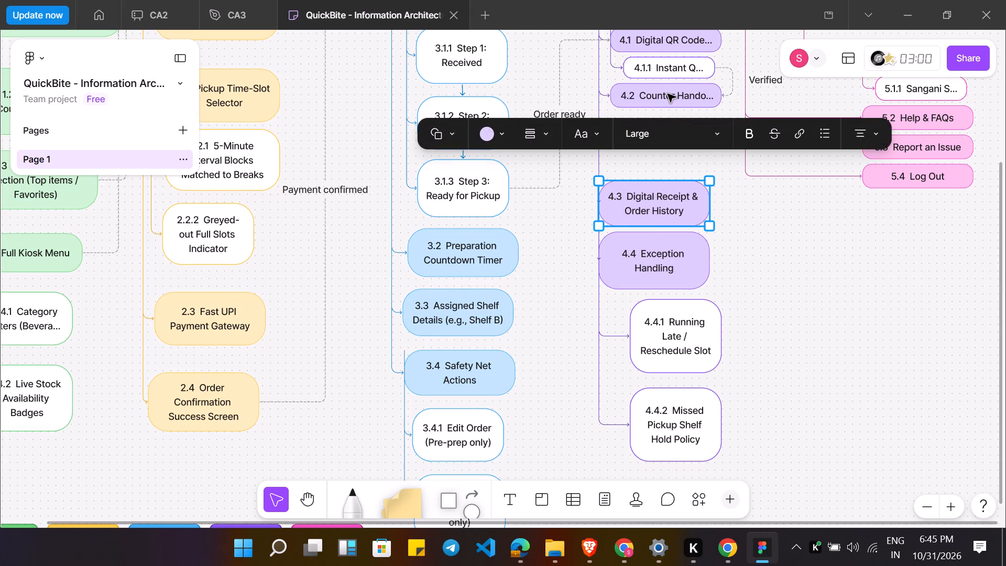
Make the 4.2 Counter Handover Screen node tall enough for its full label and align it just above node 4.3.
click(668, 94)
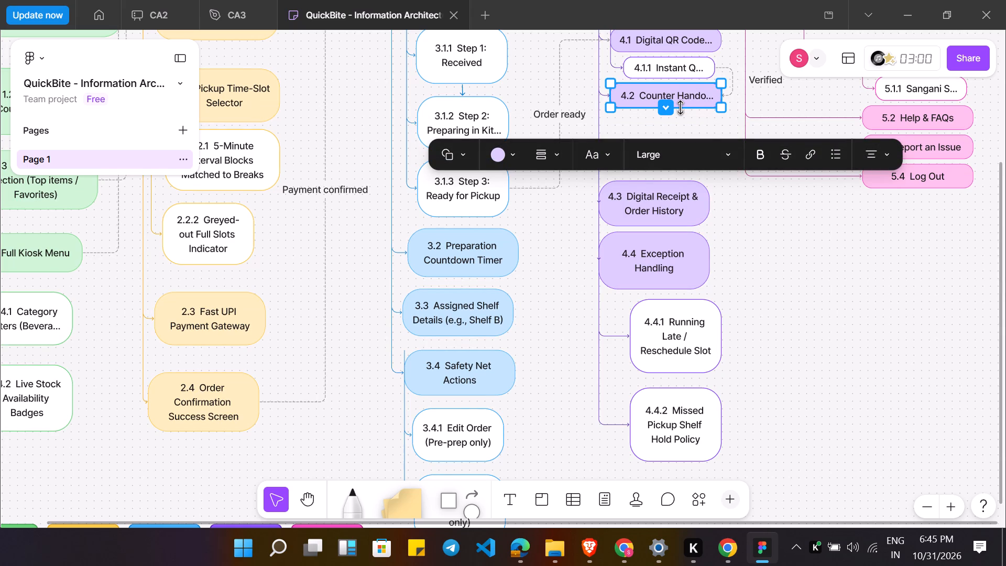
drag(680, 108, 680, 136)
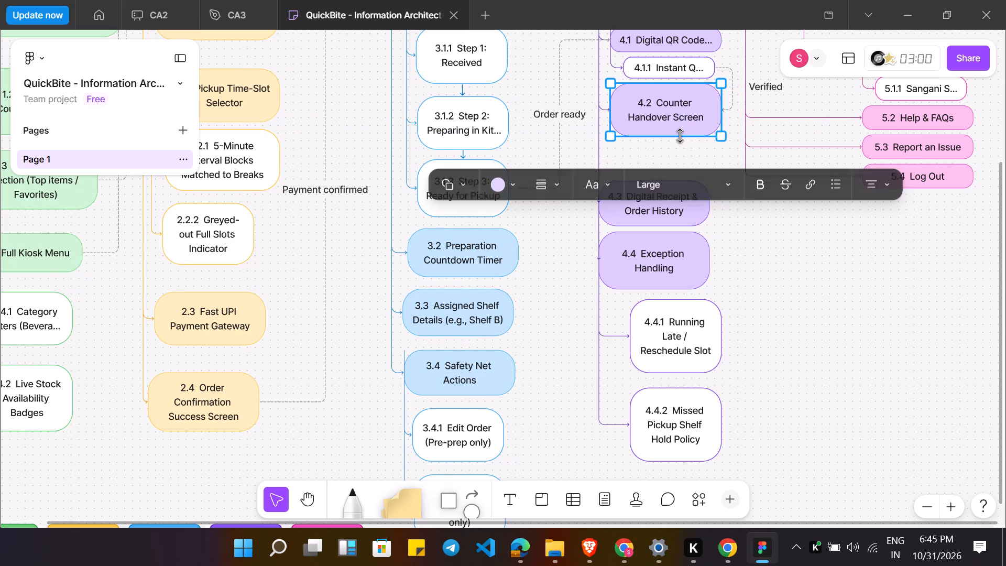
drag(677, 119, 654, 158)
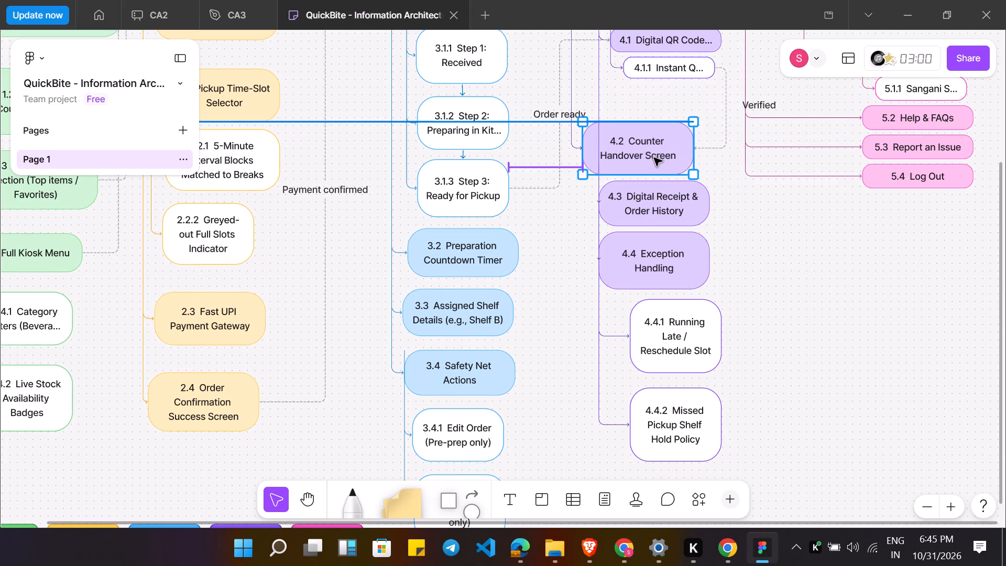
drag(654, 158, 662, 159)
Make the 4.1.1 Instant QR Scan Verification node tall enough for its full label and place it just above node 4.2, aligned with its left edge.
click(681, 69)
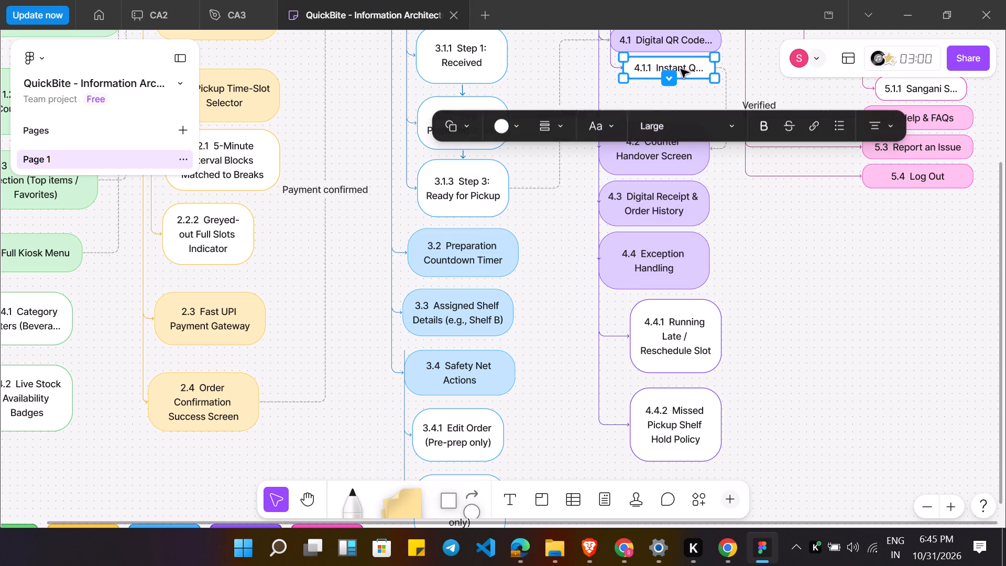
drag(684, 79, 685, 102)
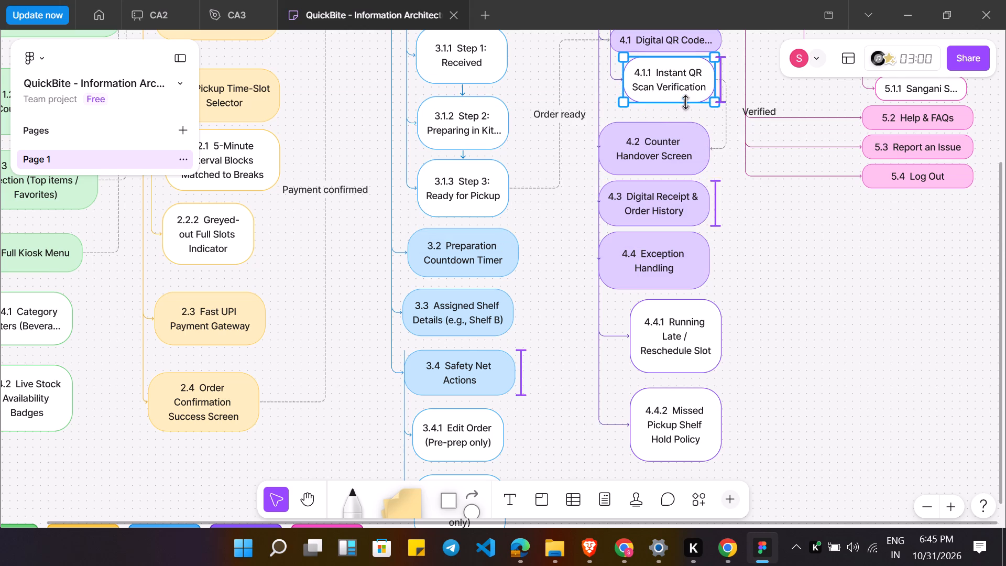
drag(685, 102, 685, 101)
drag(669, 90, 641, 103)
scroll(641, 103, up, 1)
drag(641, 103, 641, 108)
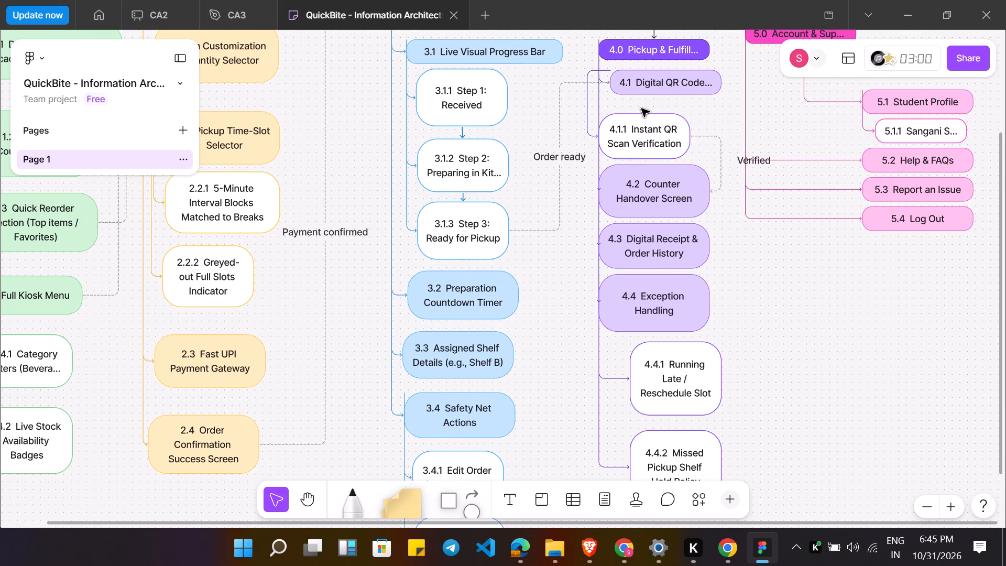
Resize the 4.1 Digital QR Code Token node above node 4.1.1, making it slightly taller and wide enough for its full label.
drag(641, 108, 644, 123)
scroll(644, 123, up, 1)
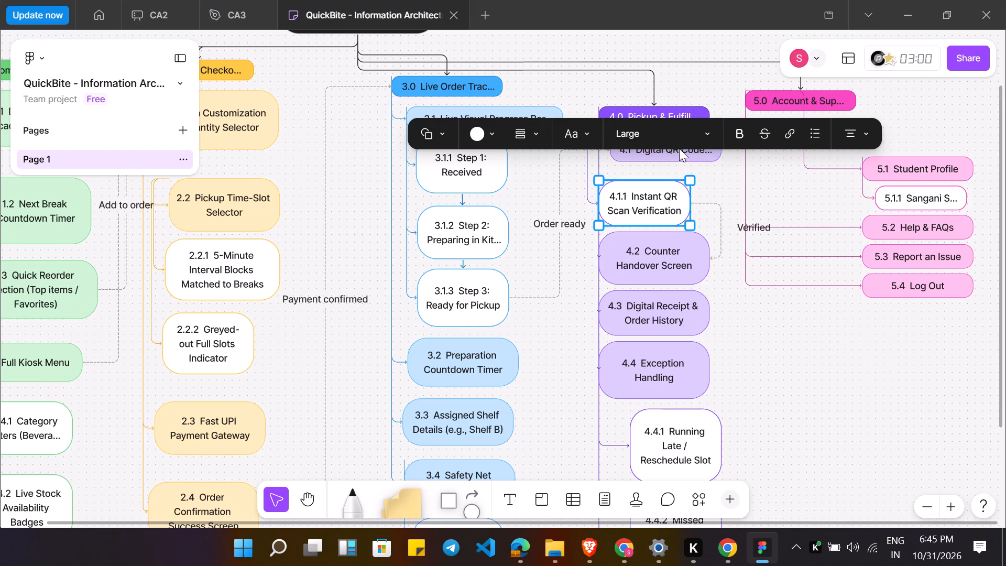
click(679, 148)
click(747, 176)
click(683, 154)
drag(686, 163, 686, 183)
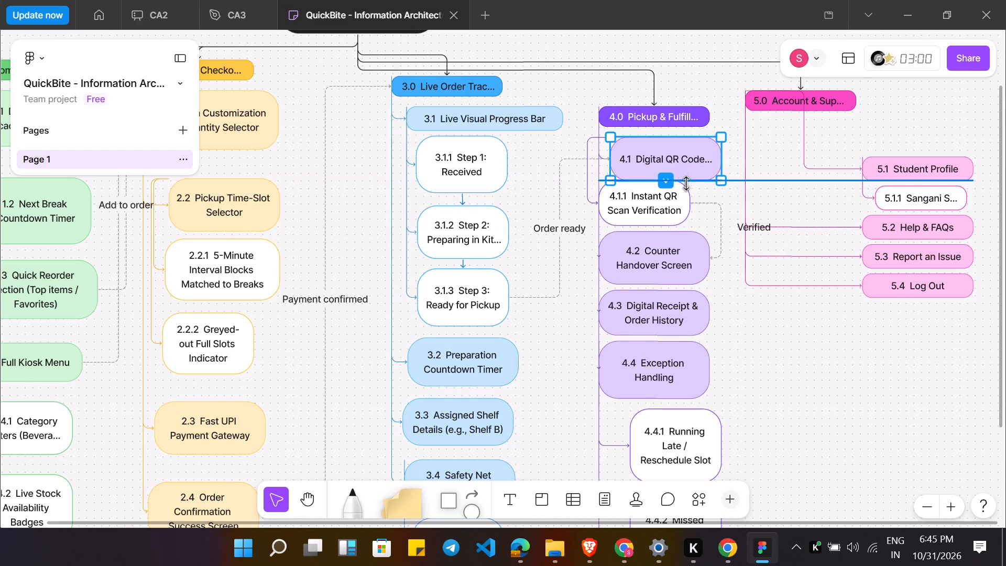
drag(686, 183, 685, 181)
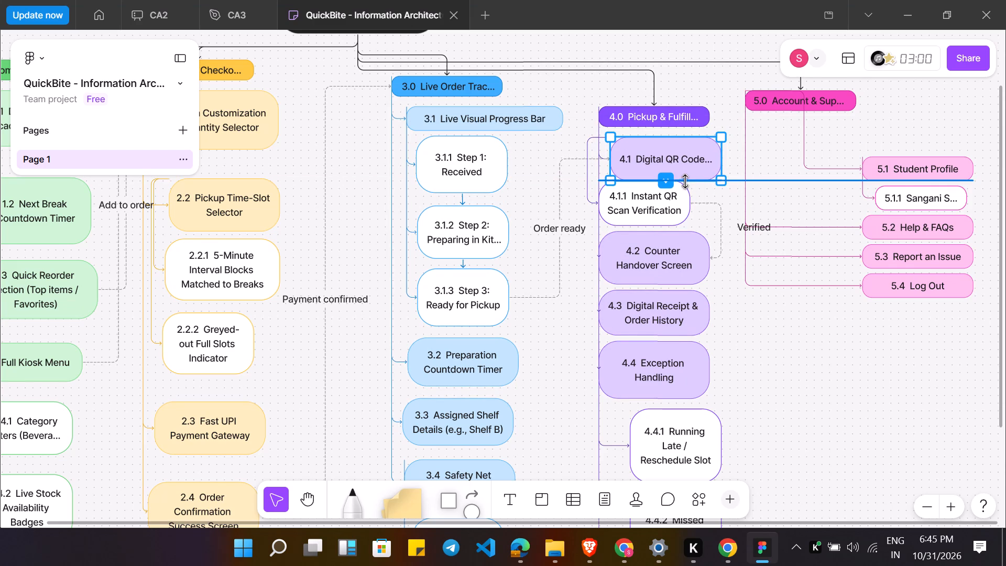
drag(685, 181, 684, 170)
drag(721, 155, 735, 154)
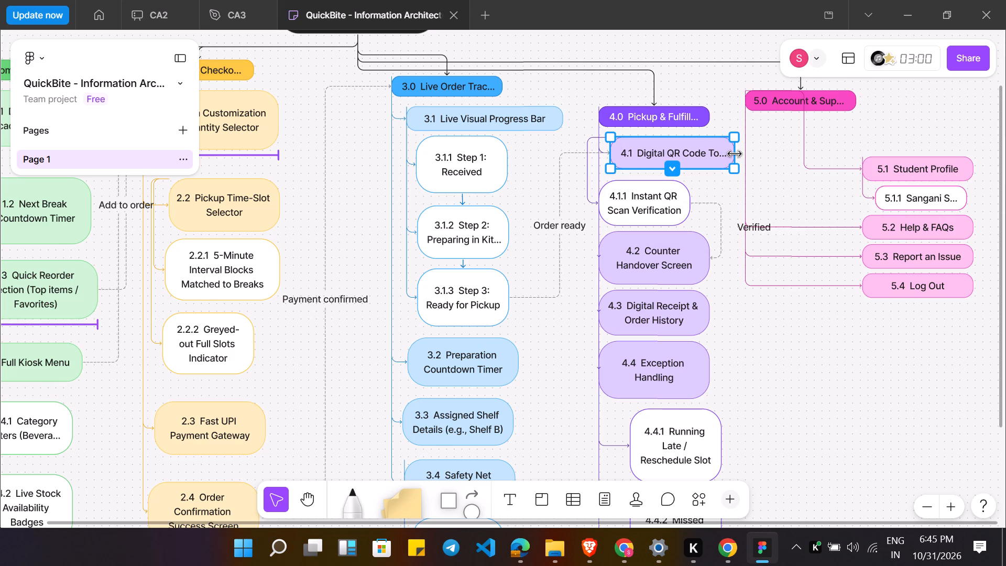
drag(735, 154, 742, 154)
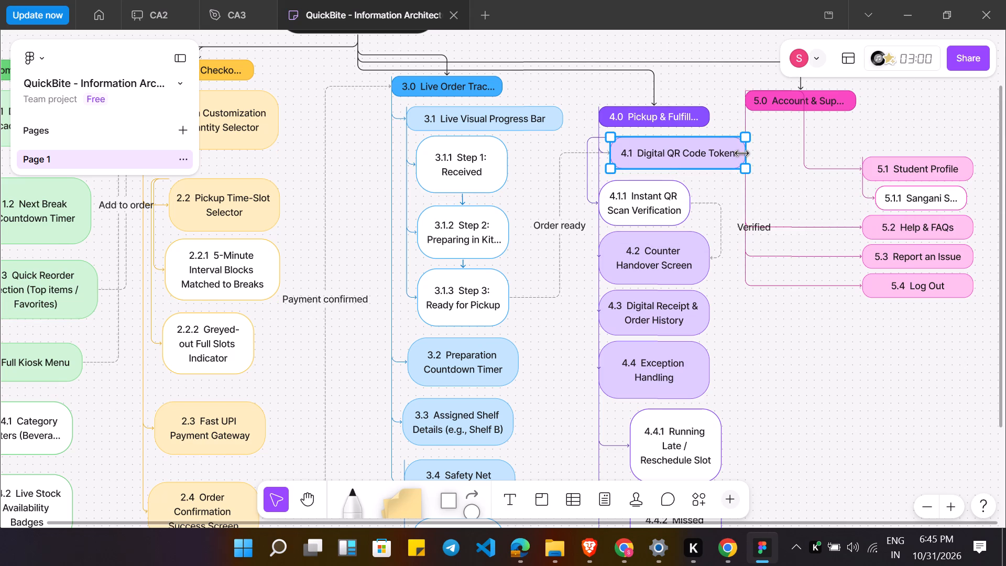
click(789, 379)
Set the text size of the Home / Discovery item in the legend below the flowchart to Large.
scroll(758, 348, down, 1)
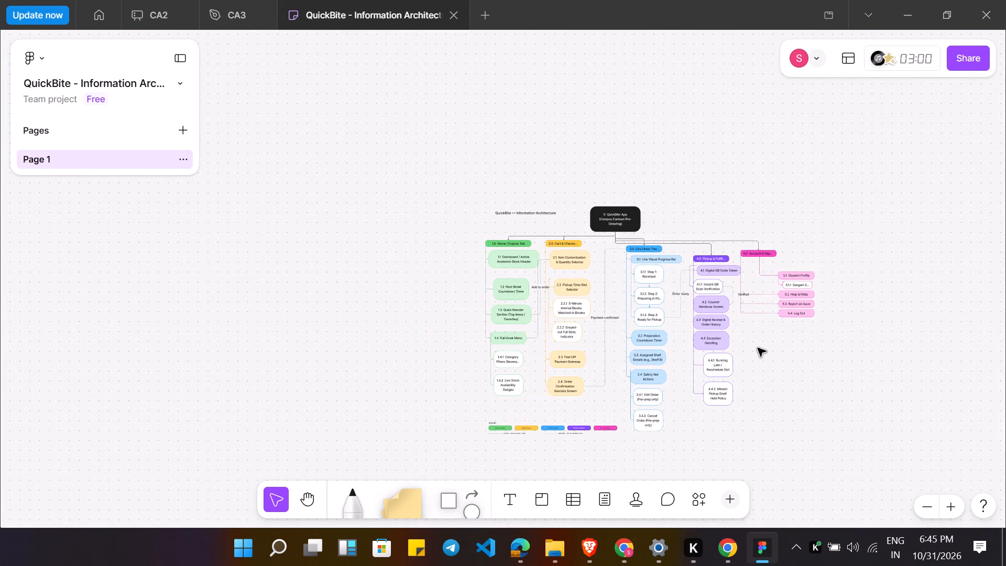
scroll(567, 348, down, 1)
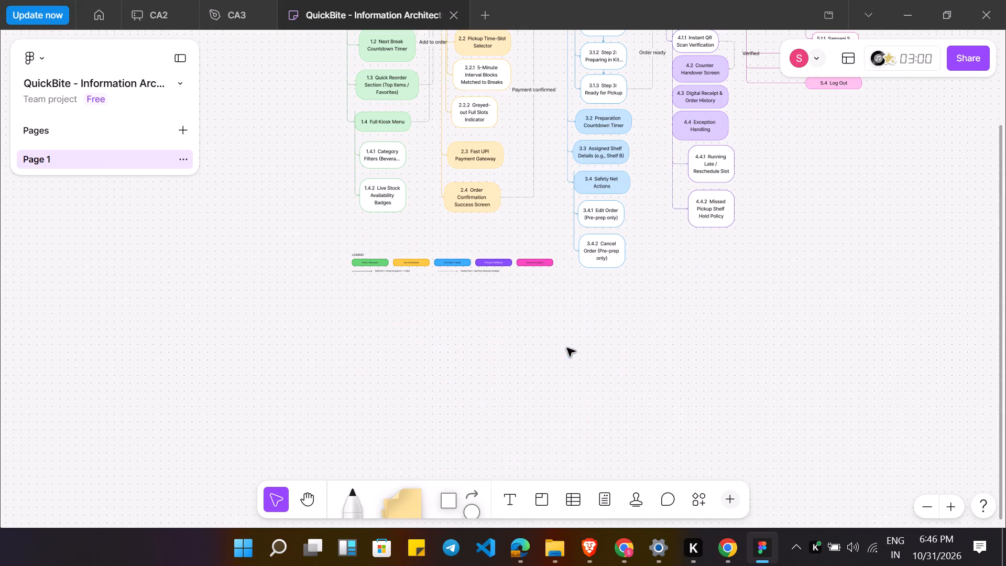
drag(326, 244, 560, 298)
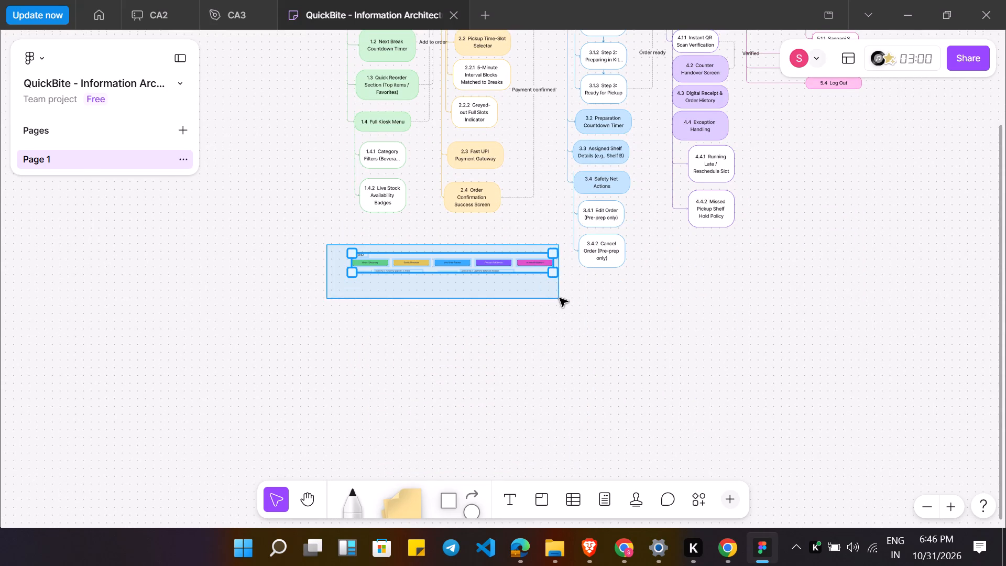
drag(560, 298, 560, 299)
click(478, 225)
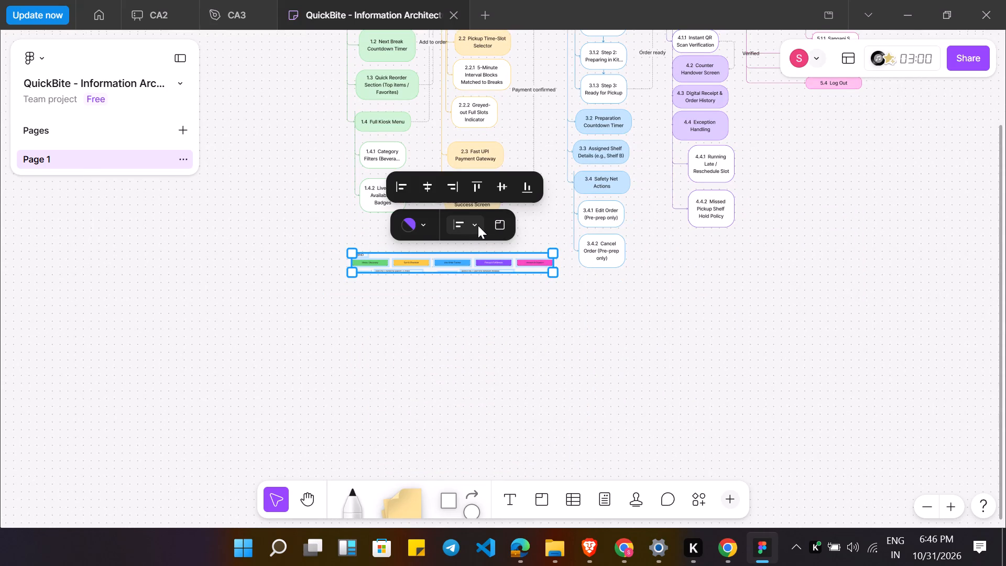
double_click(318, 240)
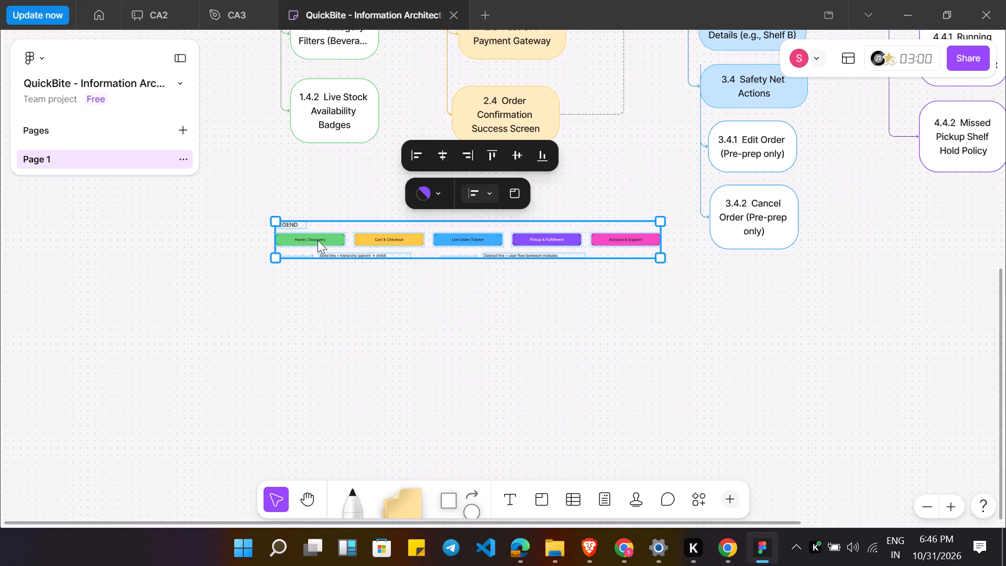
click(442, 203)
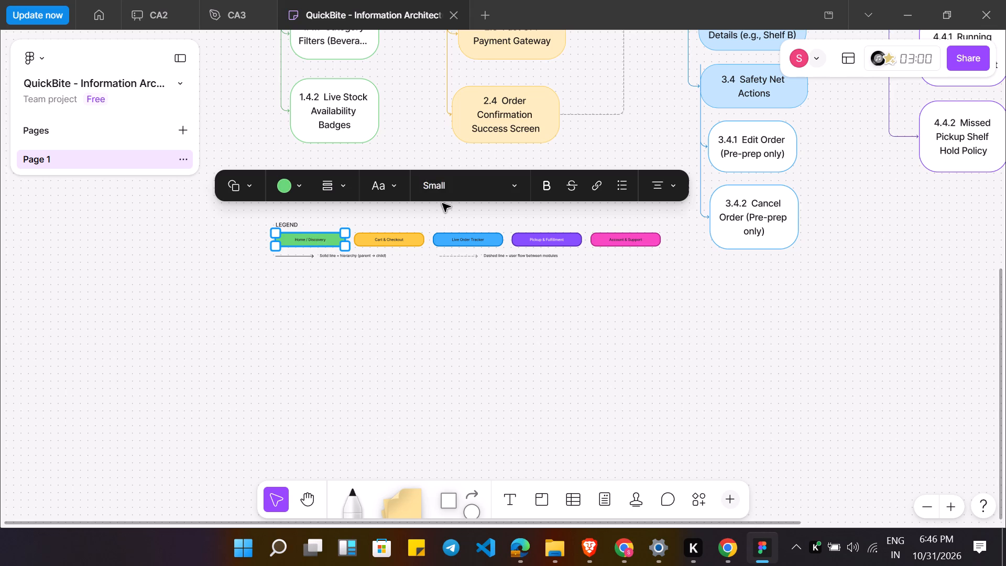
double_click(308, 237)
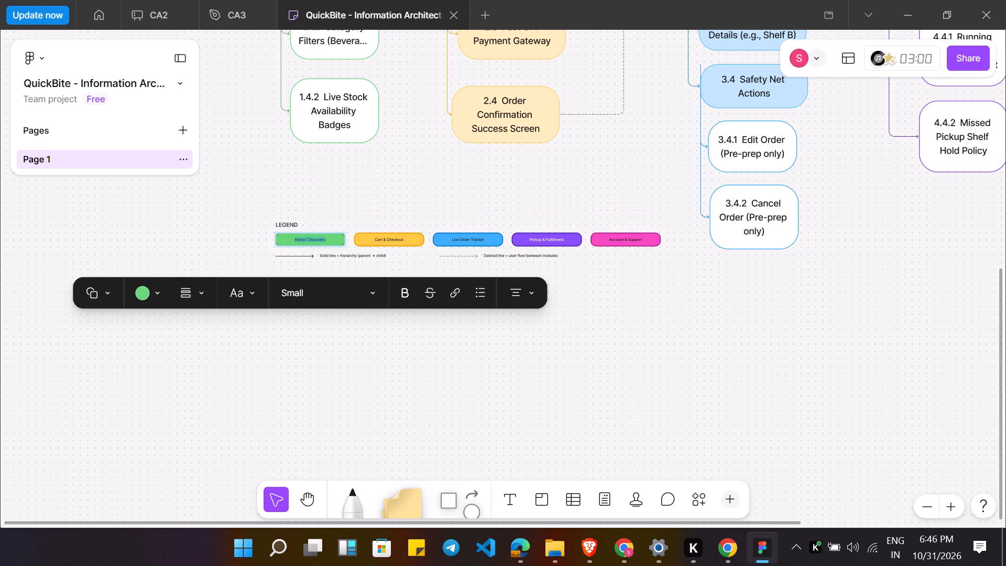
click(324, 292)
click(318, 375)
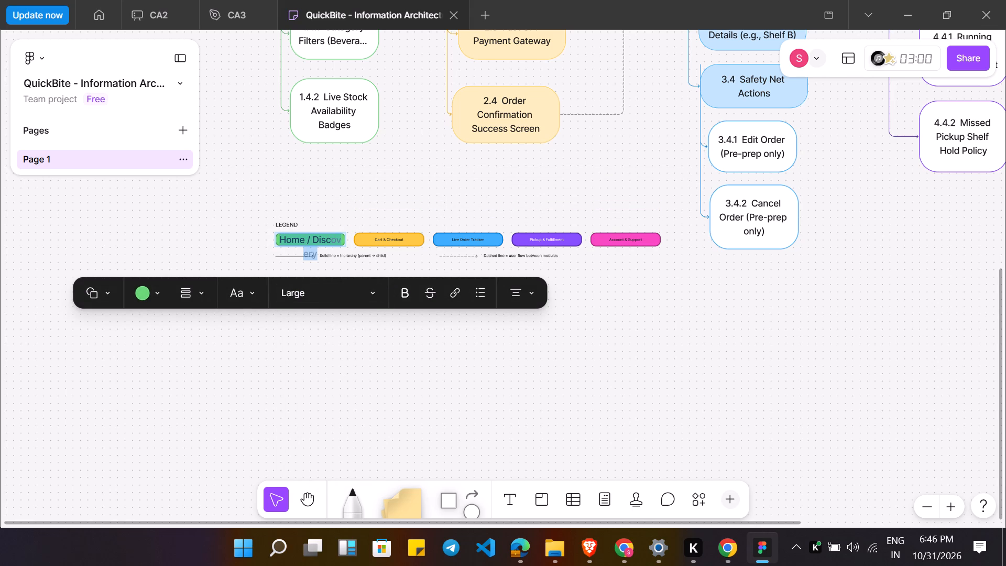
Set the LEGEND heading's text size to Large.
triple_click(276, 227)
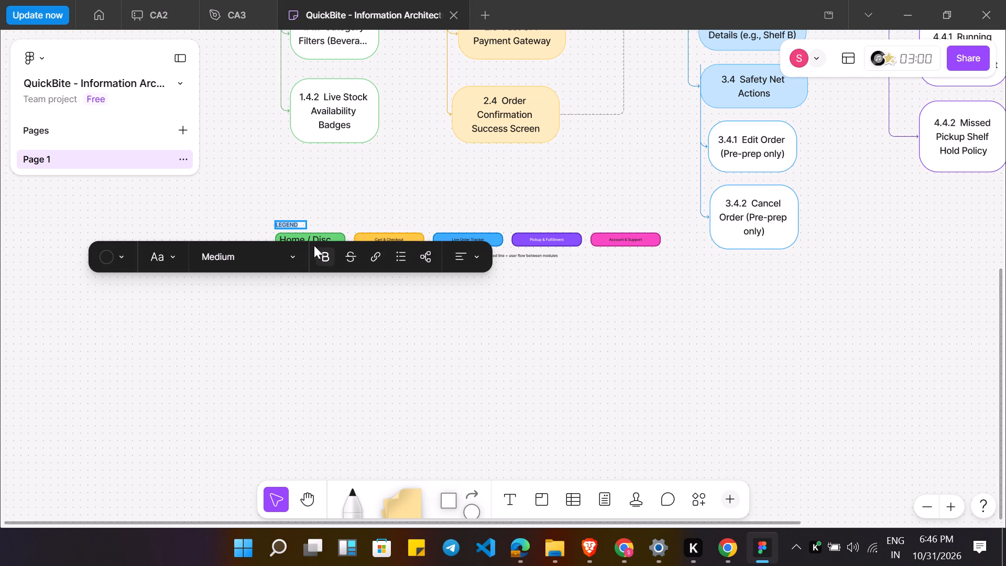
click(288, 254)
click(253, 340)
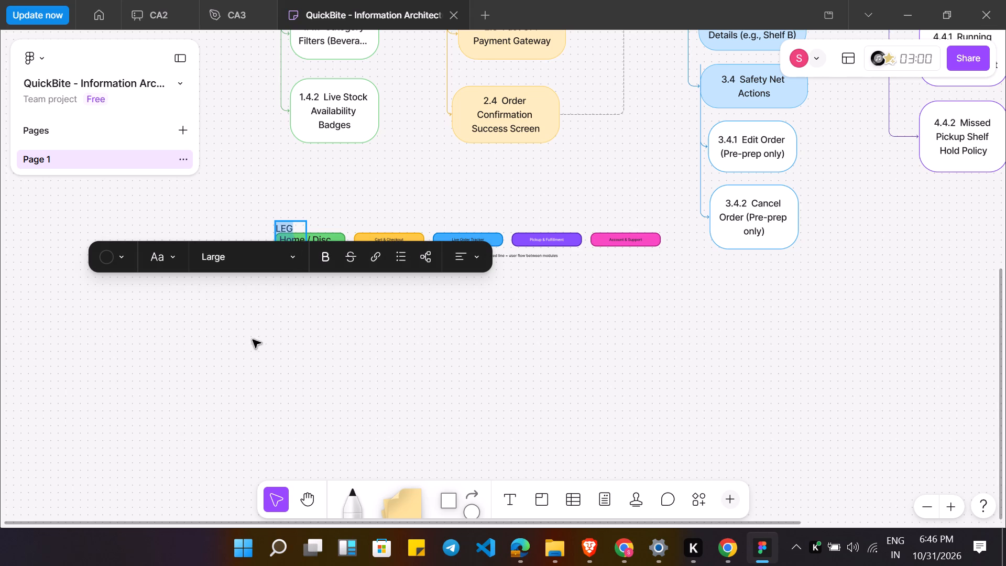
click(355, 362)
click(321, 178)
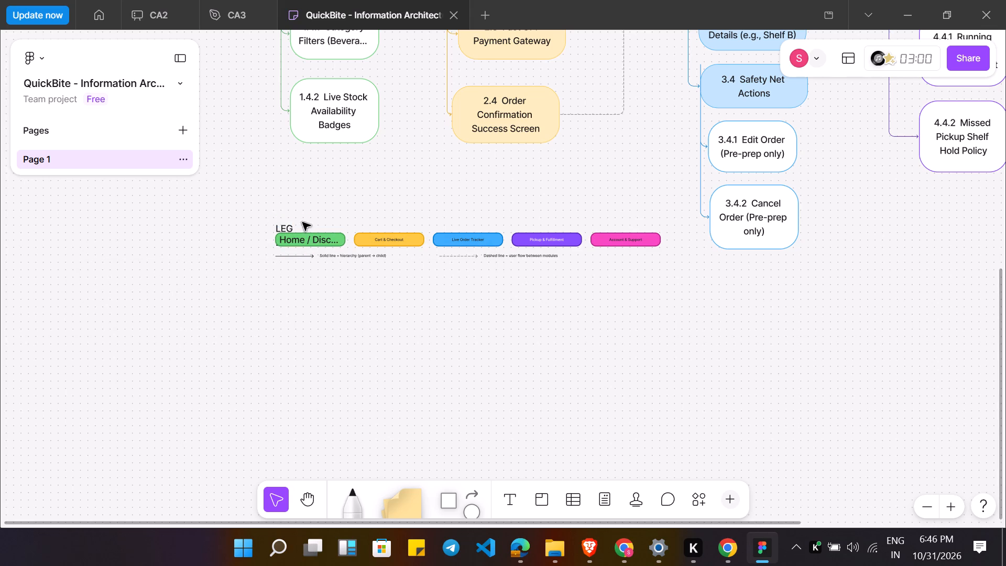
Make the Home / Discovery legend box tall enough to show its full label on two lines.
click(283, 237)
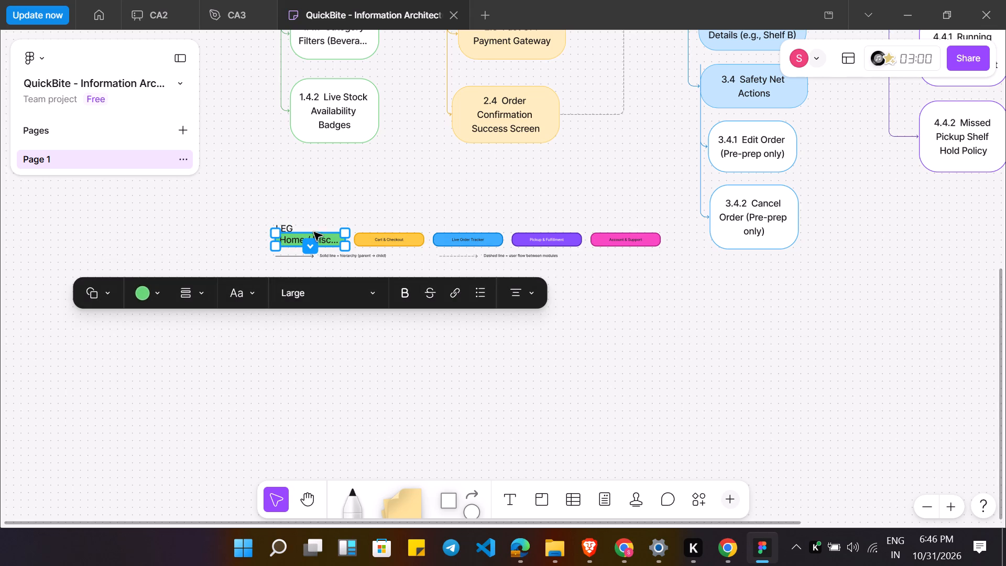
click(282, 224)
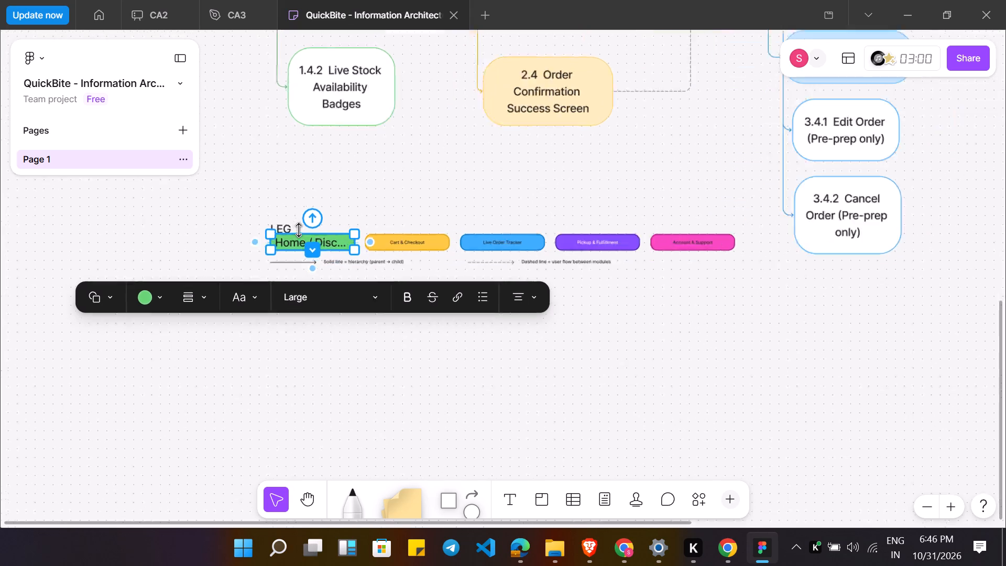
drag(352, 260, 353, 277)
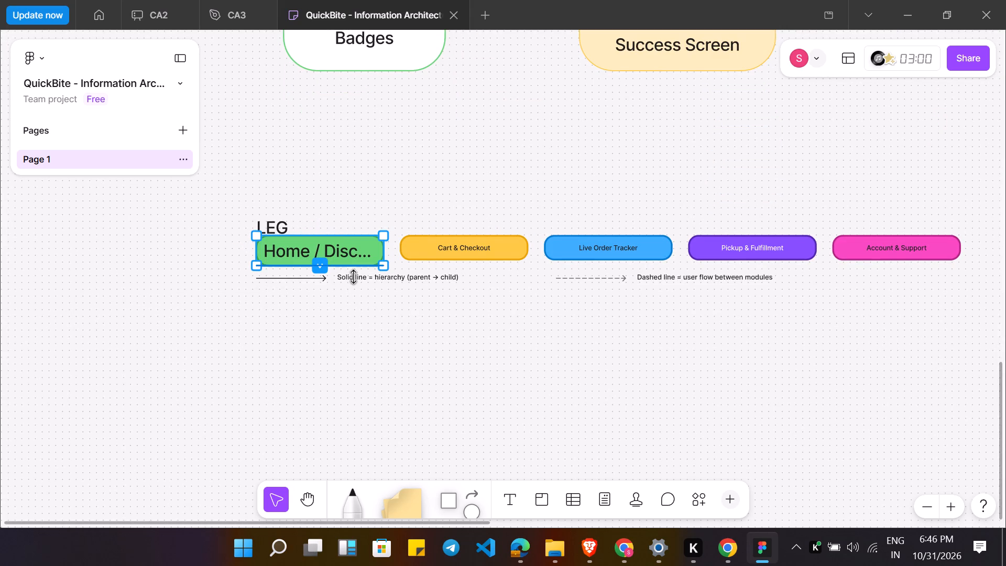
drag(353, 277, 351, 317)
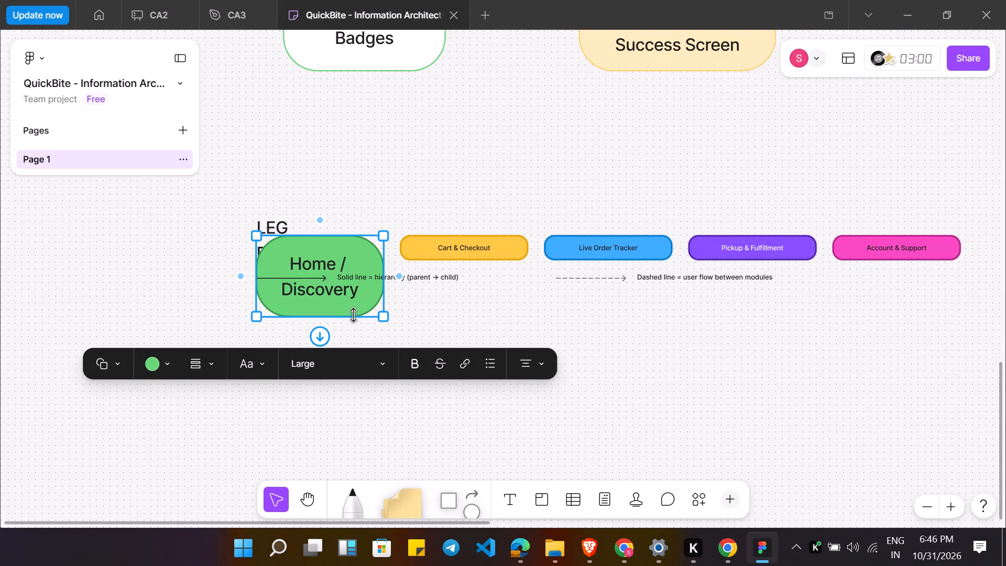
Delete the legend caption "Solid line = hierarchy (parent → child)".
click(422, 277)
drag(422, 277, 425, 365)
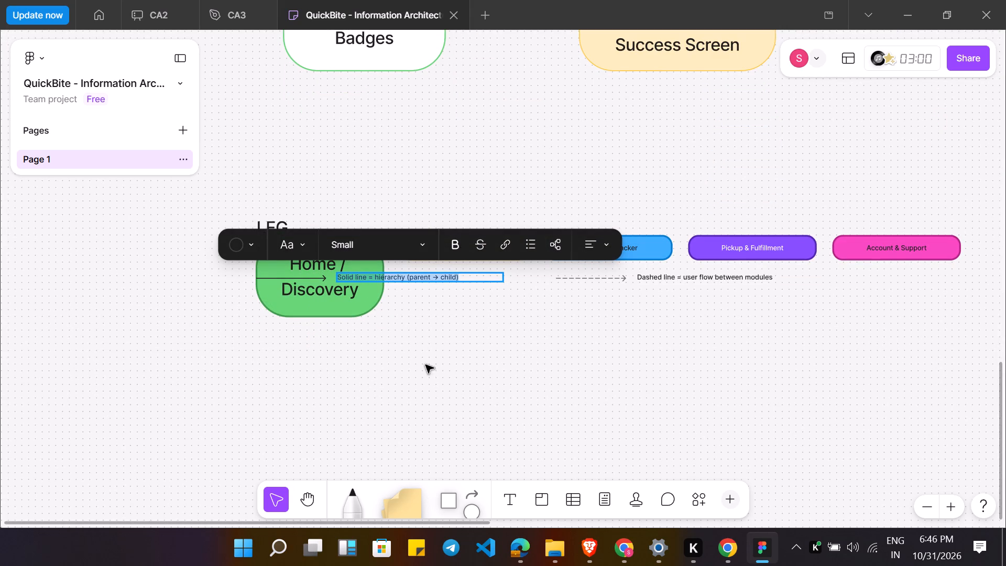
drag(425, 365, 425, 363)
key(Delete)
click(507, 365)
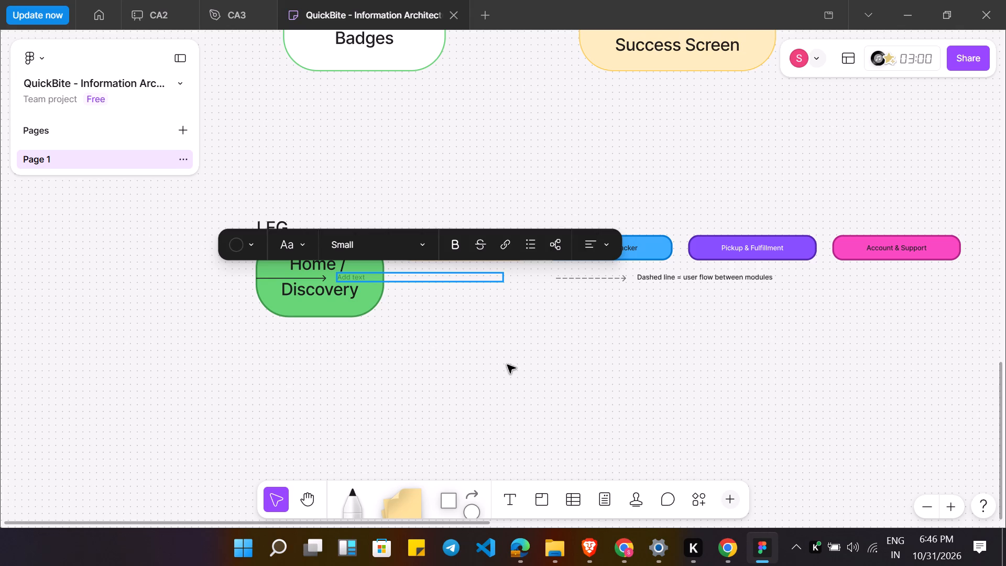
click(423, 281)
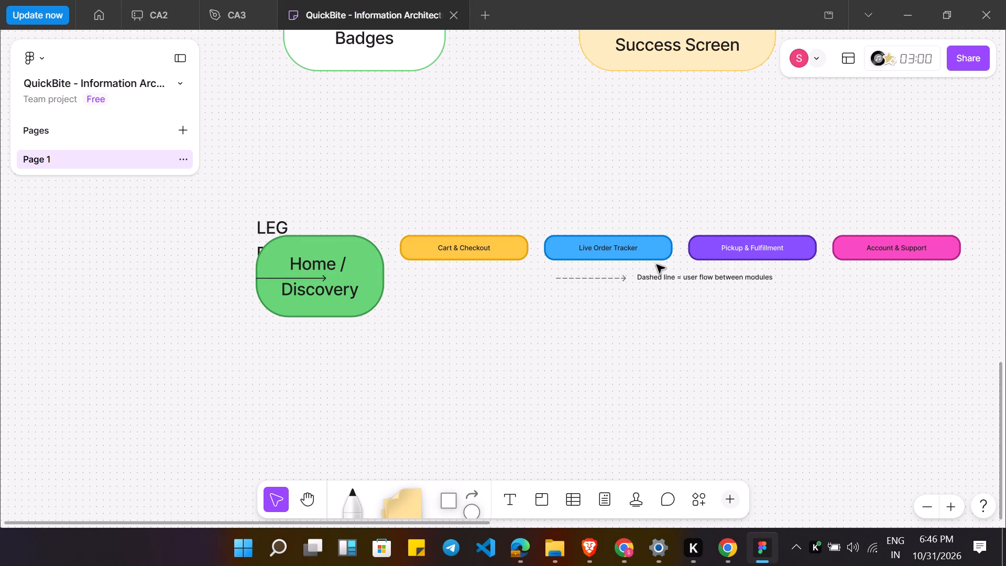
Delete the legend caption "Dashed line = user flow between modules" together with its dashed arrow.
triple_click(657, 283)
key(Delete)
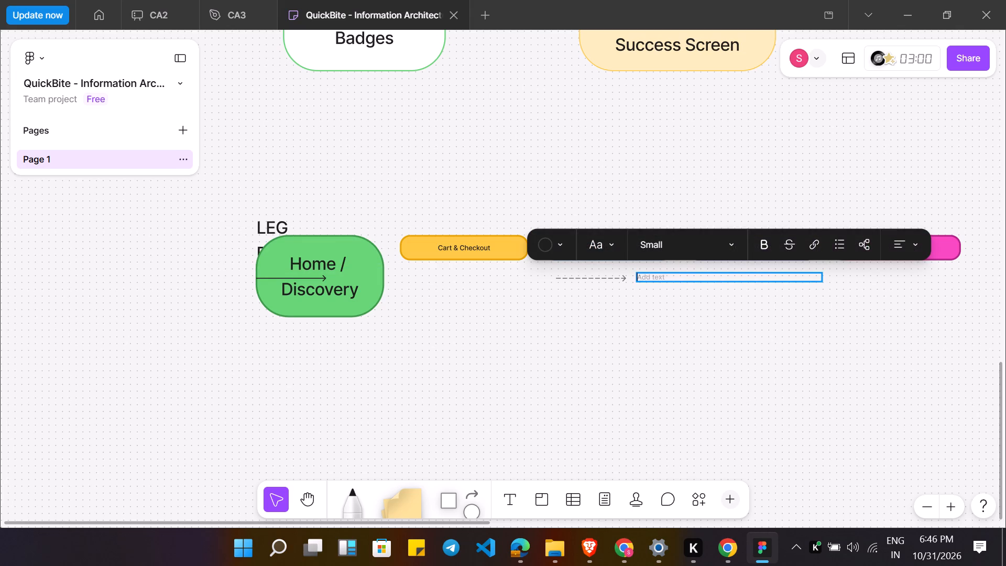
double_click(618, 280)
key(Delete)
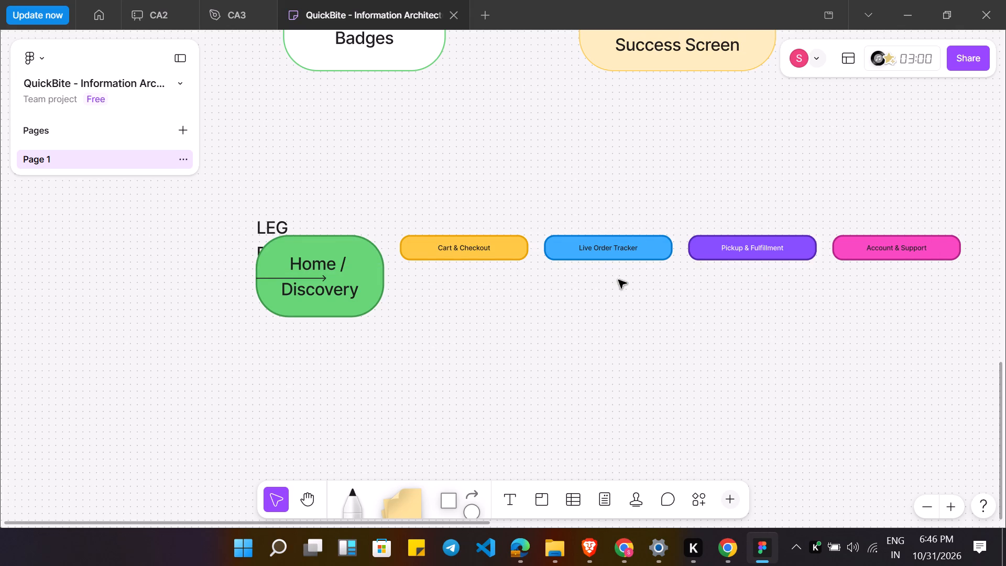
Move the LEGEND heading clear above the Home / Discovery box and widen it so the word fits on one line.
click(270, 236)
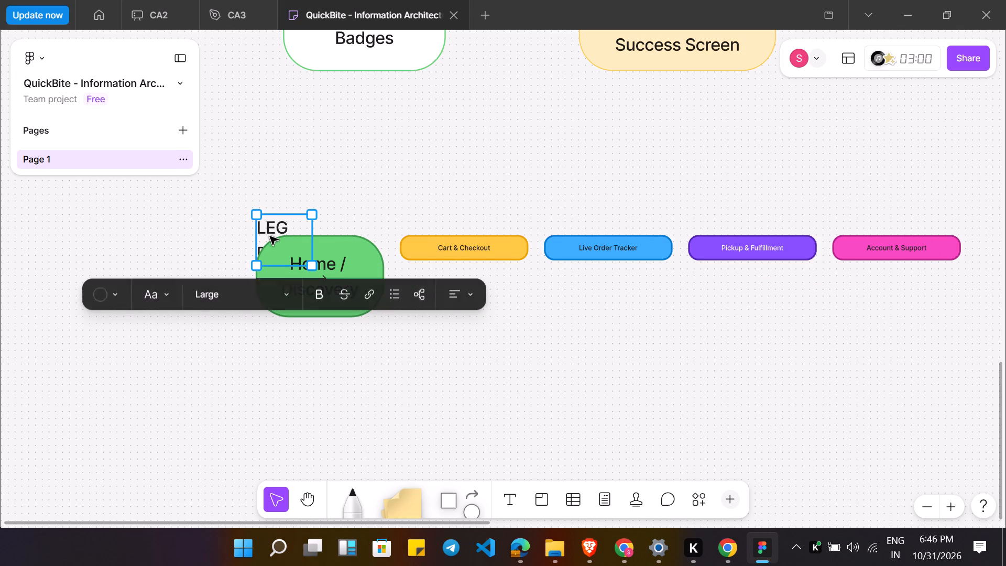
drag(270, 236, 269, 200)
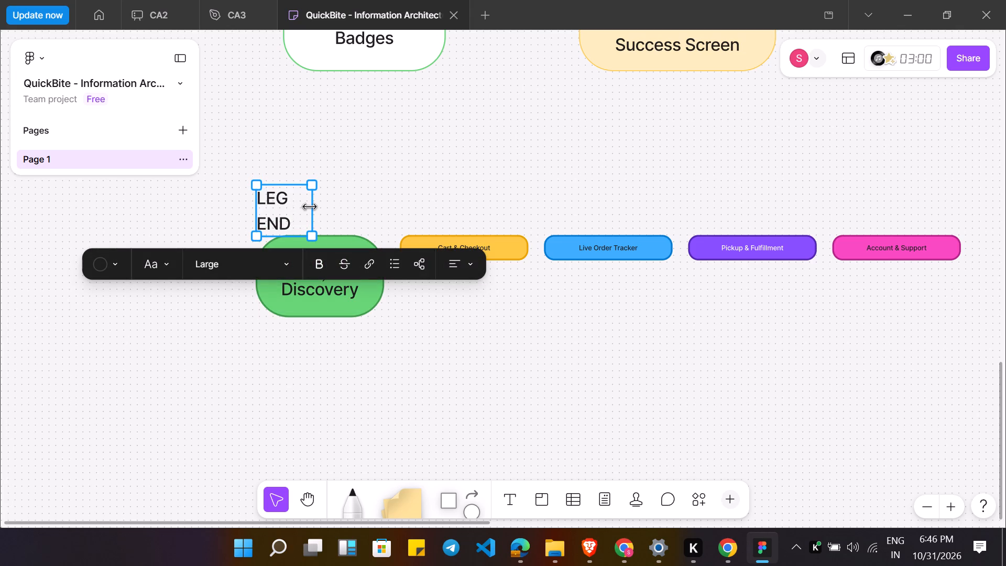
drag(309, 207, 338, 206)
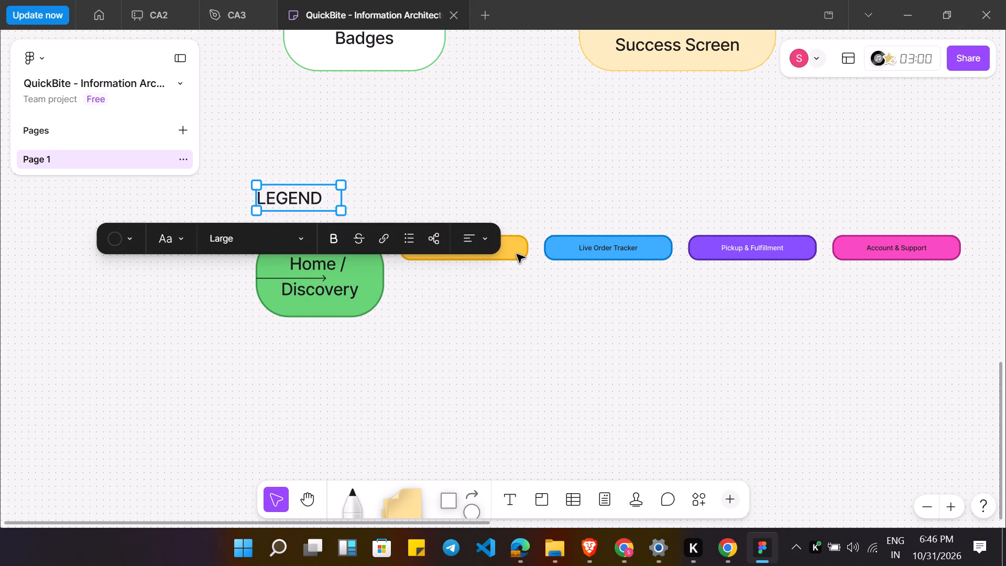
Make the Cart & Checkout legend box as tall as the Home / Discovery box and set its text size to Large.
click(517, 254)
drag(489, 261, 486, 315)
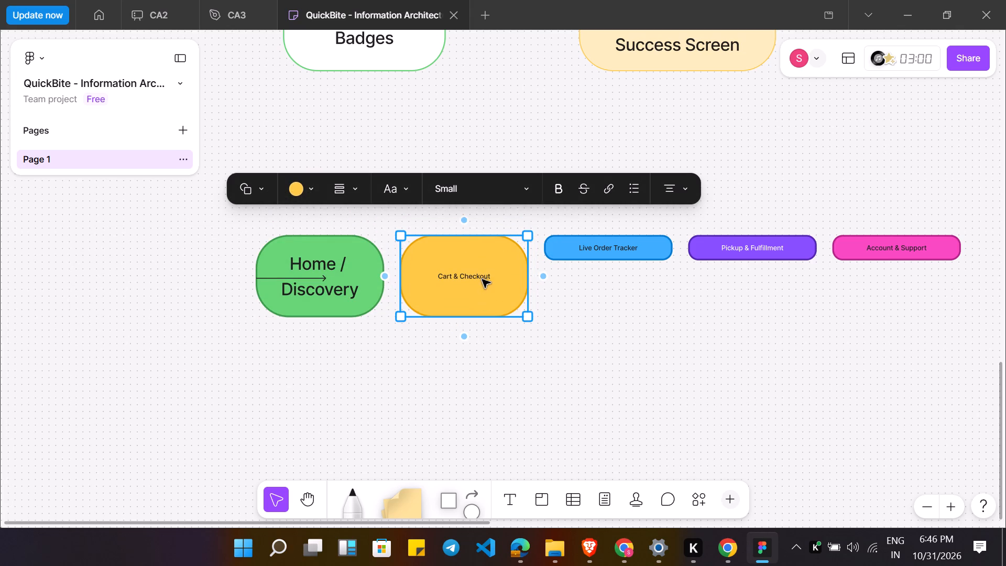
double_click(482, 279)
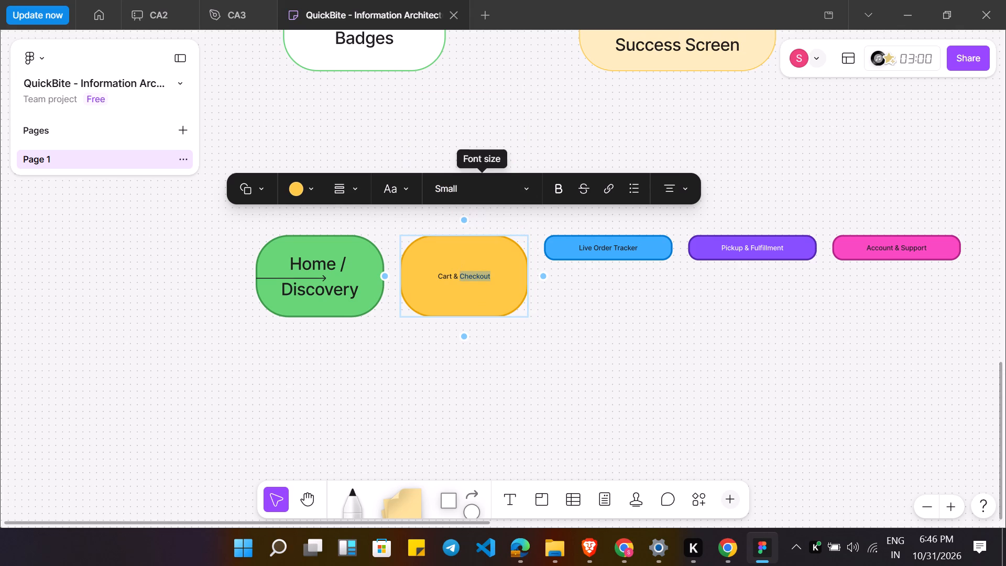
triple_click(449, 282)
click(476, 185)
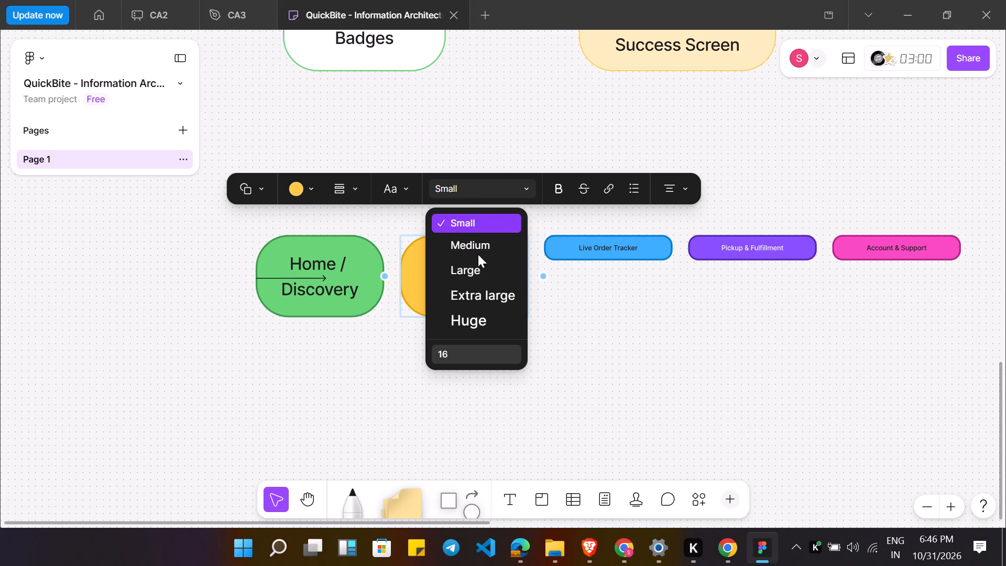
click(479, 275)
Set the Live Order Tracker legend box's text size to Large and make it as tall as the Cart & Checkout box.
click(625, 246)
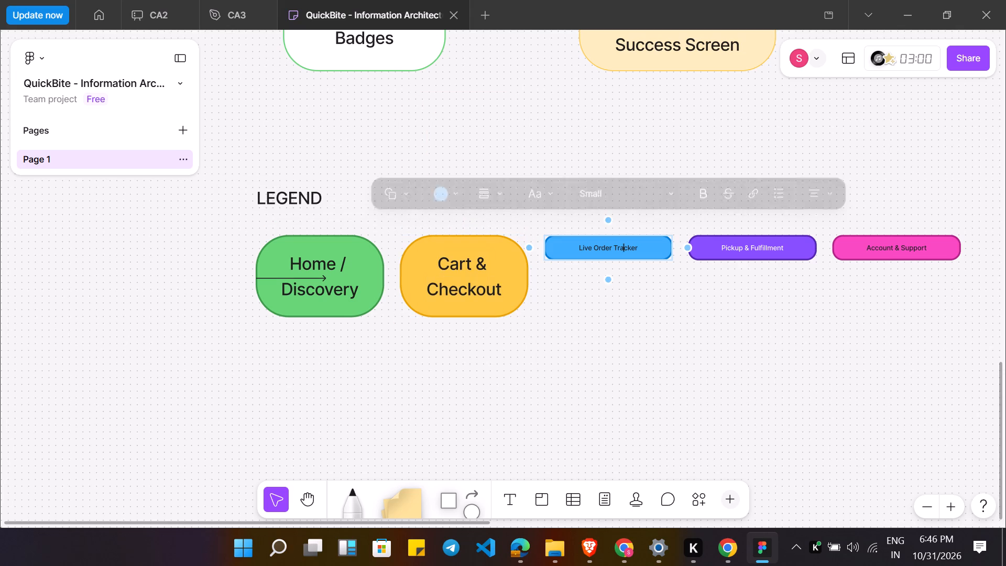
click(620, 188)
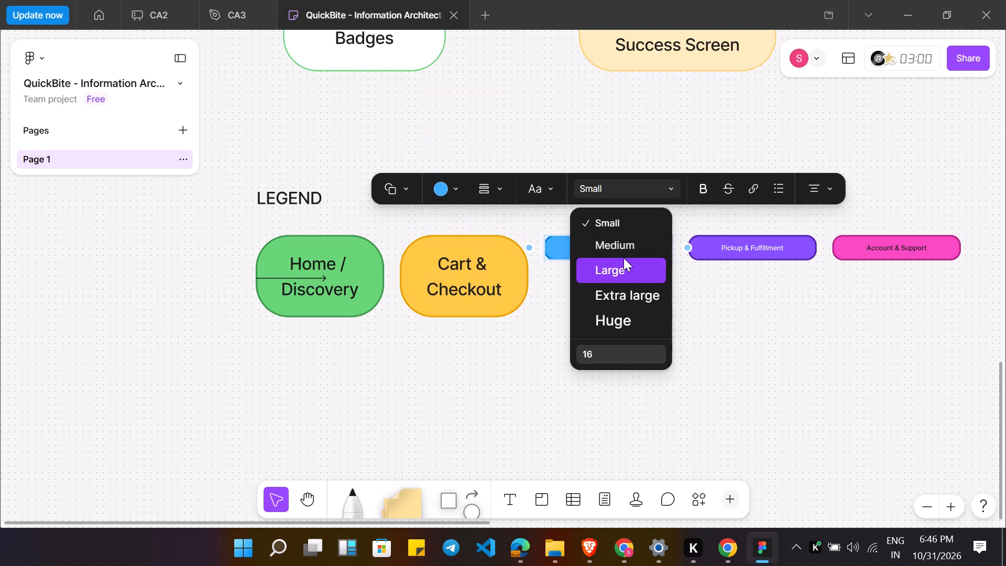
click(621, 266)
click(635, 257)
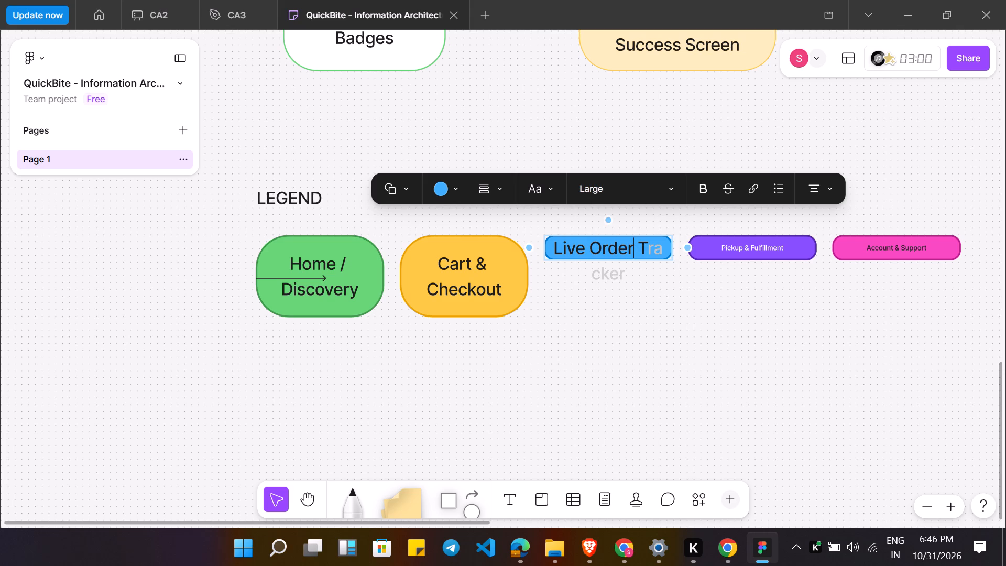
click(610, 322)
click(631, 260)
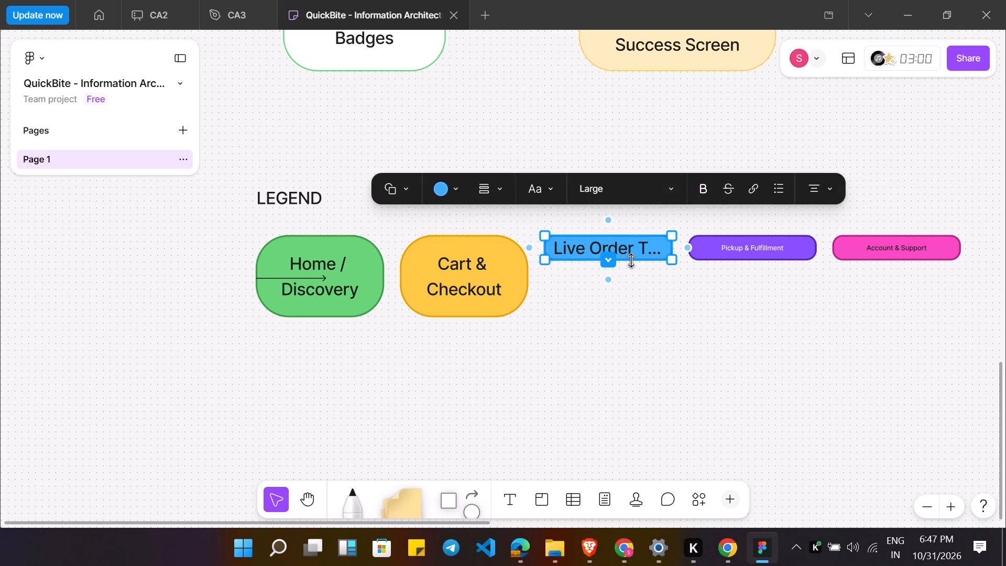
drag(631, 260, 628, 310)
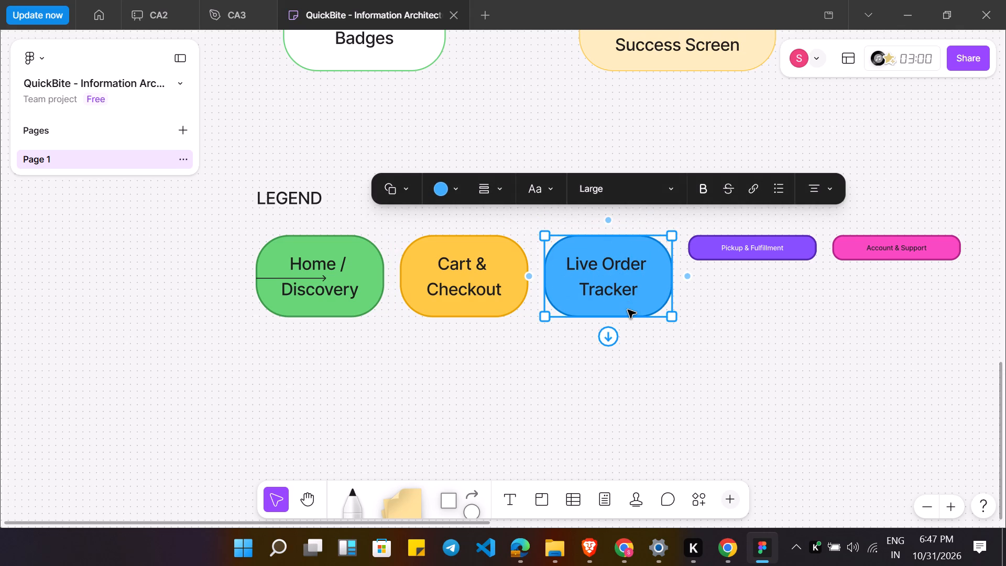
Set the Pickup & Fulfillment legend box's text size to Large and make it as tall as the Live Order Tracker box.
click(774, 254)
click(765, 185)
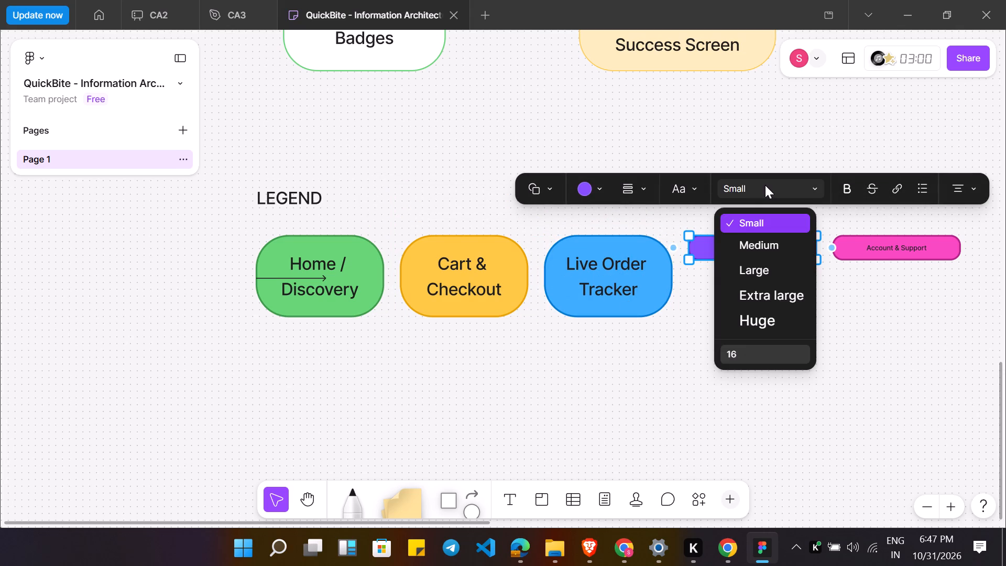
click(763, 263)
click(829, 302)
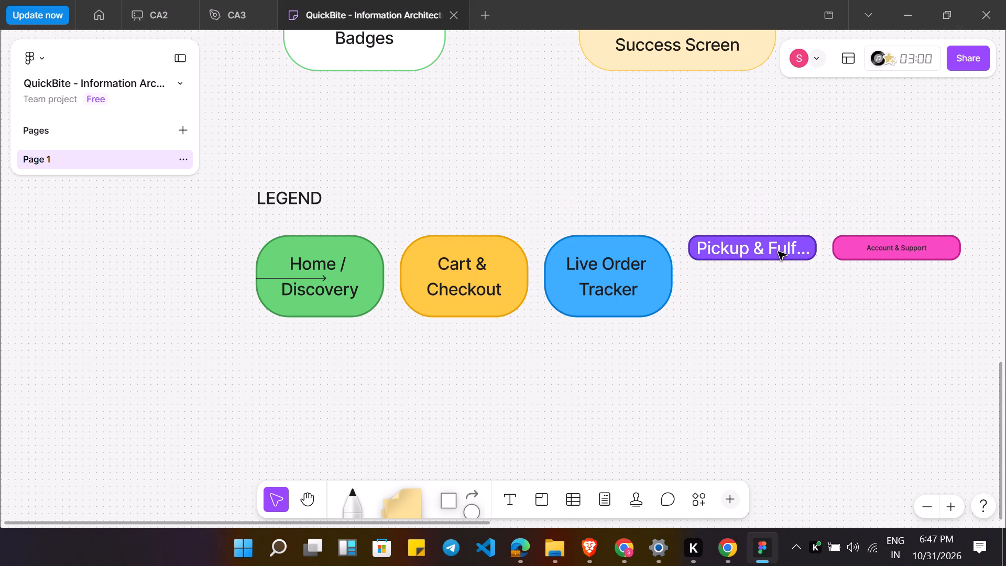
click(778, 252)
drag(775, 260, 775, 297)
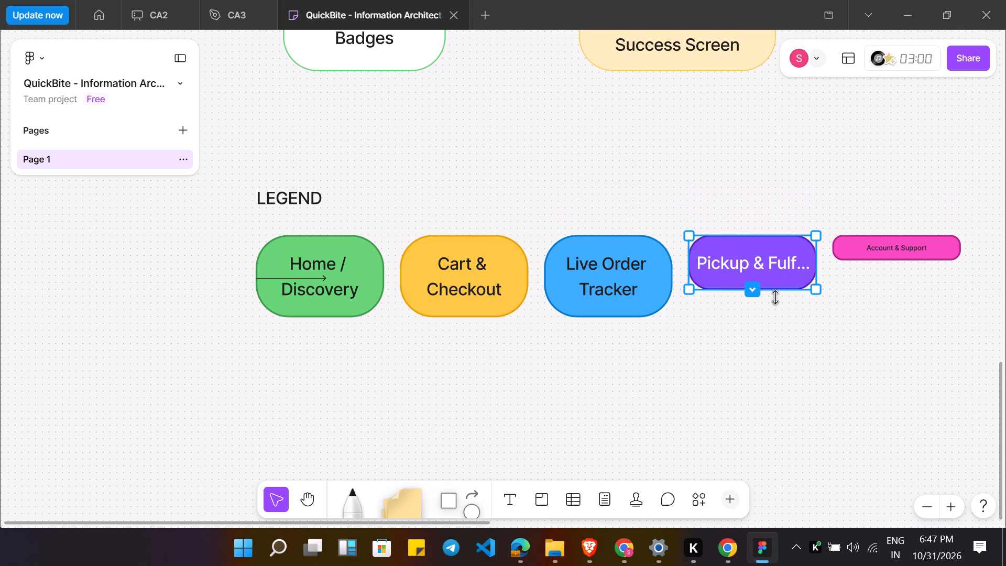
drag(775, 297, 775, 312)
Set the Account & Support legend box's text size to Large and make it as tall as the other legend boxes.
click(928, 257)
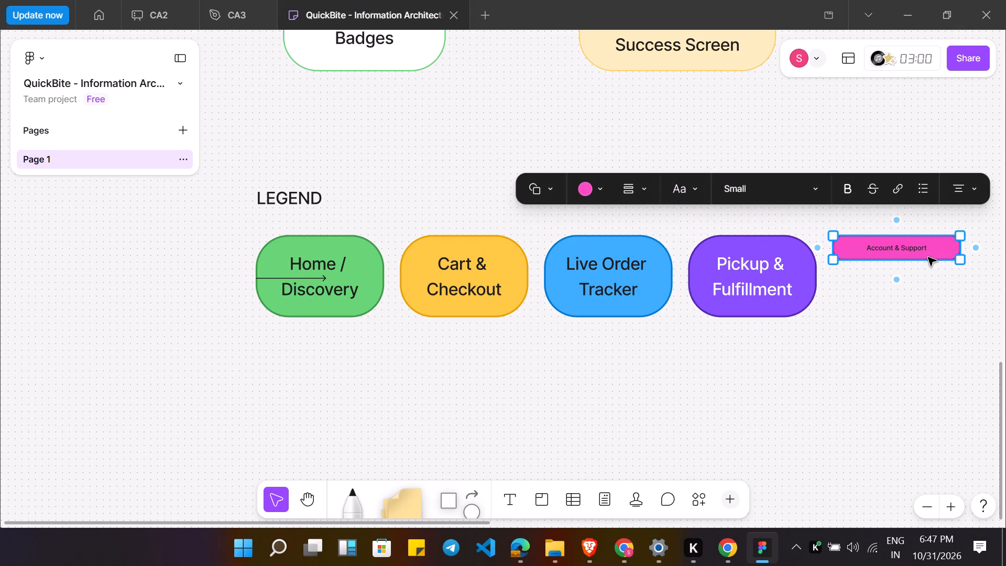
click(811, 201)
click(781, 265)
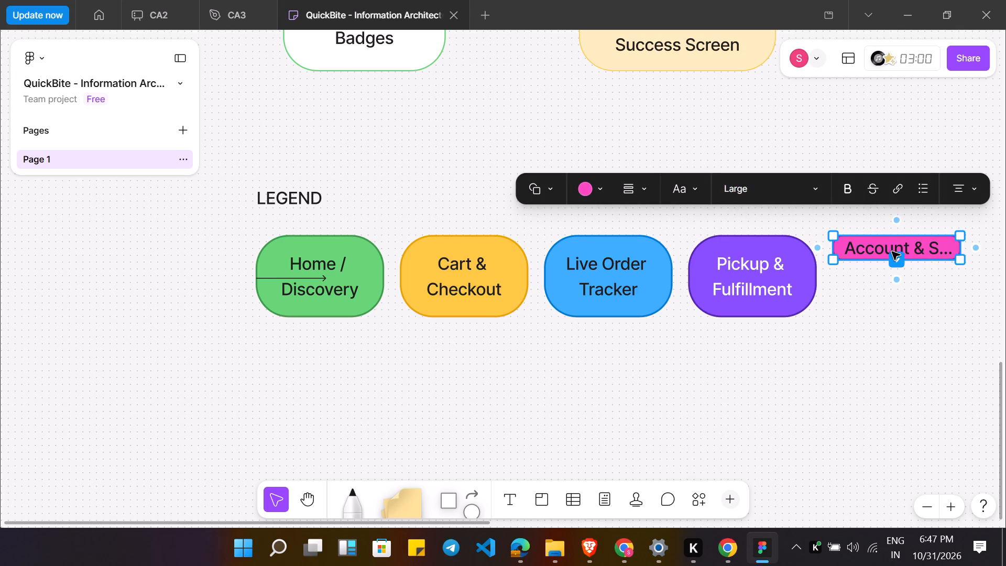
drag(936, 260, 928, 306)
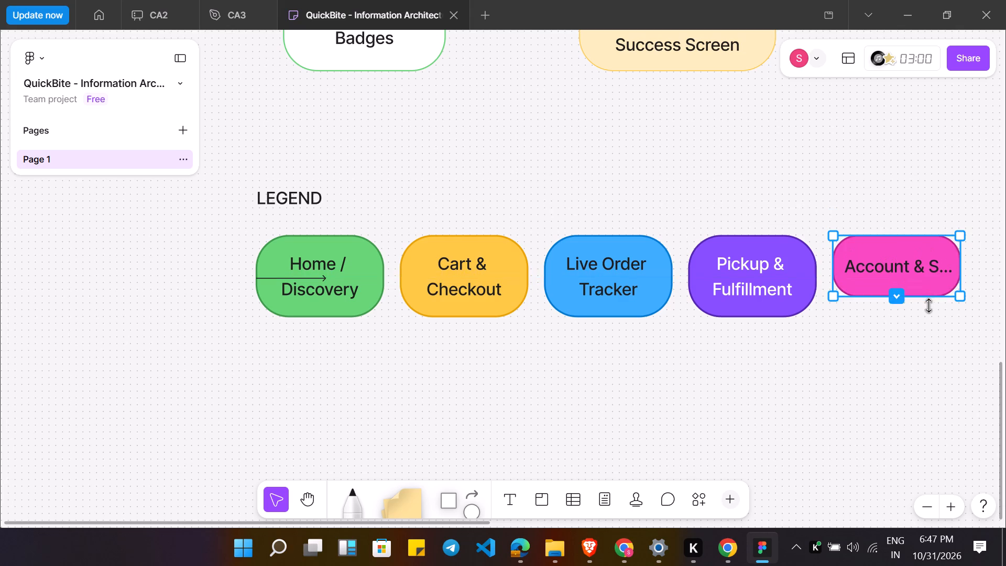
drag(928, 306, 928, 314)
Widen the 5.0 Account & Support Tab node so its full label fits on one line.
scroll(758, 376, left, 1)
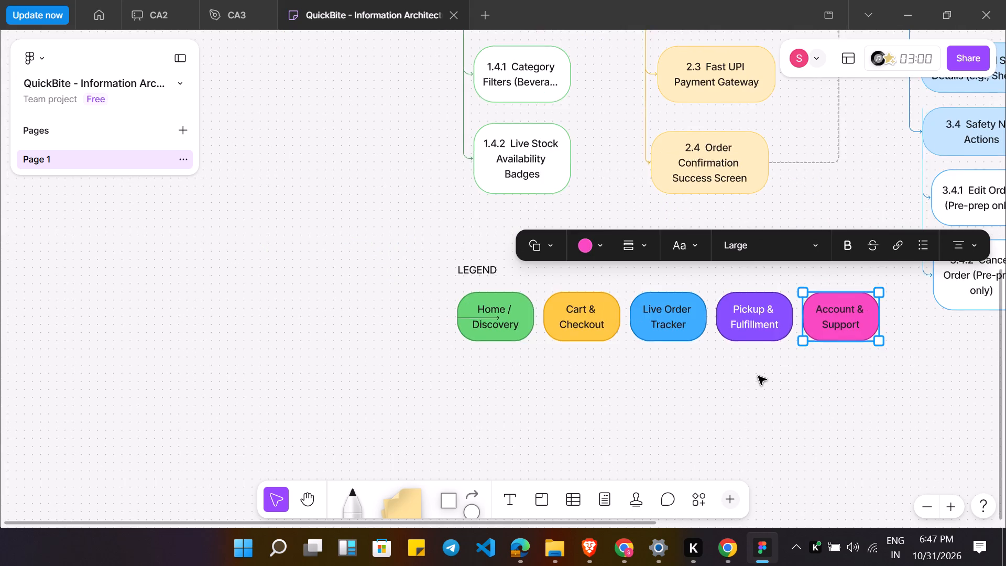
scroll(758, 376, left, 4)
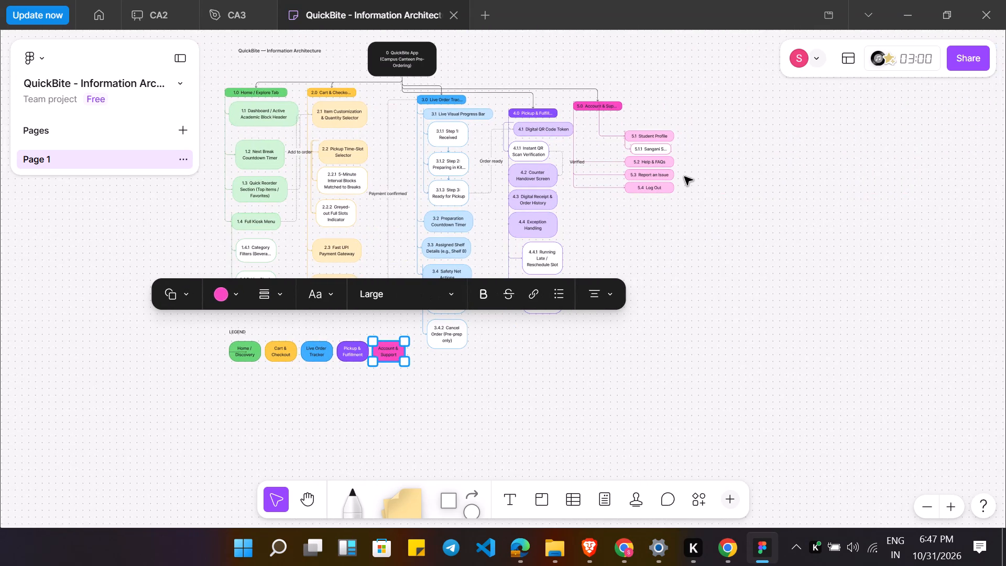
scroll(647, 285, up, 1)
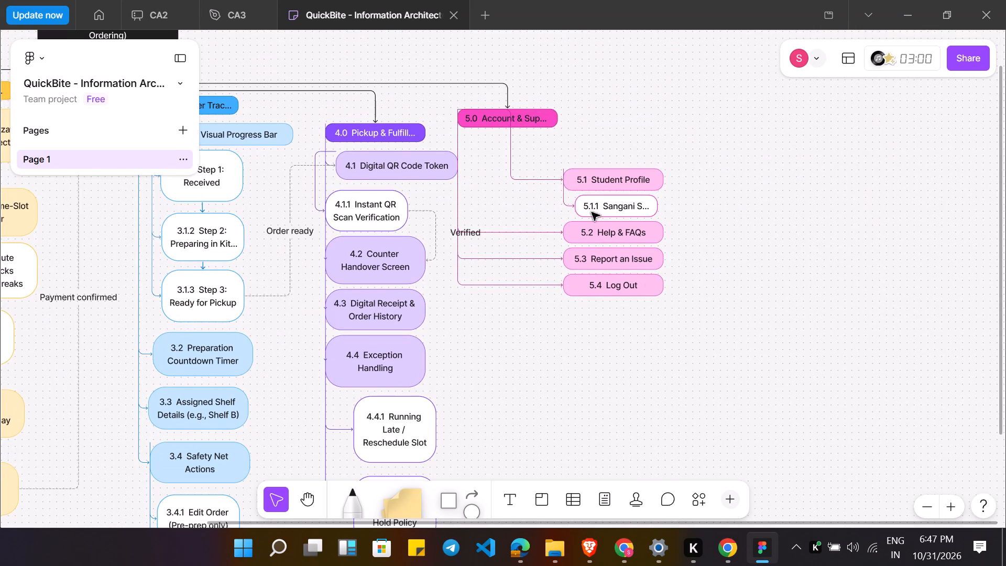
click(527, 119)
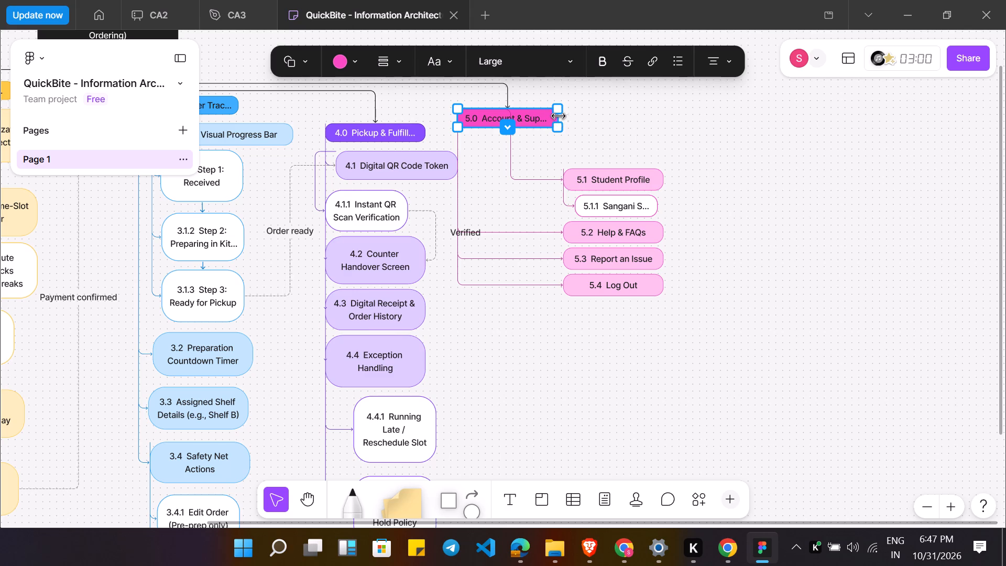
drag(561, 117, 607, 122)
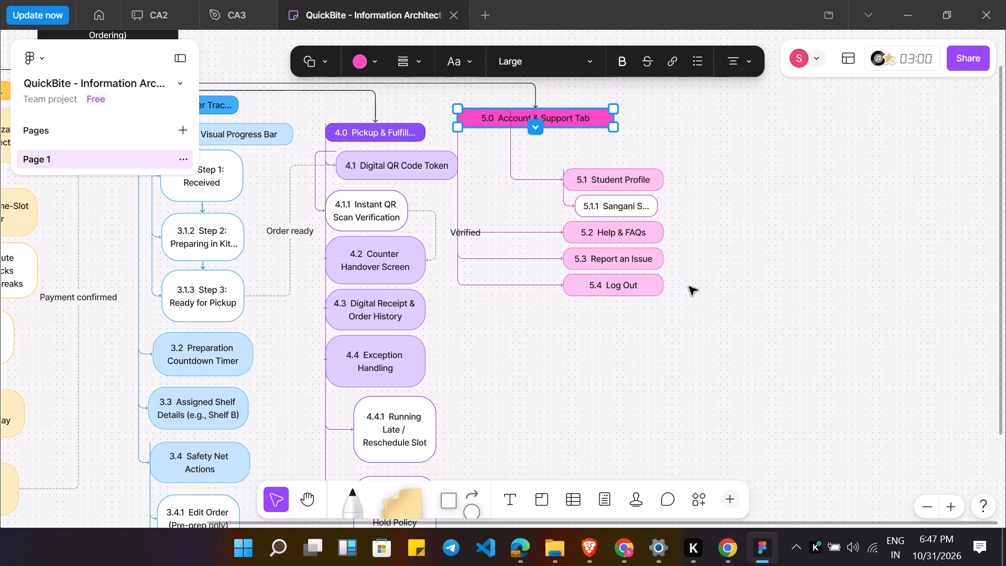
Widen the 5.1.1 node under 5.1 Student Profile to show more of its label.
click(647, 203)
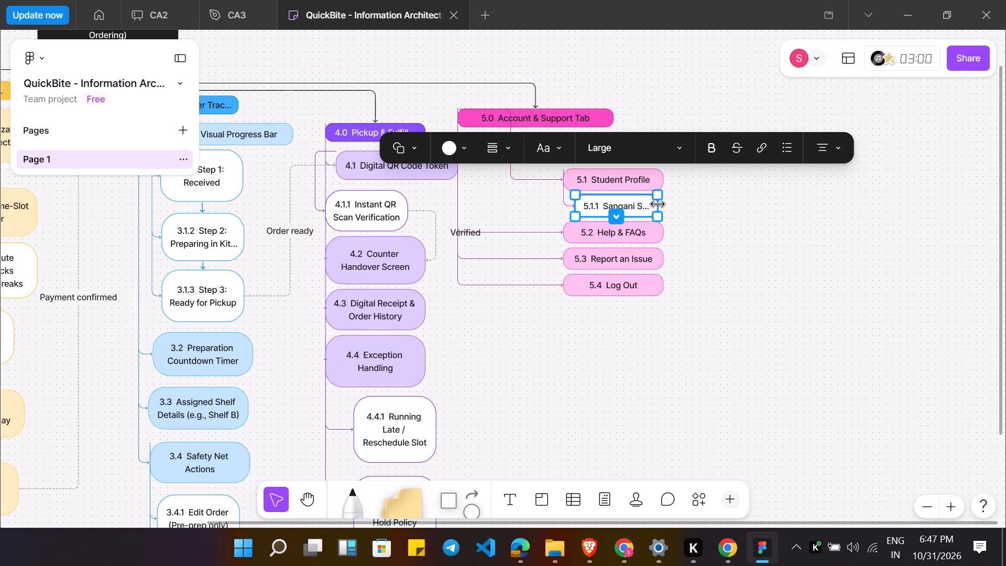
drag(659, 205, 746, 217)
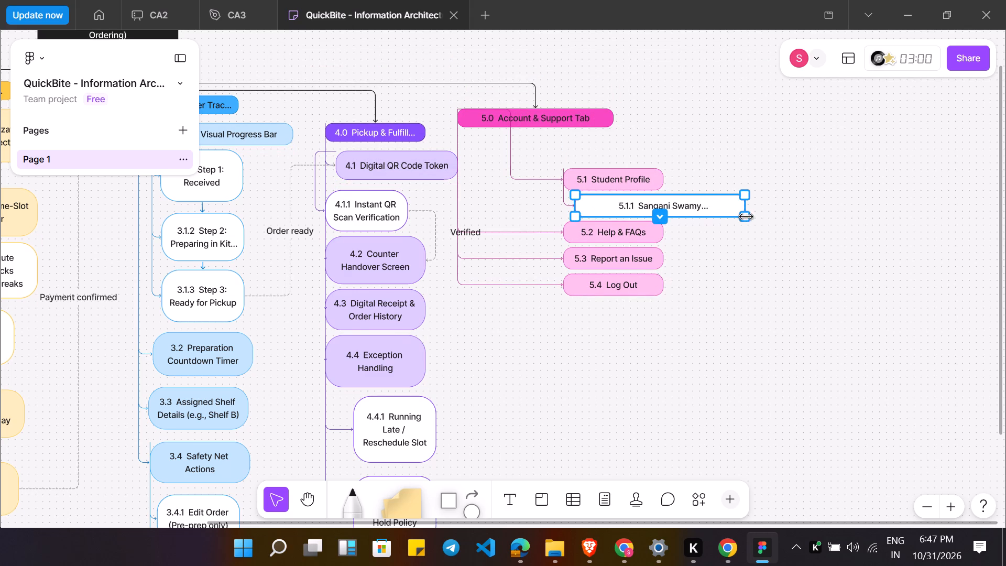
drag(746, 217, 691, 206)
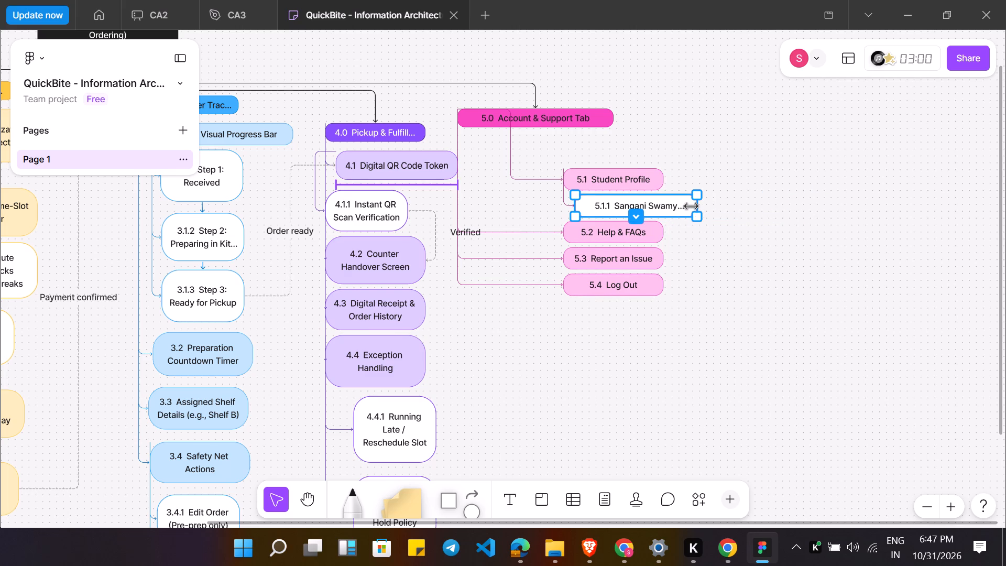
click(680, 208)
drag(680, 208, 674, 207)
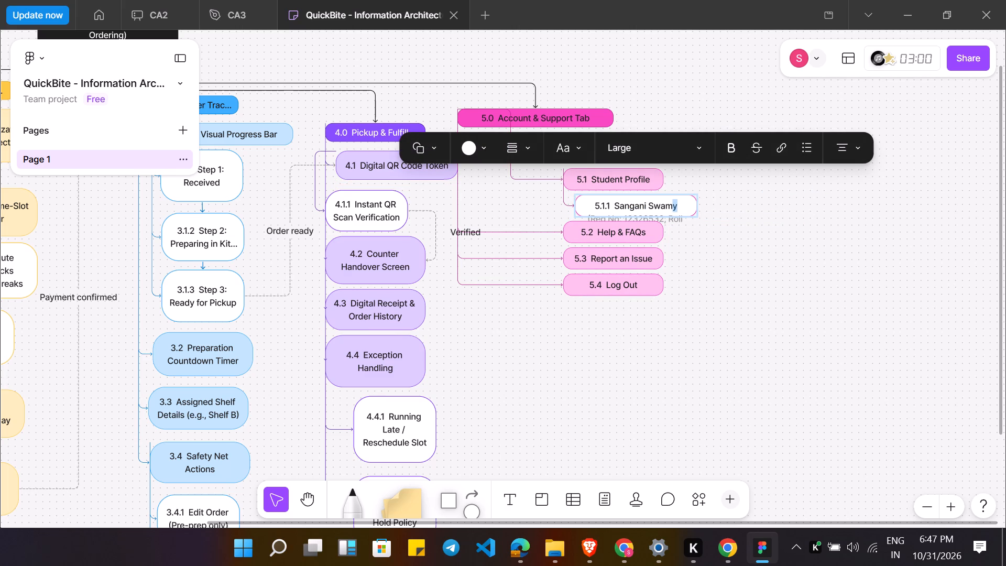
Move the 5.4 Log Out, 5.3 Report an Issue and 5.2 Help & FAQs nodes down, evenly spaced, leaving room below the 5.1.1 node.
click(659, 282)
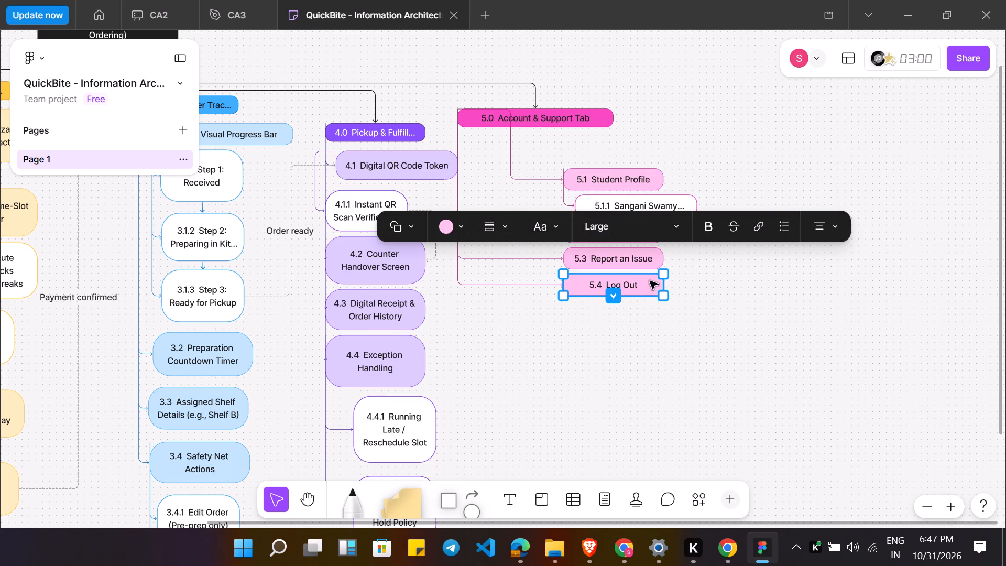
drag(645, 282, 647, 319)
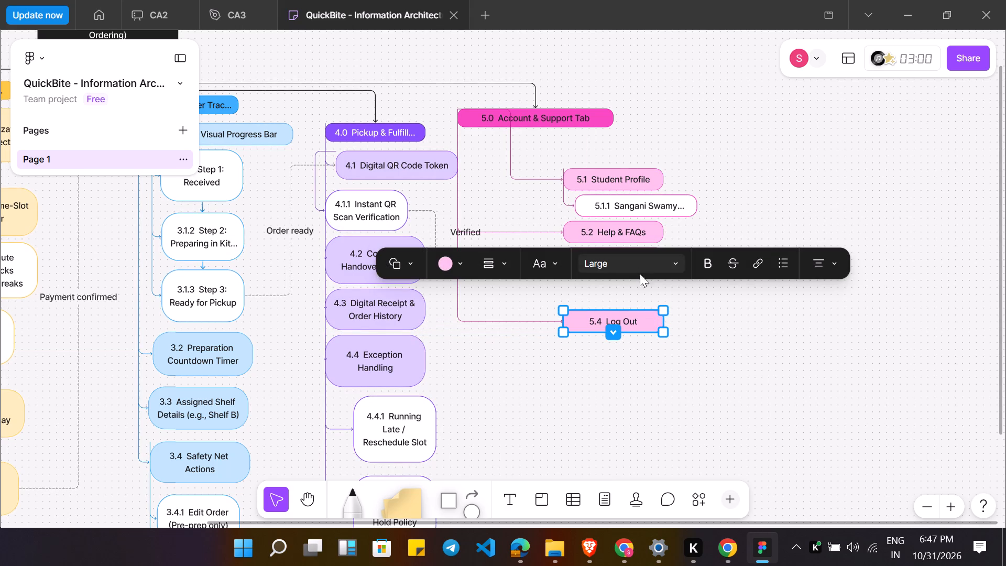
click(682, 294)
drag(638, 260, 636, 289)
click(710, 294)
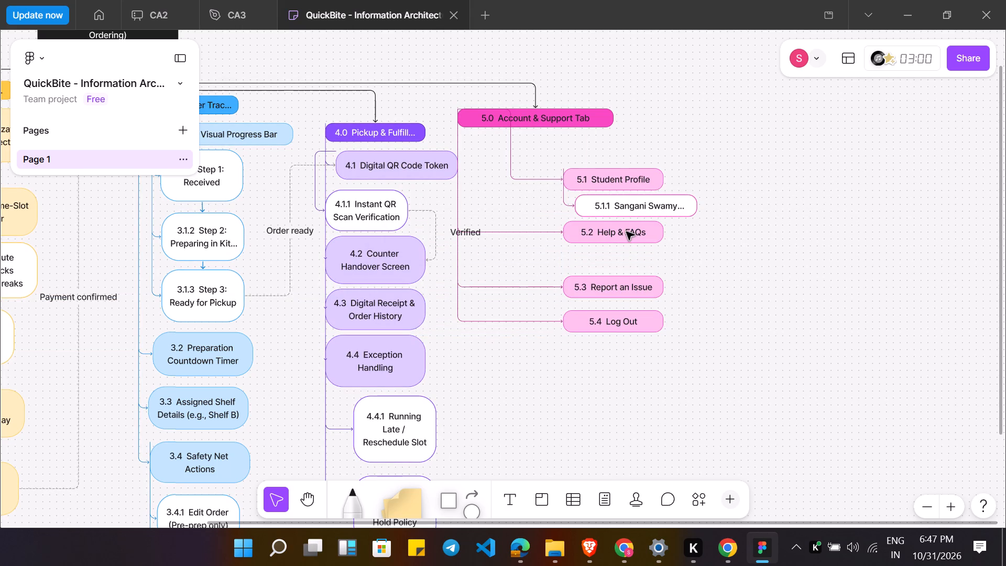
drag(626, 232, 620, 253)
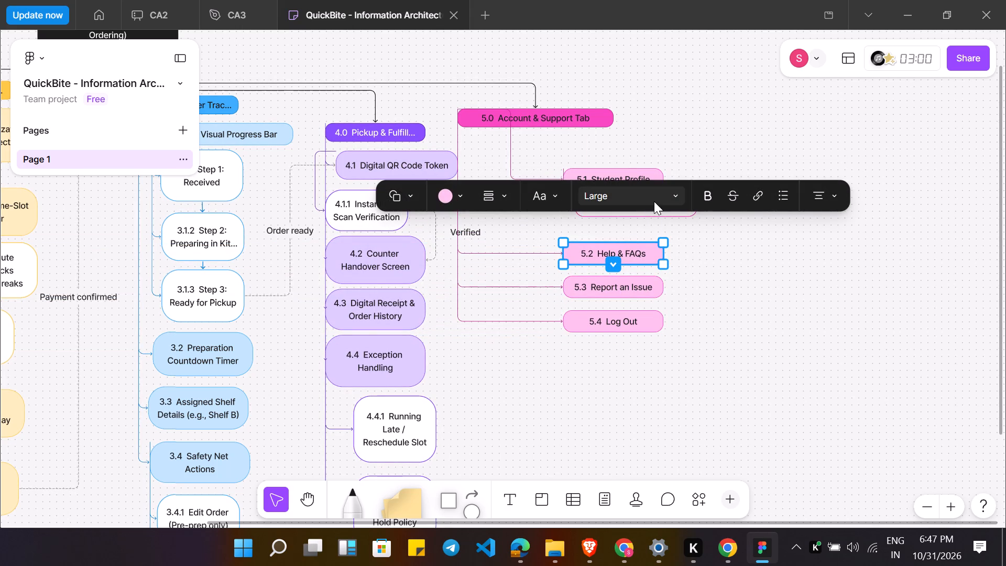
click(654, 201)
click(732, 286)
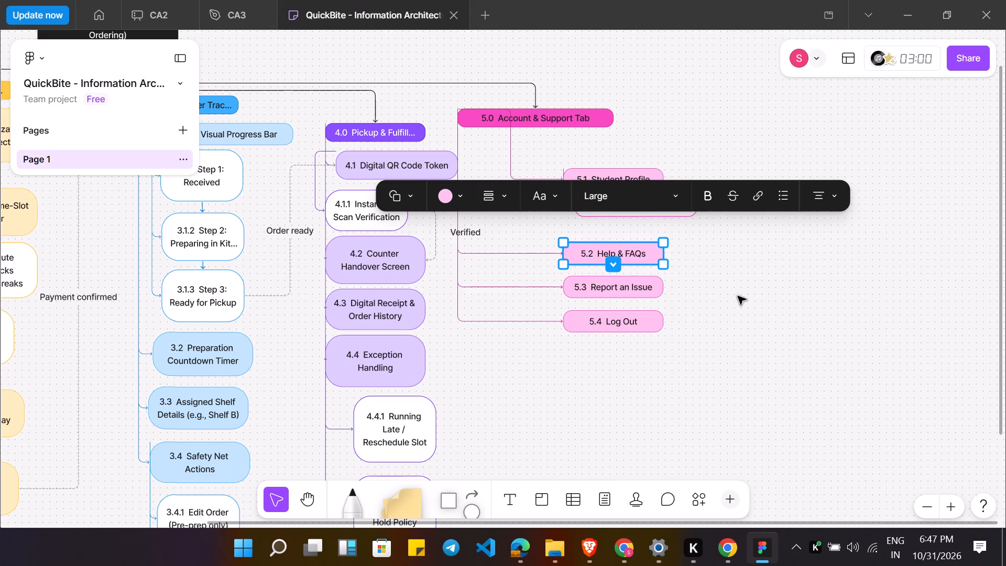
click(738, 296)
Make the 5.1.1 student details node taller and wider so its full text fits on two lines above 5.2 Help & FAQs.
click(645, 216)
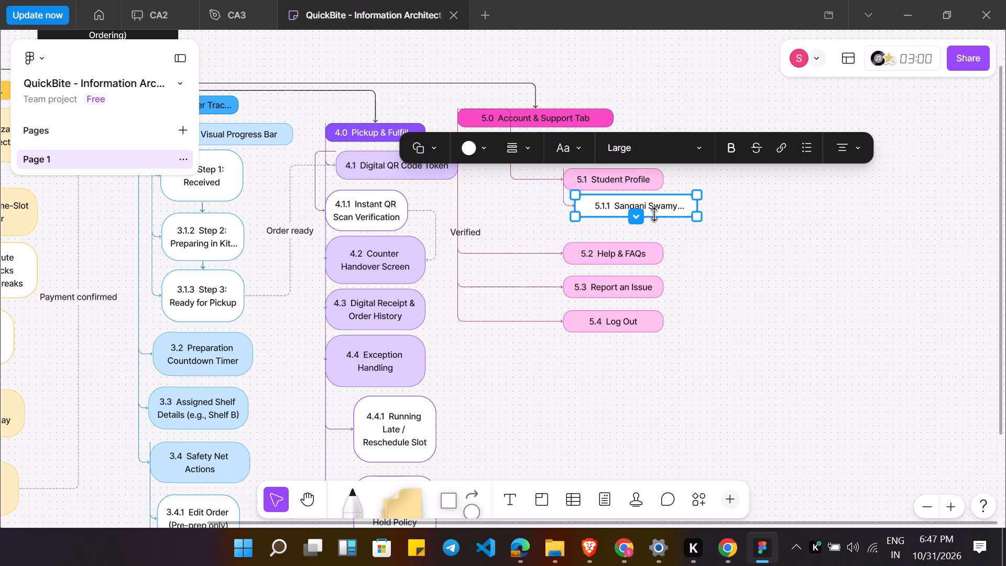
drag(654, 214, 653, 255)
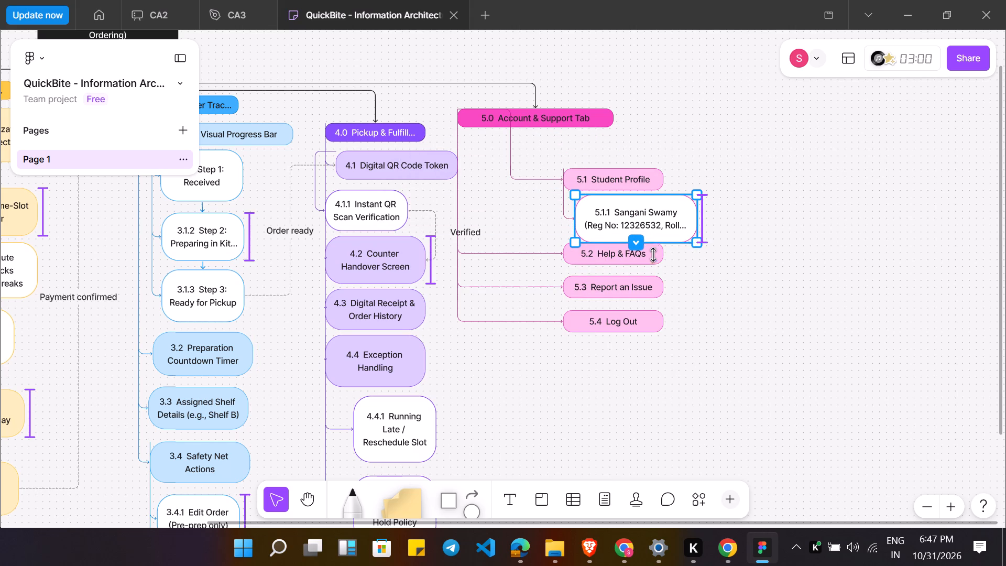
drag(653, 255, 651, 254)
drag(698, 217, 723, 205)
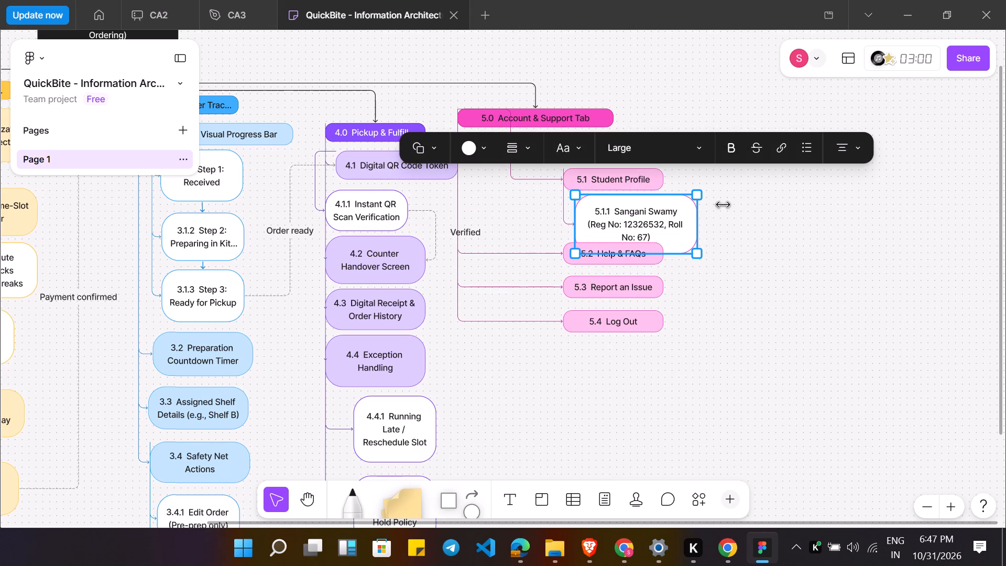
drag(723, 205, 743, 203)
drag(694, 257, 698, 238)
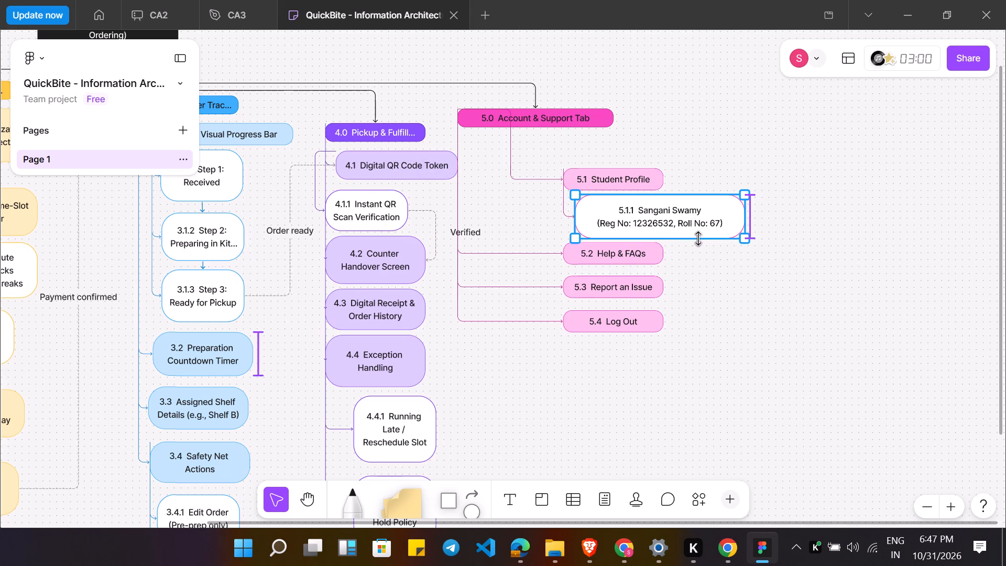
drag(698, 238, 701, 238)
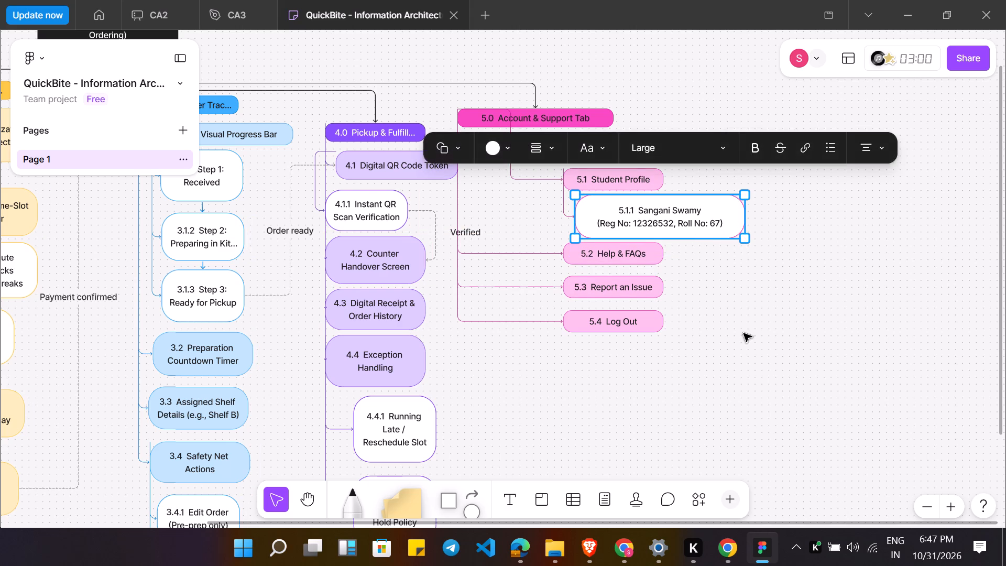
click(743, 333)
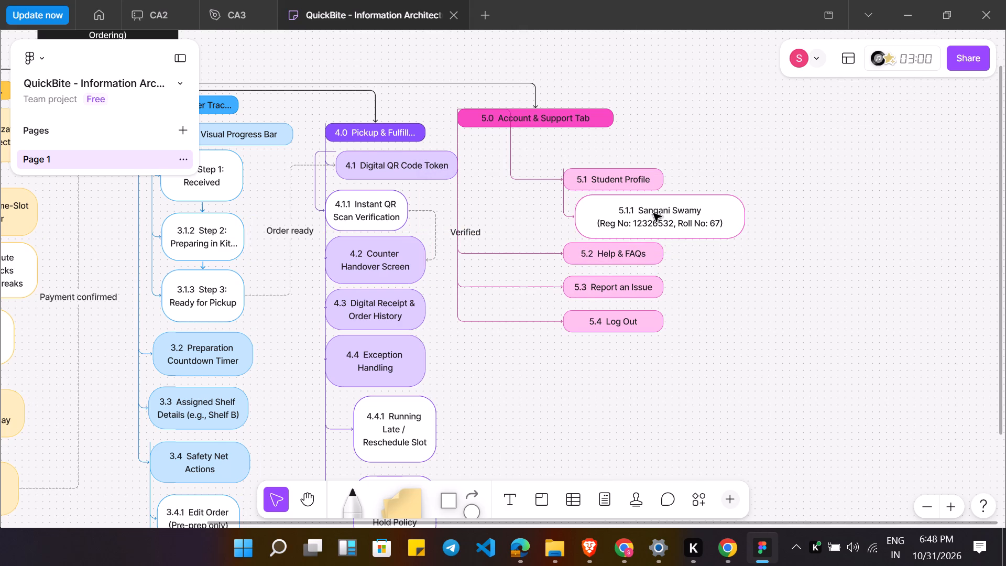
Replace the student's name in the 5.1.1 node with the placeholder name "John Doe".
double_click(717, 213)
click(730, 208)
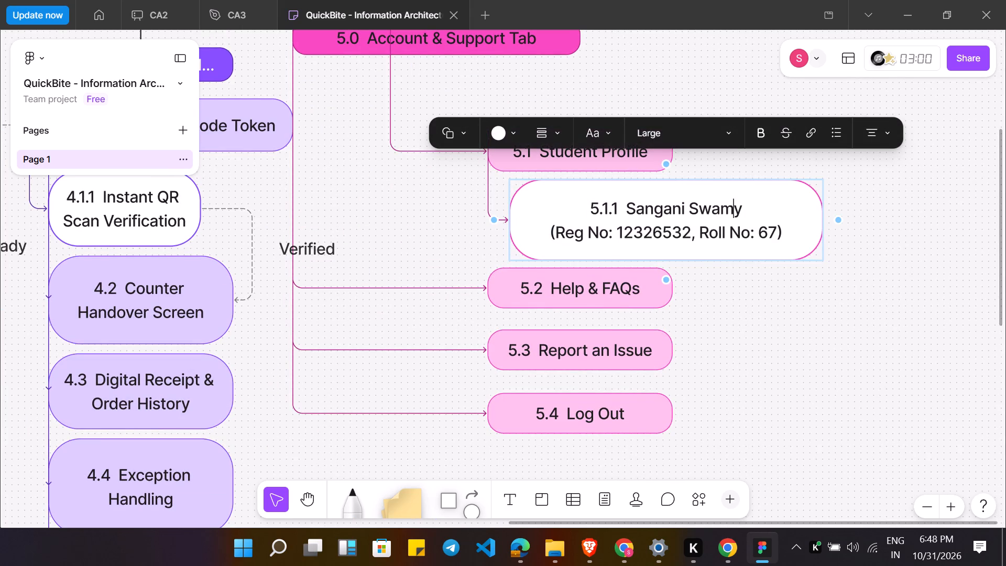
drag(741, 208, 629, 210)
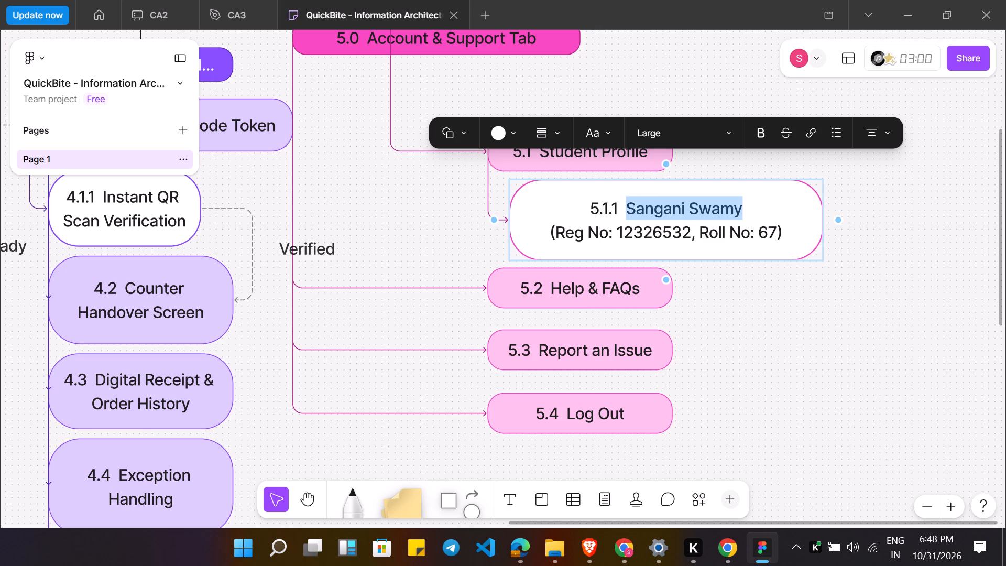
key(BackSpace)
key(j)
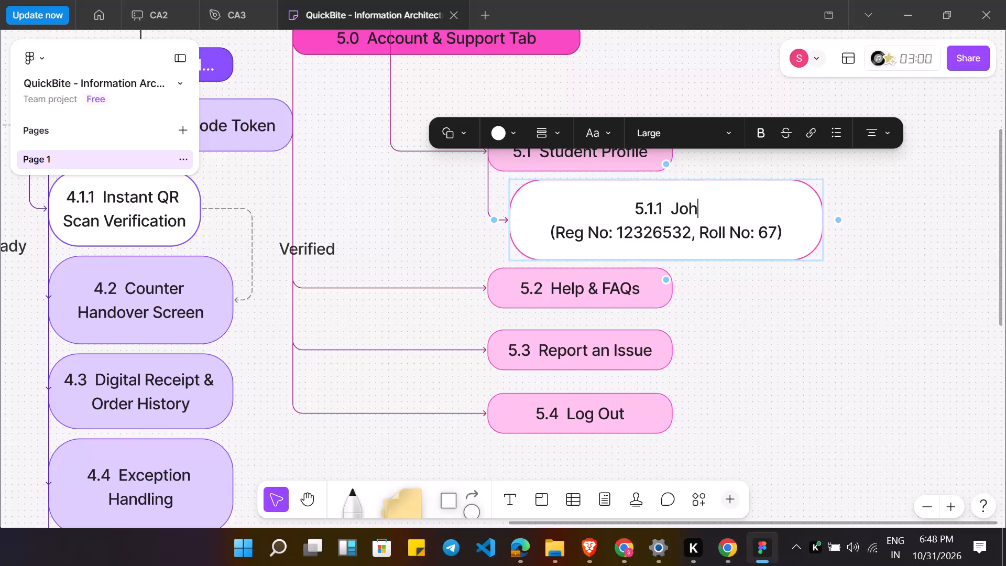
Replace the registration number in the 5.1.1 student details node with a made-up nine-digit placeholder.
key(Down)
key(Left)
key(Left)
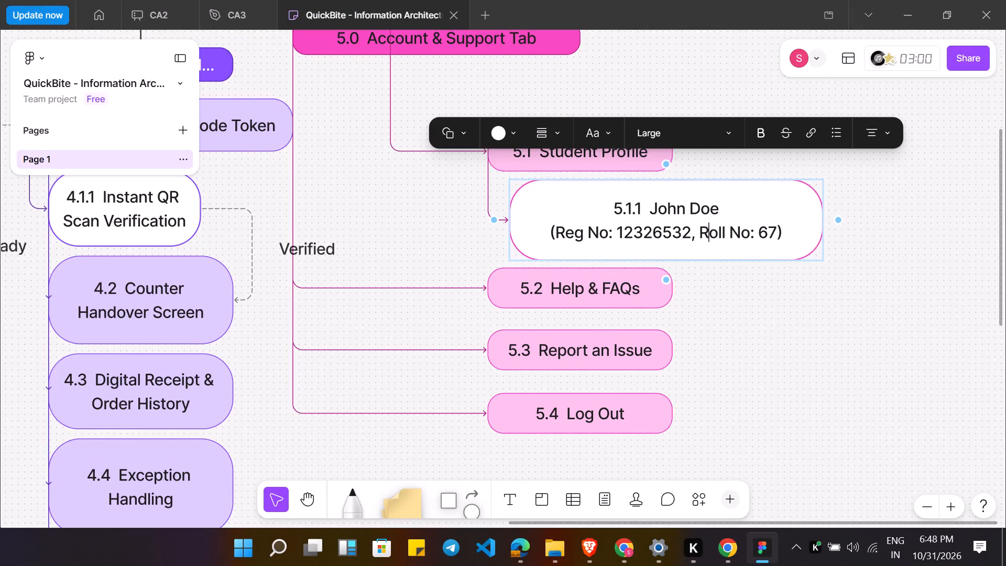
key(Left)
key(Left)
key(BackSpace)
key(BackSpace)
key(BackSpace)
key(BackSpace)
key(BackSpace)
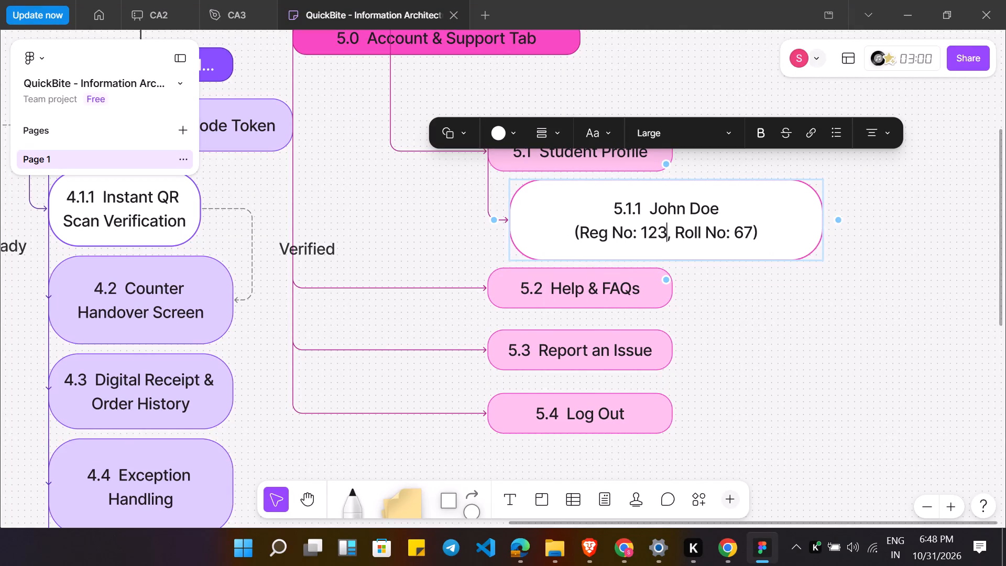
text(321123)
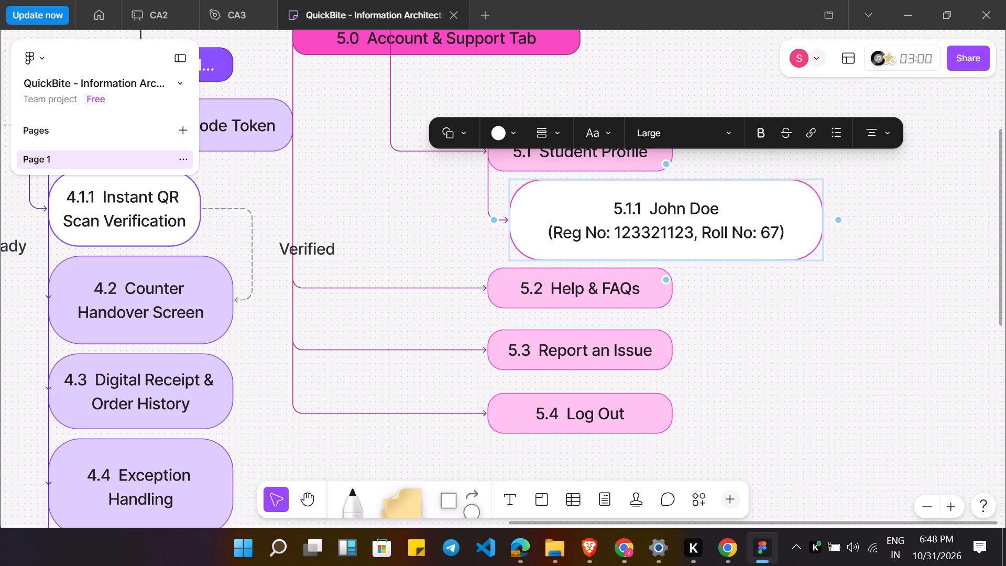
Replace the roll number in the 5.1.1 student details node with the placeholder 99.
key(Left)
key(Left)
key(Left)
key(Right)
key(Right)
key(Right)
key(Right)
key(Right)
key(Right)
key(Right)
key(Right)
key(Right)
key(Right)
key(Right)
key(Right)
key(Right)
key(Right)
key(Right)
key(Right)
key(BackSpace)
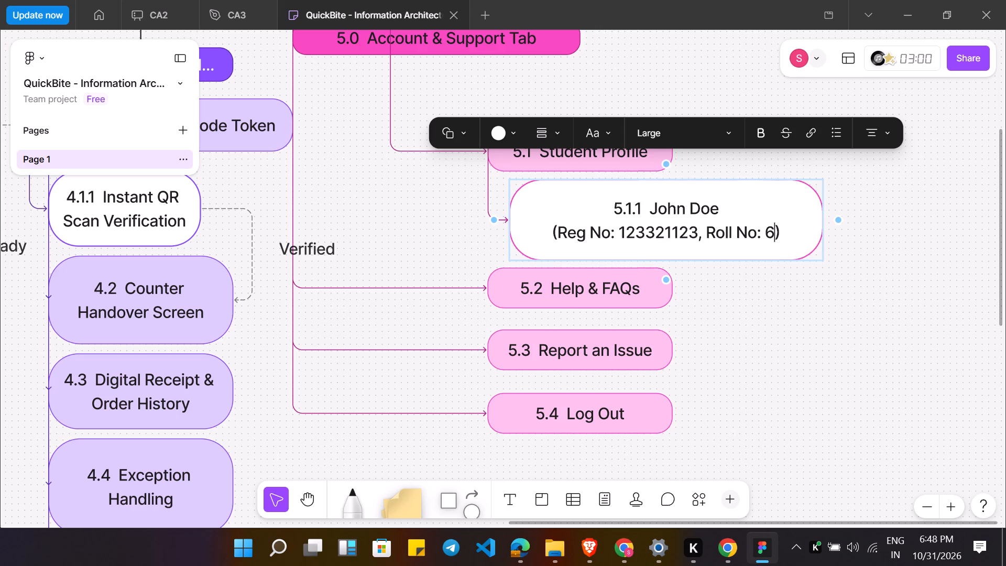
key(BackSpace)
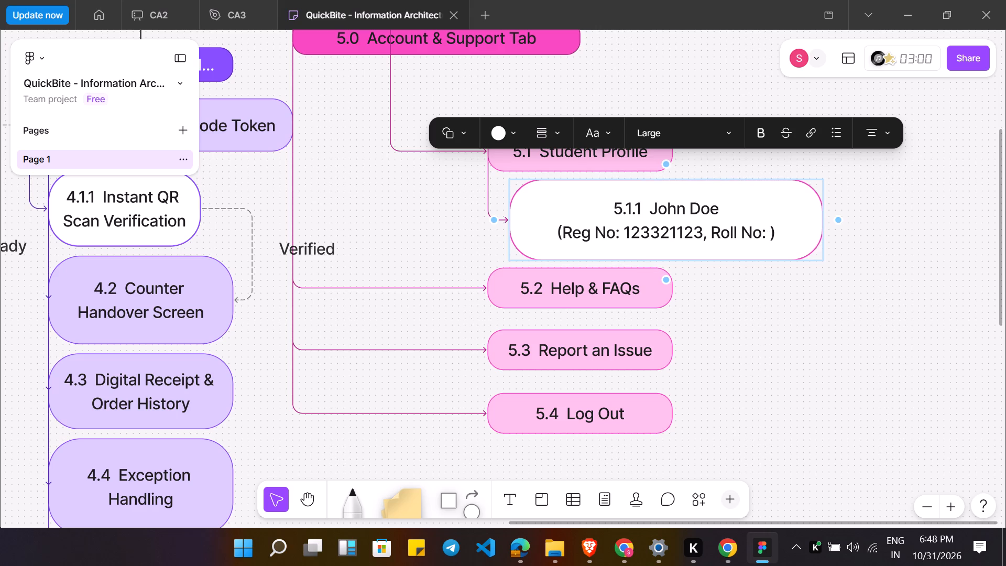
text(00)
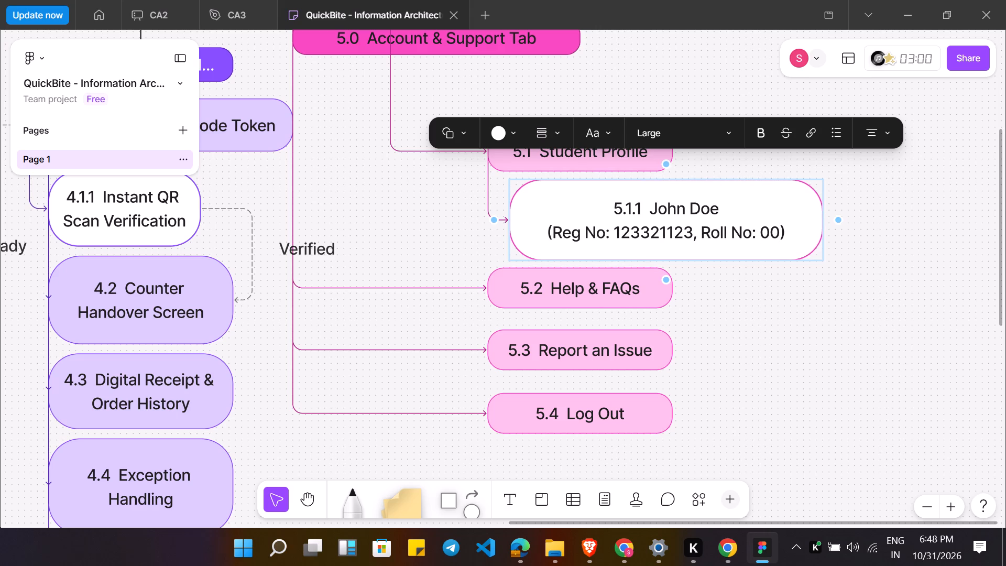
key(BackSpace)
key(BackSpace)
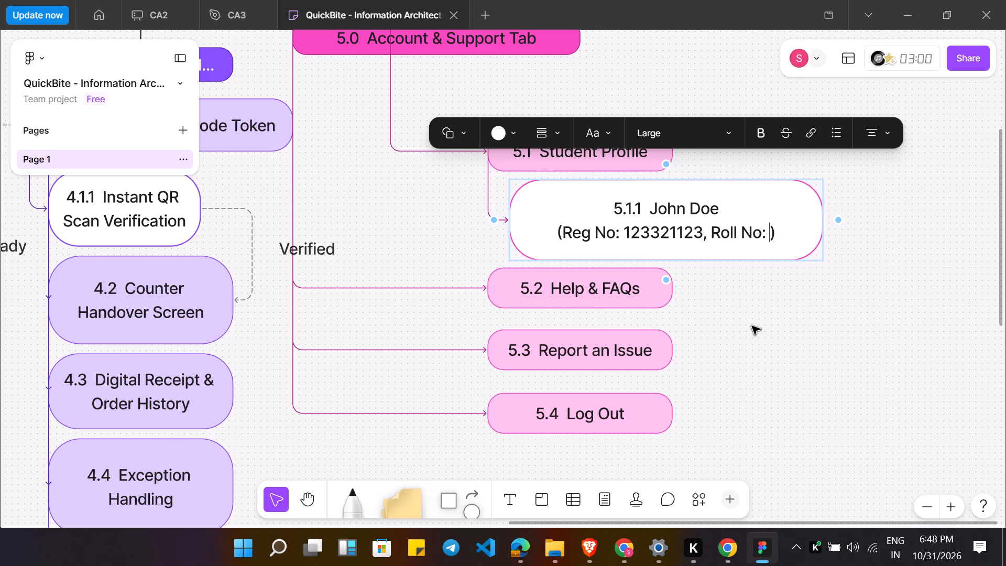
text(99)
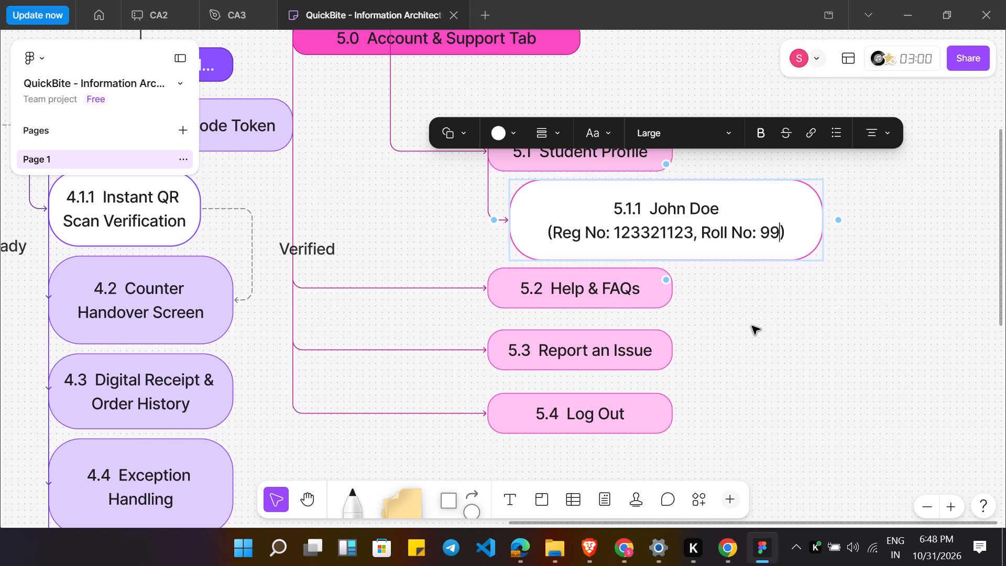
click(752, 326)
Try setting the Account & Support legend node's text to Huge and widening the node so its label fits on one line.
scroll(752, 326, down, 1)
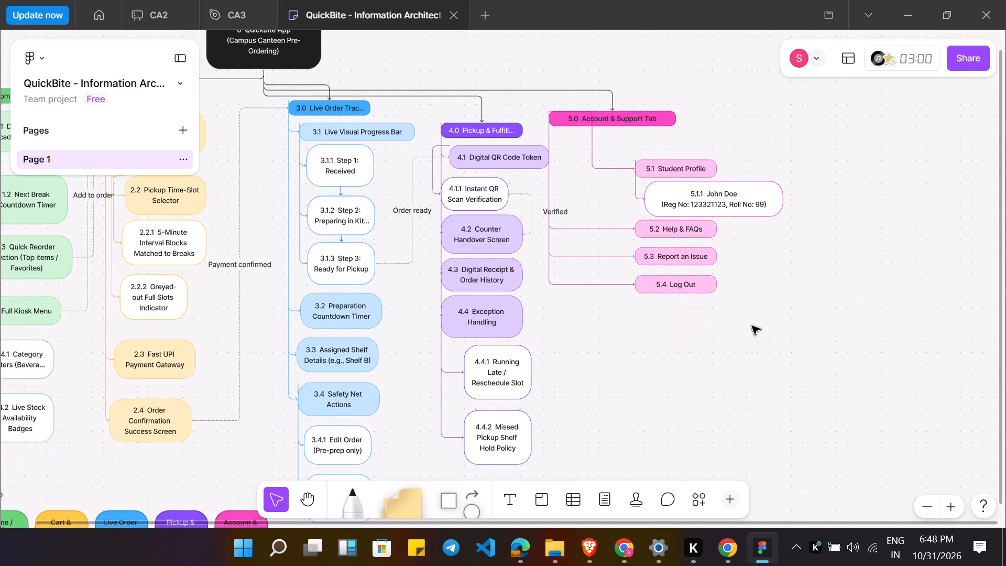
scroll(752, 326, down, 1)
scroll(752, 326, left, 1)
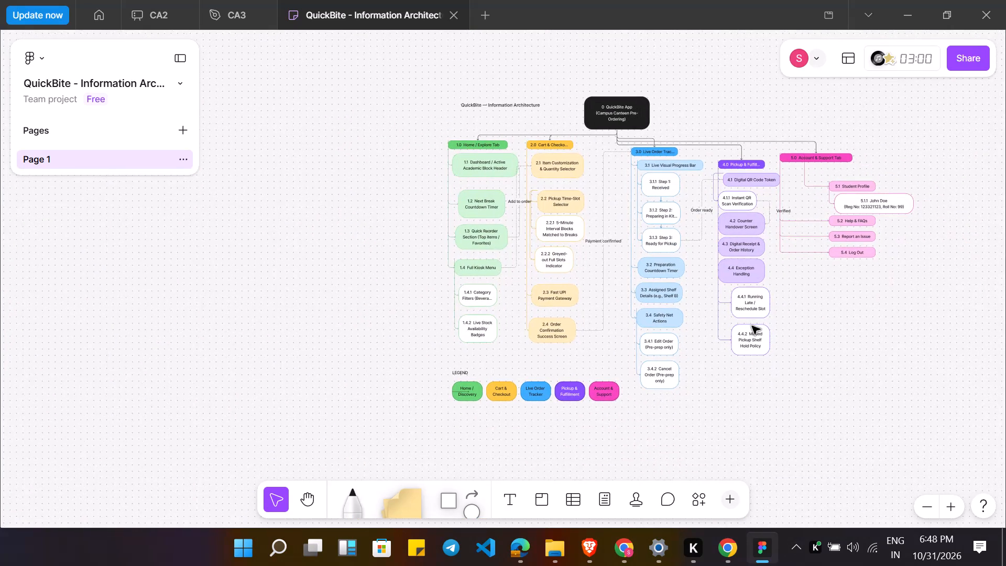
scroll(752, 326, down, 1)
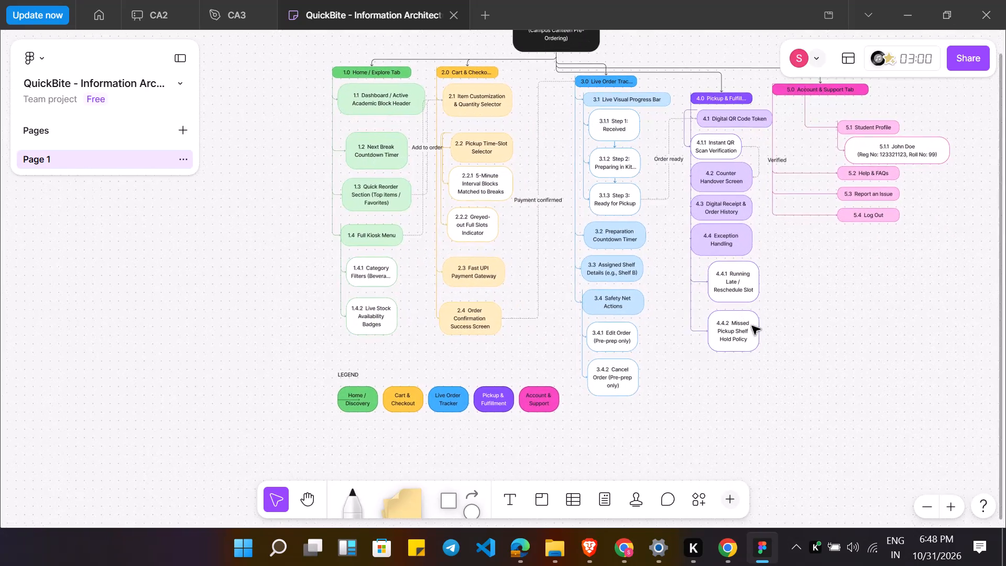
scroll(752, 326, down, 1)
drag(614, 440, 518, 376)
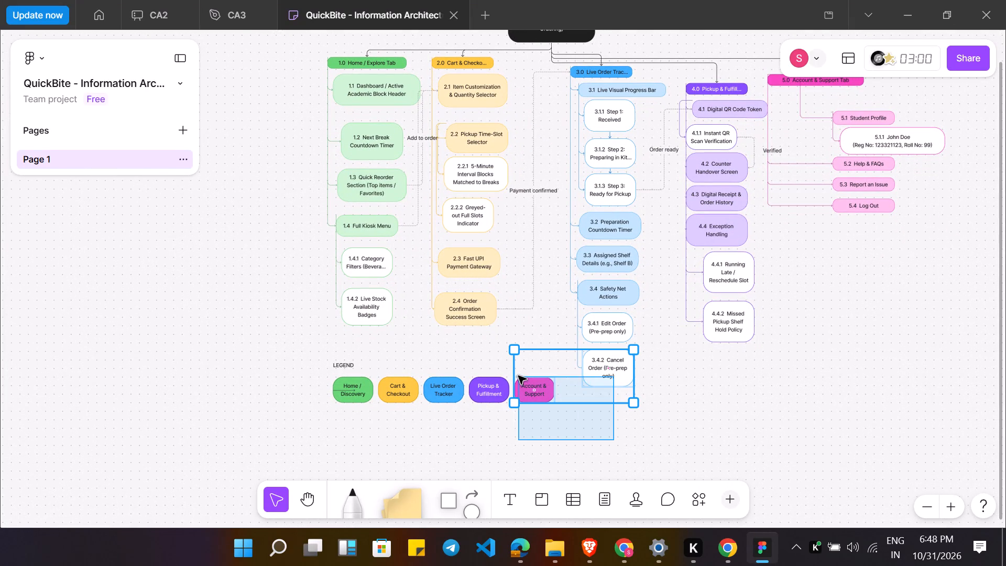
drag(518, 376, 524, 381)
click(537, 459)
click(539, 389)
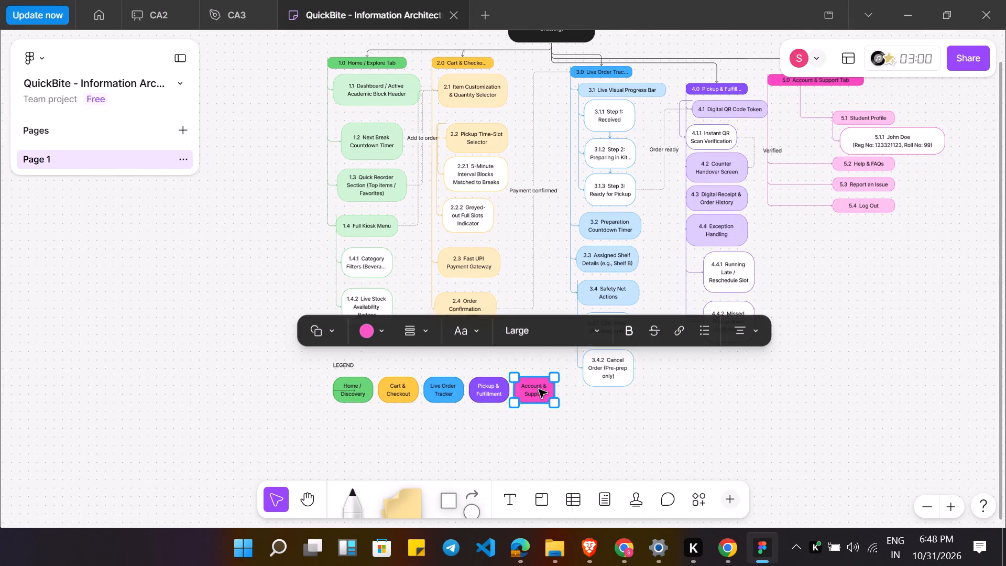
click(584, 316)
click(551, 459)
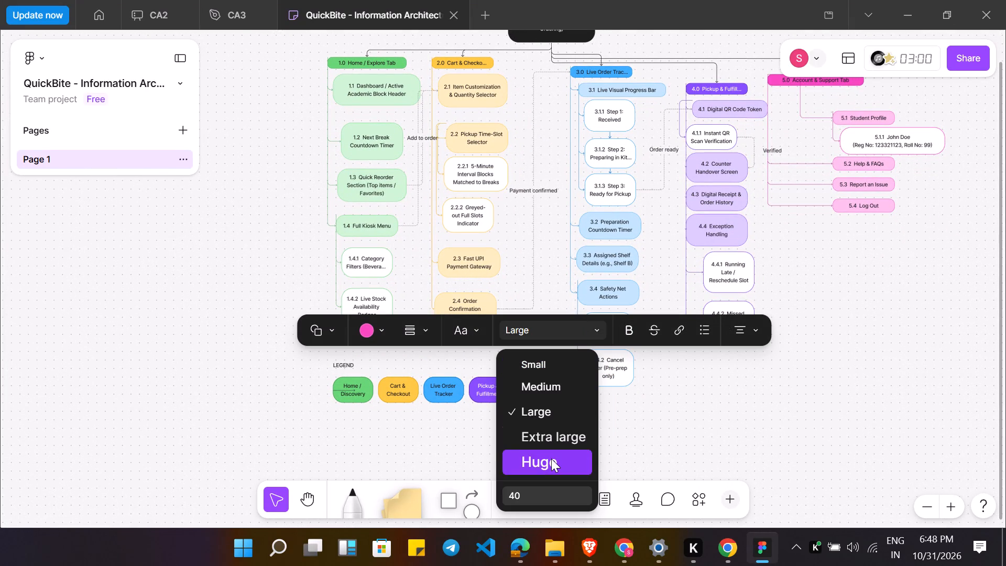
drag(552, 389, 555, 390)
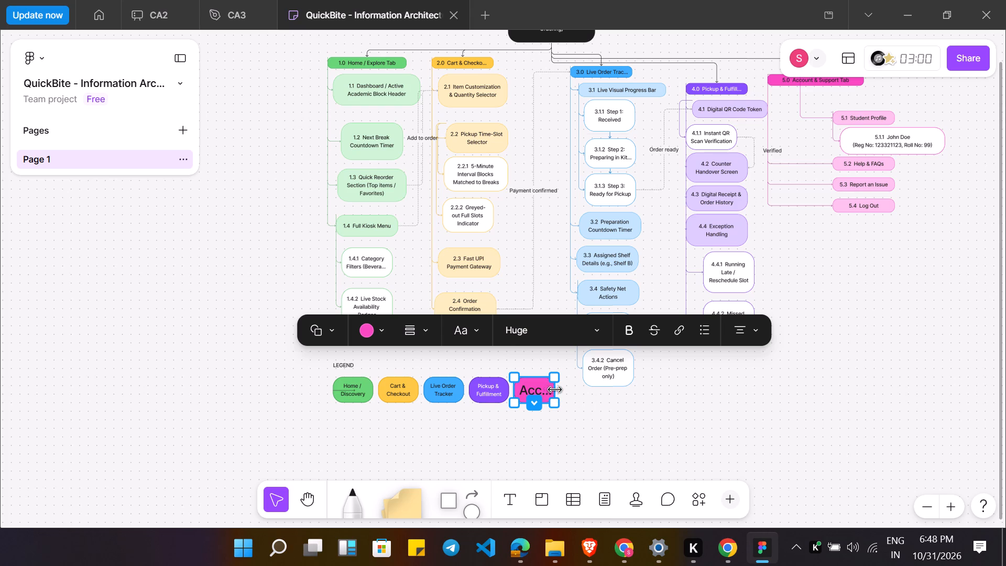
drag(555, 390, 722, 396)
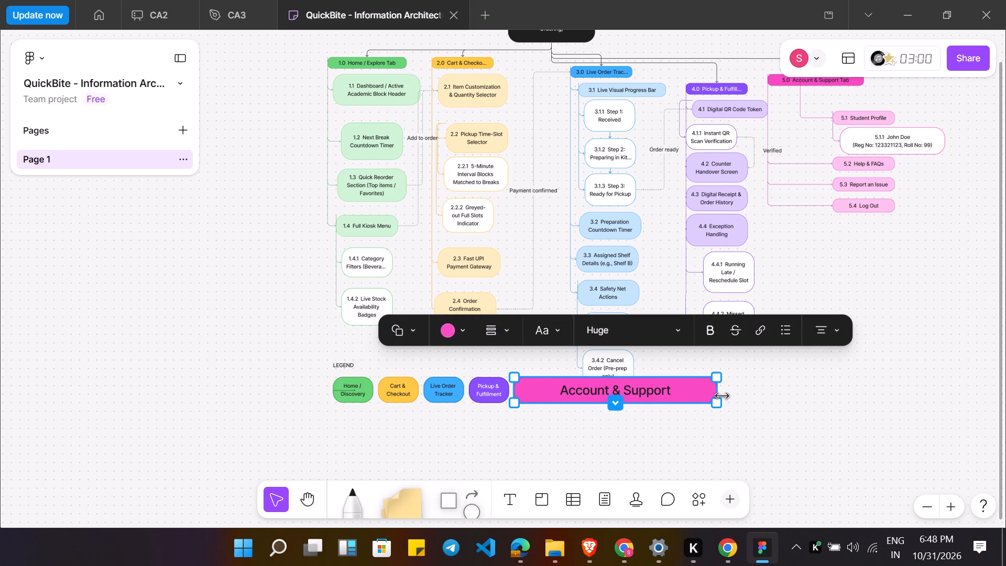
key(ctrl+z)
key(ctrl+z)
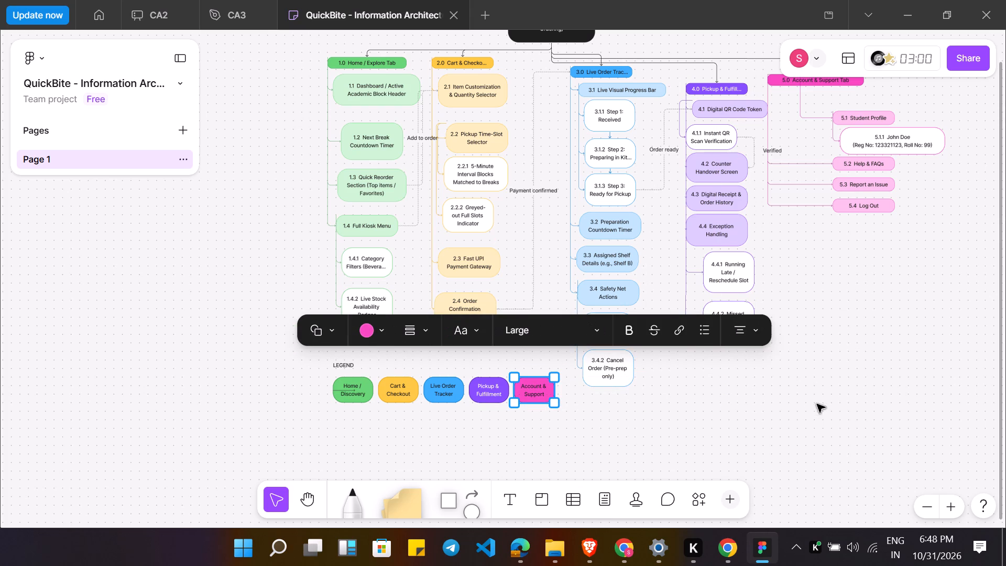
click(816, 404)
Copy the entire flowchart, including its title and legend, and paste it onto the canvas of the CA3 design file.
scroll(816, 404, up, 1)
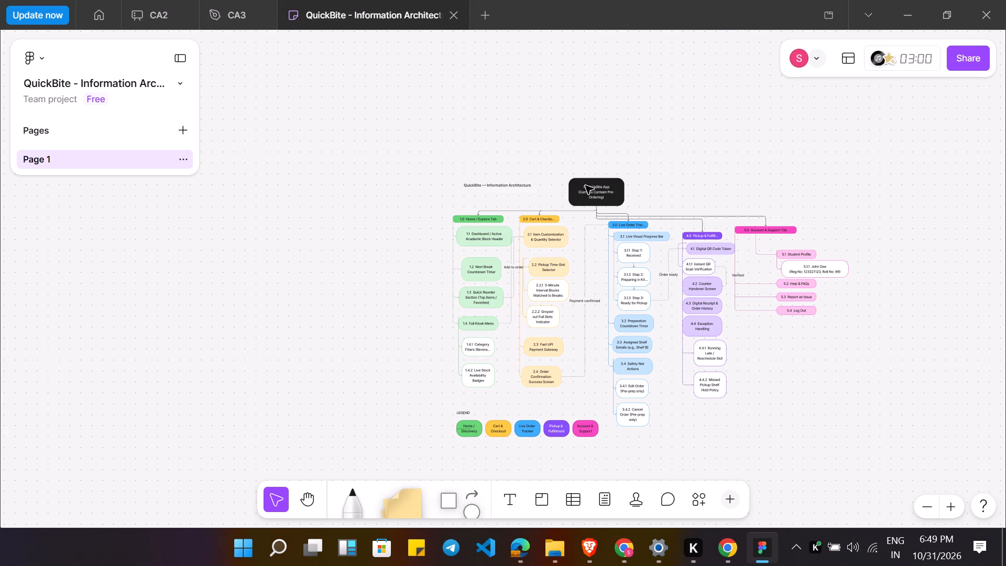
drag(461, 155, 868, 398)
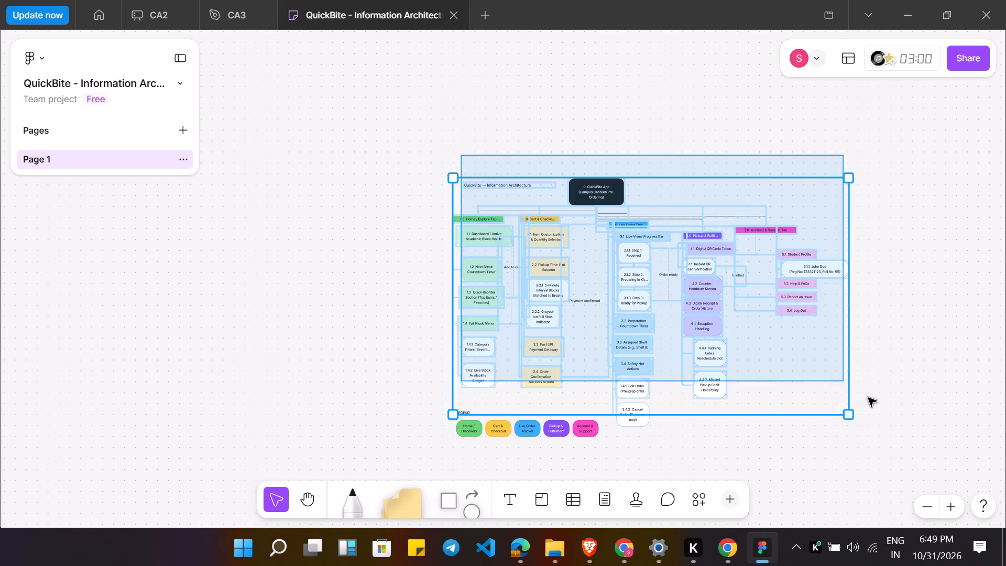
drag(868, 398, 874, 509)
scroll(582, 133, left, 1)
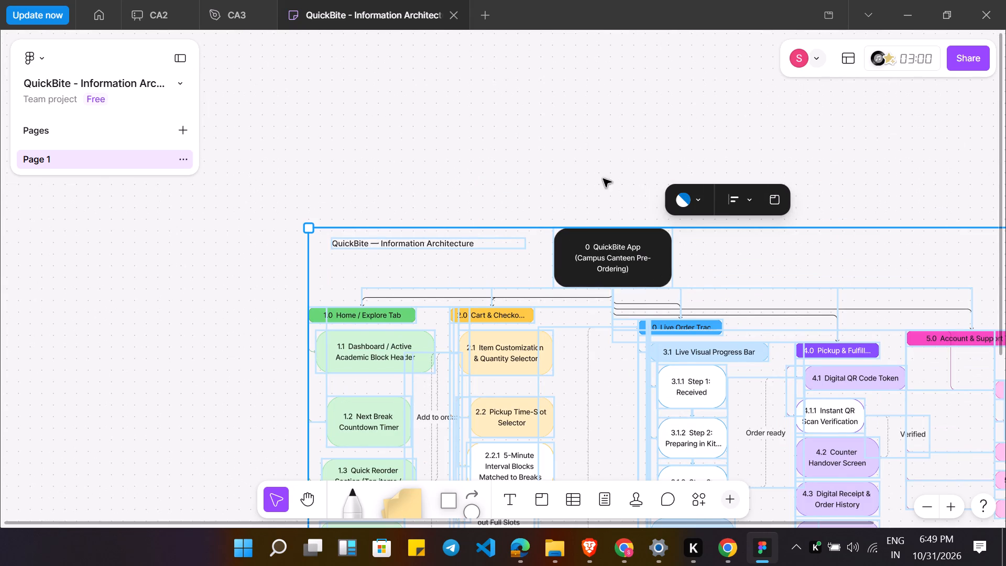
scroll(663, 288, down, 1)
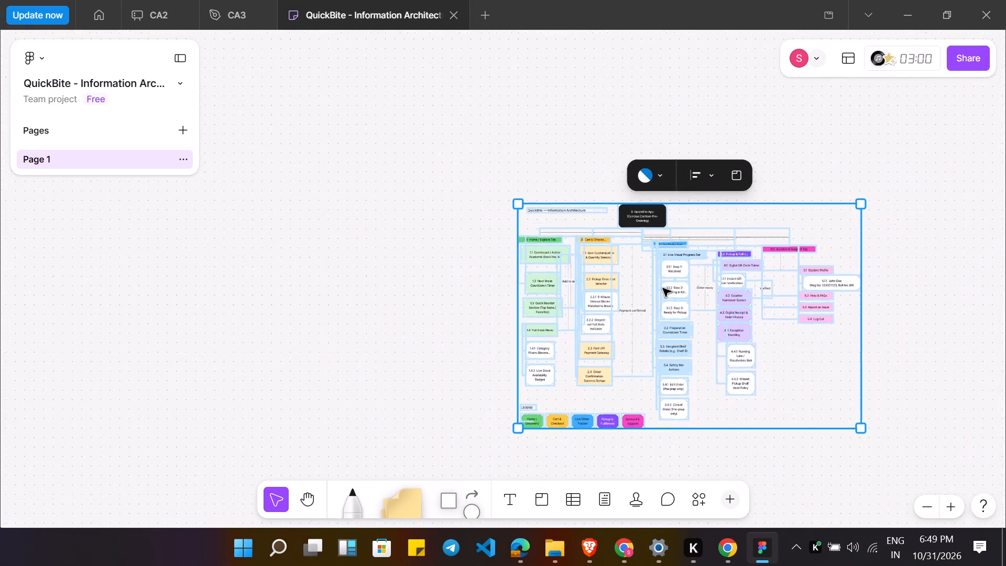
key(ctrl+c)
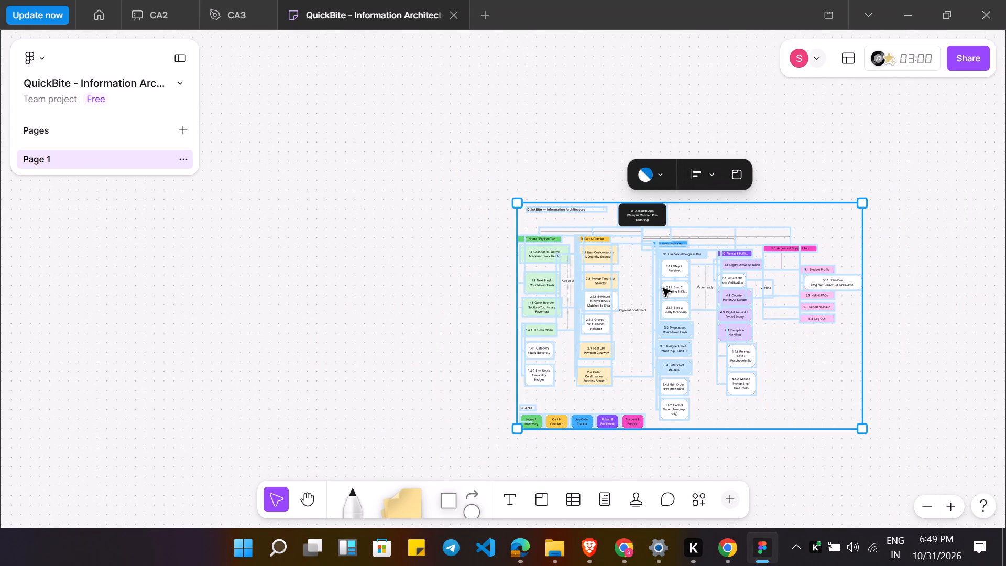
click(233, 3)
click(340, 224)
key(ctrl+v)
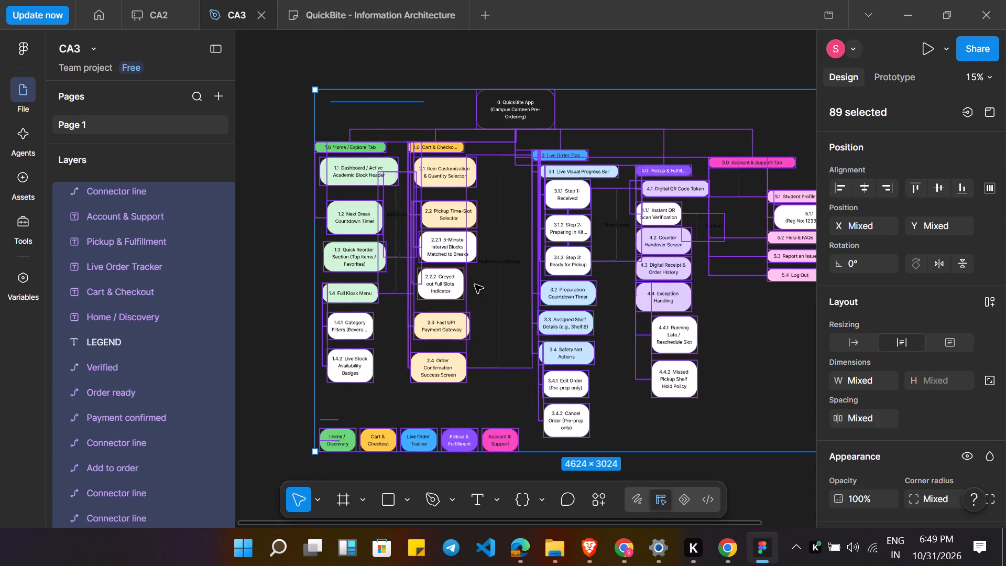
scroll(475, 285, down, 1)
click(602, 396)
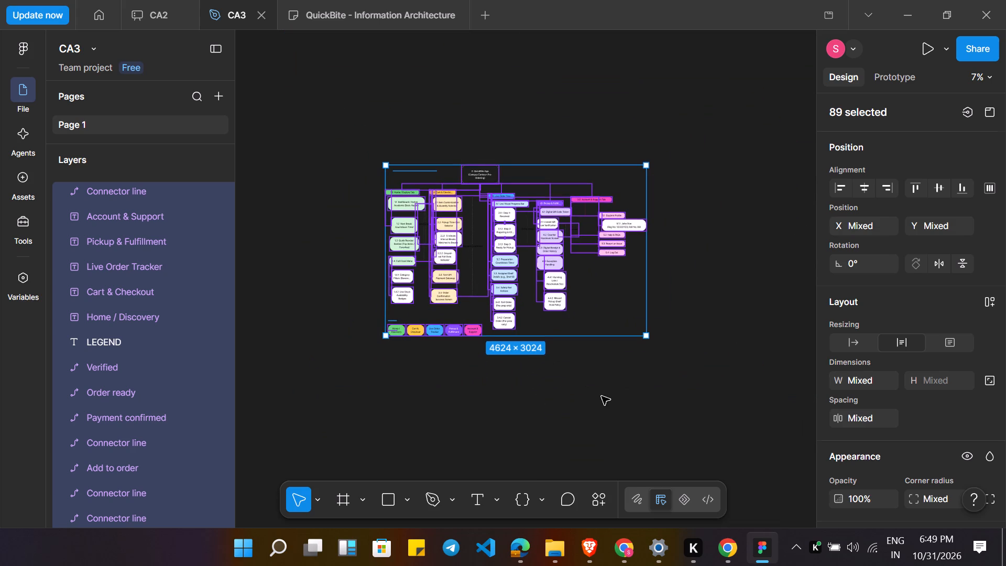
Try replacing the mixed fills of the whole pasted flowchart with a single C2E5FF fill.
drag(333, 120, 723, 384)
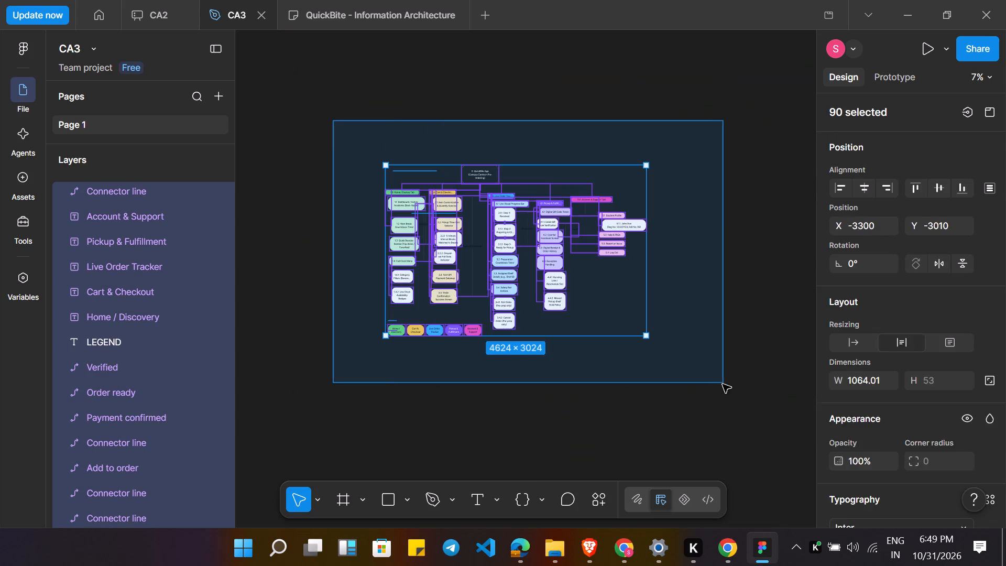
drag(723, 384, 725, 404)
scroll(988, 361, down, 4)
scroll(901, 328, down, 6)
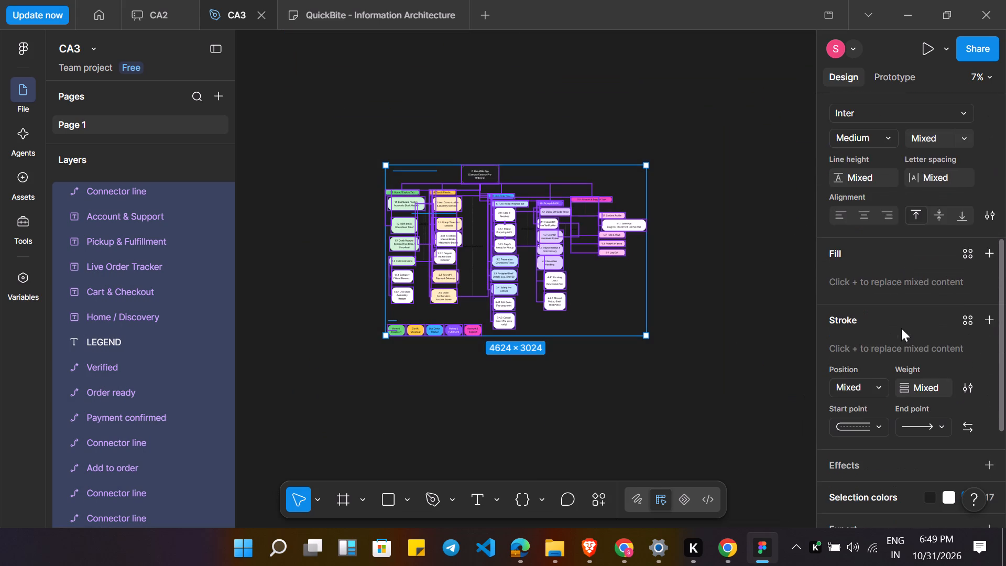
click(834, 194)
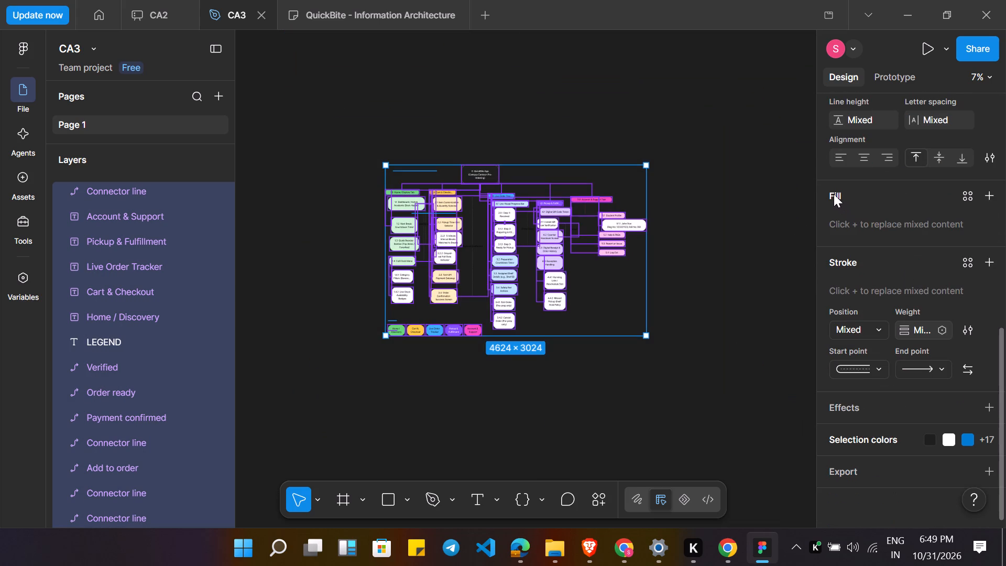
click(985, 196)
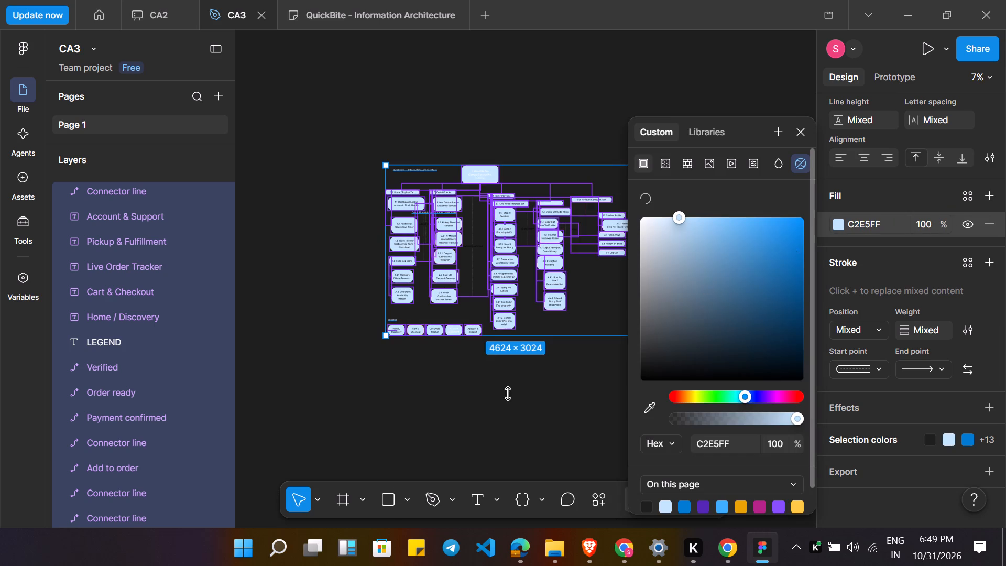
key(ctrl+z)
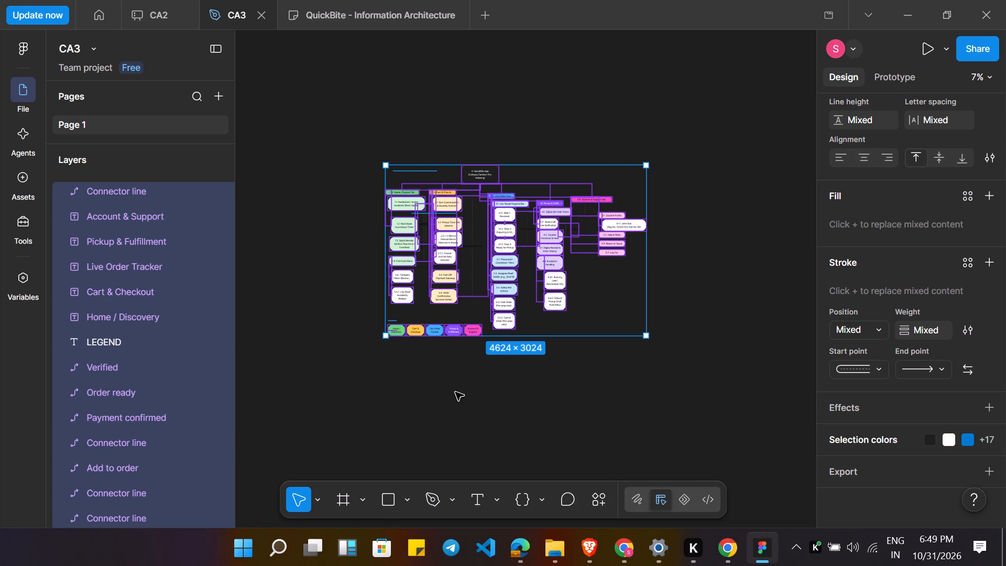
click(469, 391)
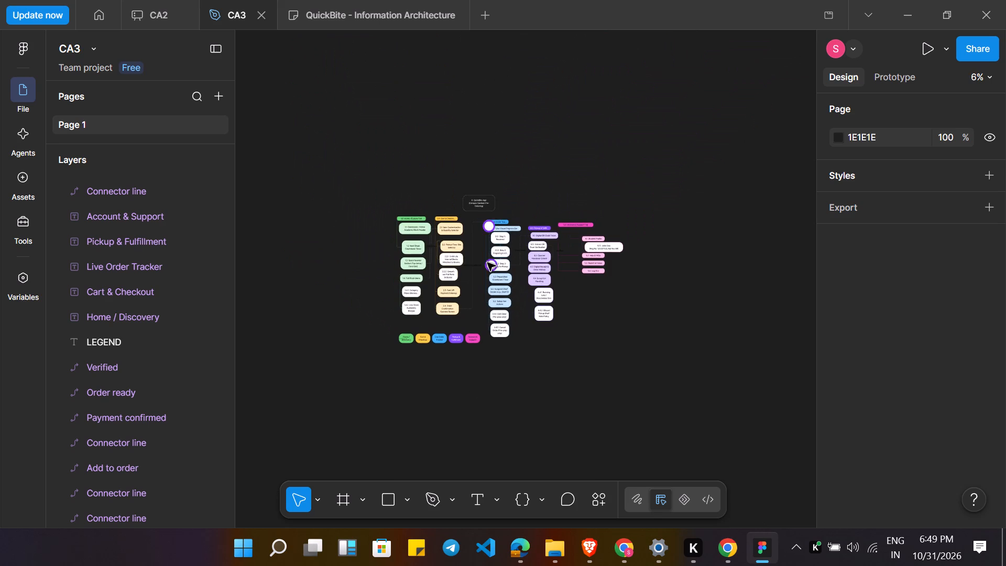